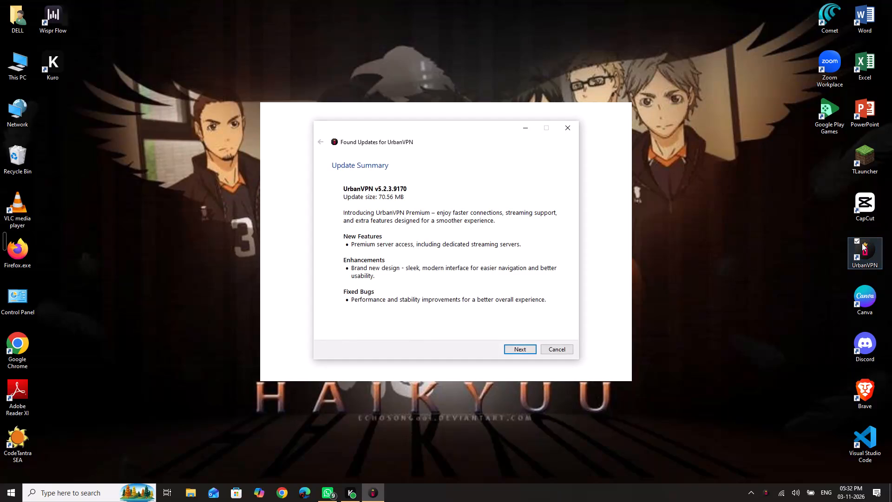
Dismiss the UrbanVPN update and connect the VPN to the United States location.
{"action": "left_click", "coordinate": [553, 350]}
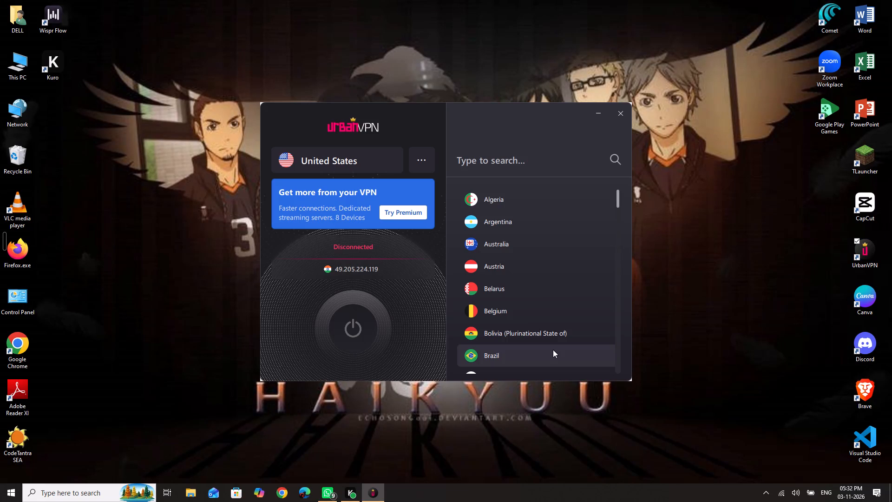
{"action": "left_click", "coordinate": [354, 336]}
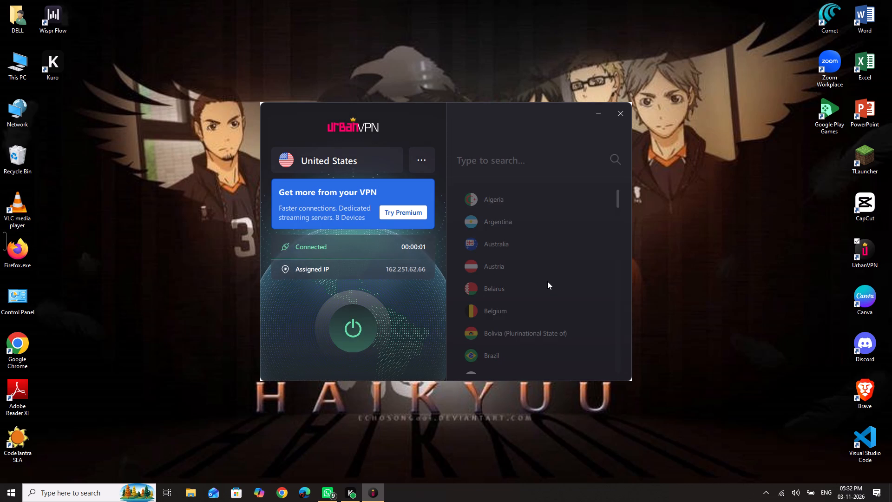
Launch CapCut and open the existing project 1102 for editing.
{"action": "double_click", "coordinate": [871, 202]}
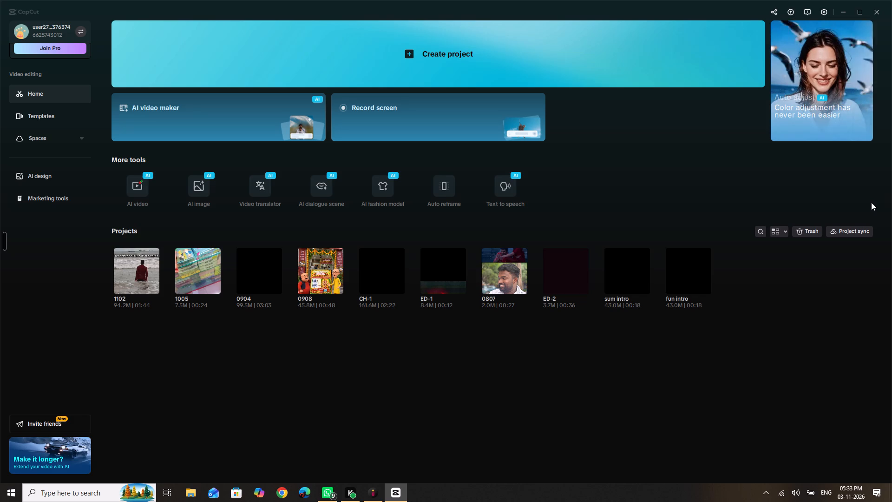
{"action": "left_click", "coordinate": [129, 283]}
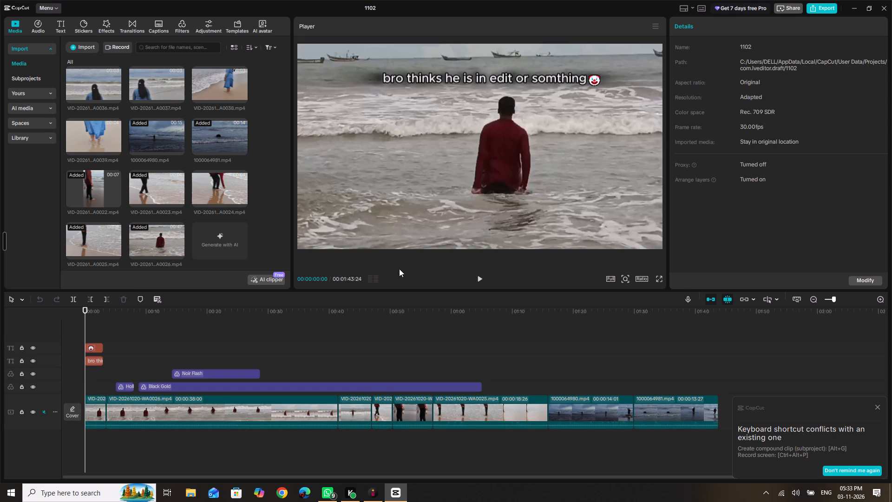
Play back project 1102 from the start to about 58 seconds, pausing to examine the caption, filters and clip sequence.
{"action": "left_click", "coordinate": [481, 275]}
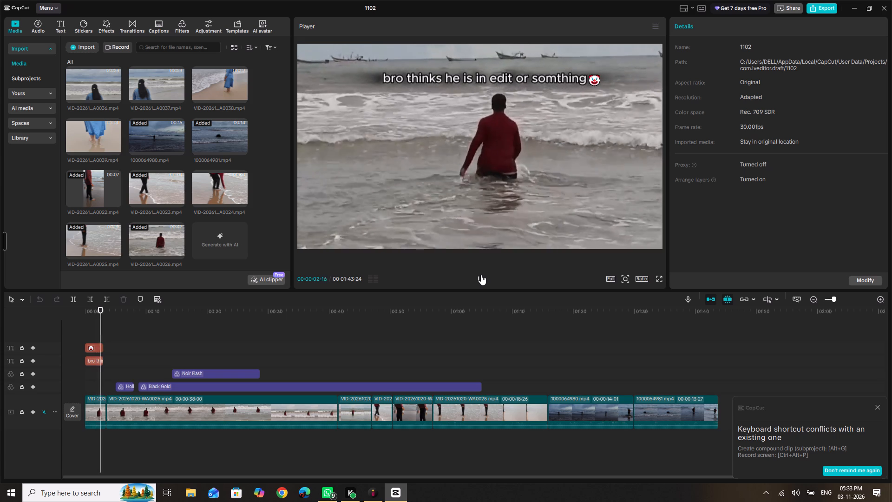
{"action": "left_click", "coordinate": [481, 275]}
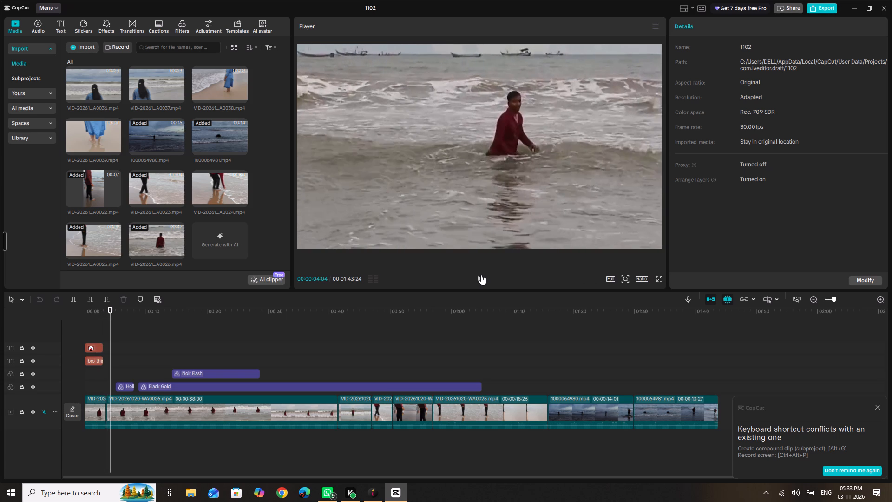
{"action": "left_click", "coordinate": [481, 275]}
{"action": "left_click", "coordinate": [481, 275]}
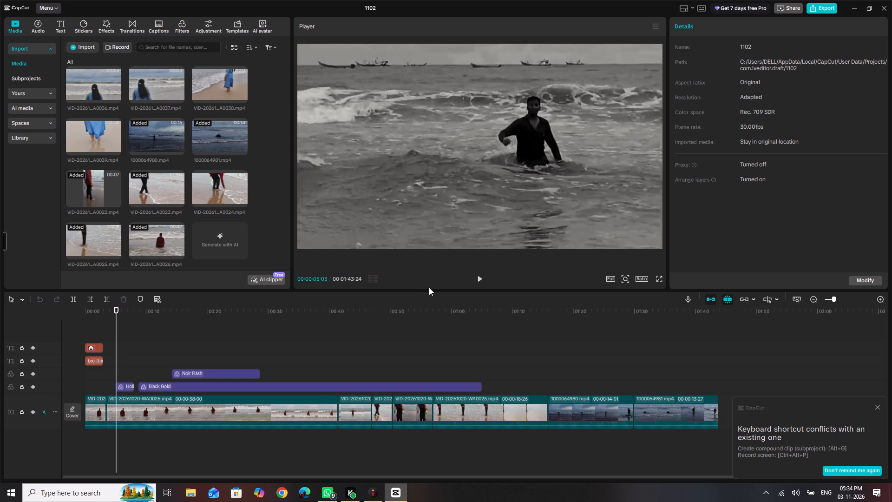
{"action": "left_click", "coordinate": [480, 283]}
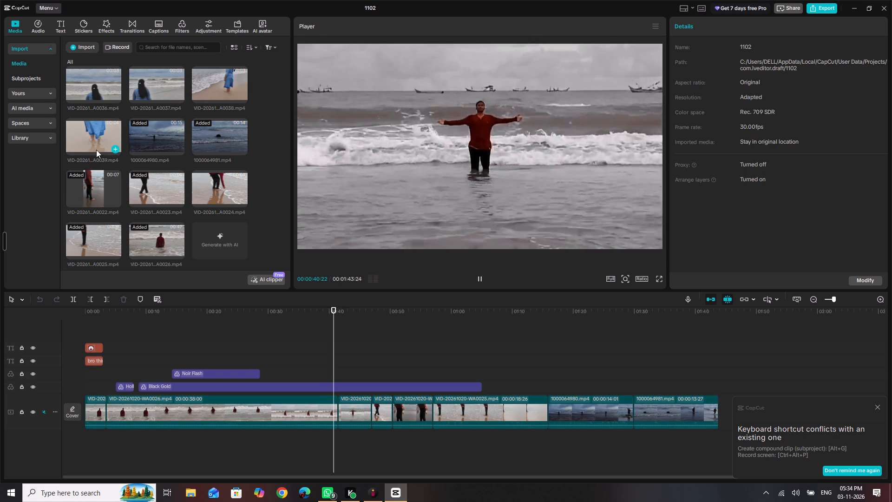
{"action": "left_click", "coordinate": [483, 281]}
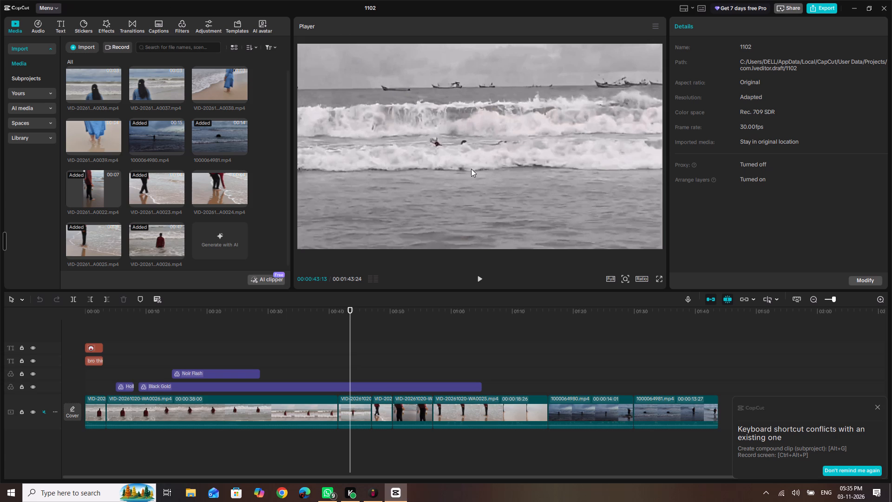
{"action": "left_click", "coordinate": [480, 281]}
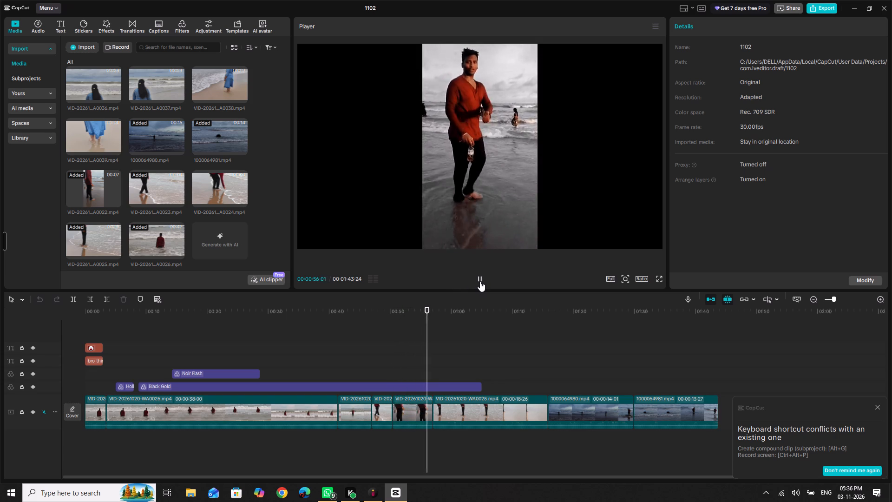
{"action": "left_click", "coordinate": [480, 281]}
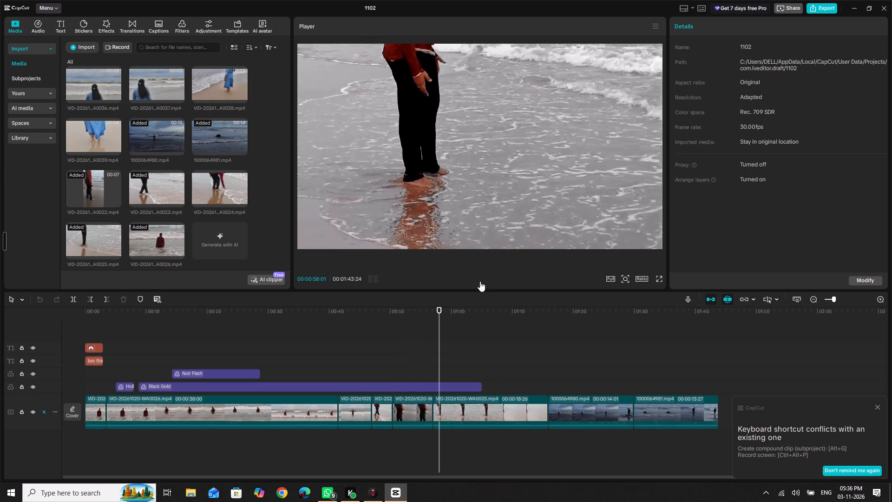
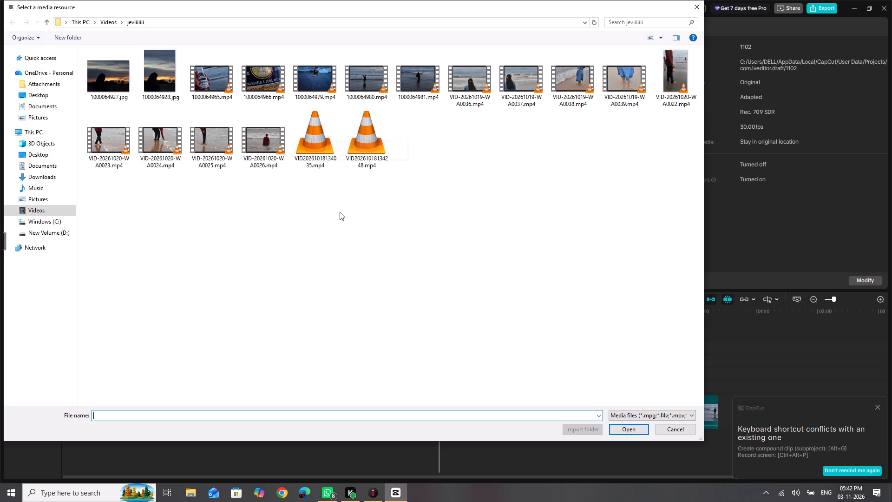
Import VID20261018134035.mp4 and VID20261018134248.mp4 from the jeviiiiiii folder into the project media.
{"action": "left_click", "coordinate": [296, 136], "text": "ctrl"}
{"action": "left_click", "coordinate": [377, 157], "text": "ctrl"}
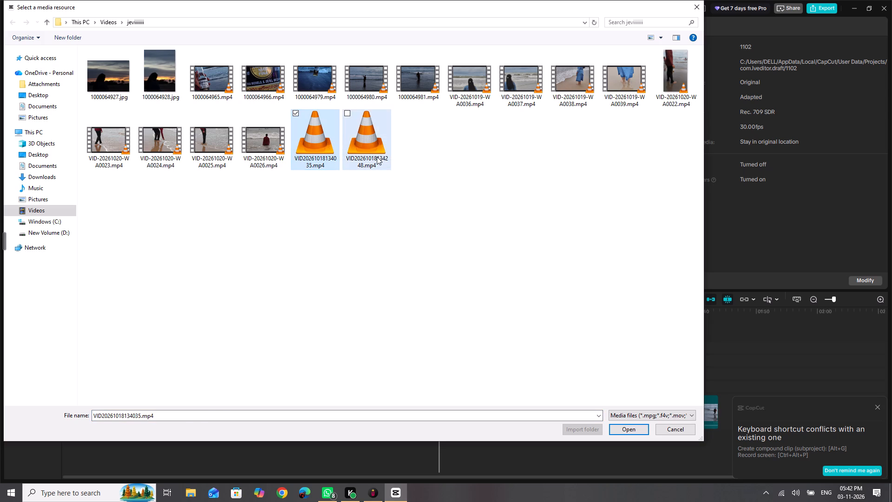
{"action": "left_click", "coordinate": [626, 431]}
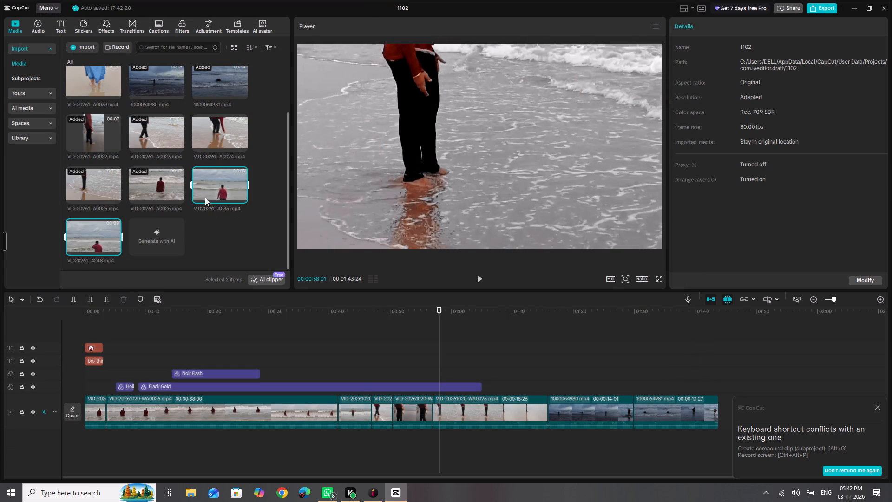
Insert both newly imported clips into the main track at about 58 seconds, plus a second copy of VID20261018134248.mp4.
{"action": "left_click", "coordinate": [243, 198]}
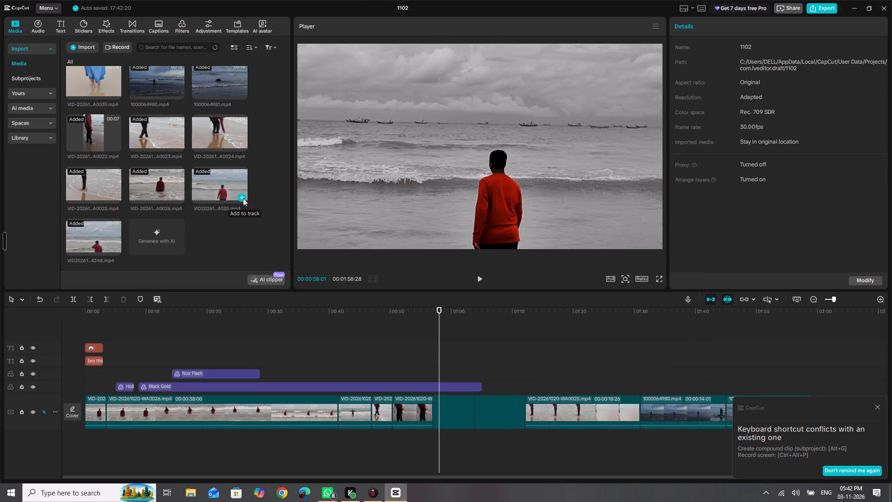
{"action": "left_click", "coordinate": [117, 250]}
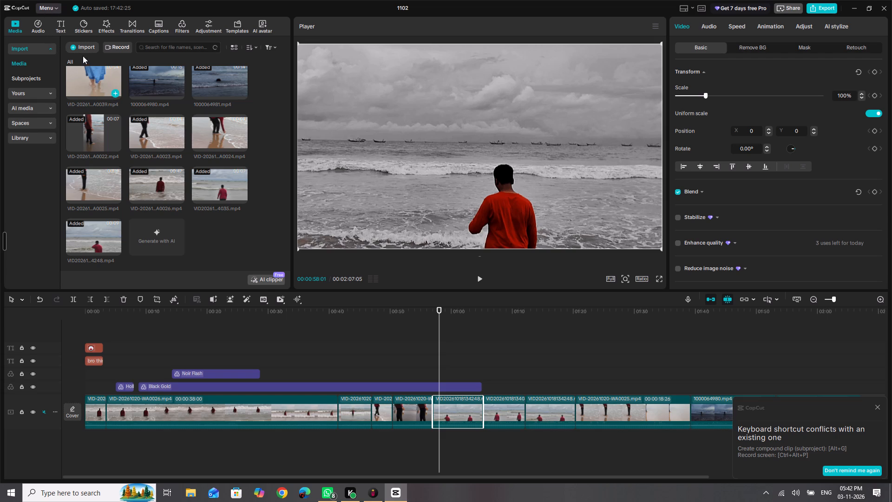
{"action": "left_click", "coordinate": [214, 227]}
Import the WhatsApp Video 2026-11-03 at 5.41.38 PM.mp4 from the Videos whatsapp folder into the project media.
{"action": "left_click", "coordinate": [79, 46]}
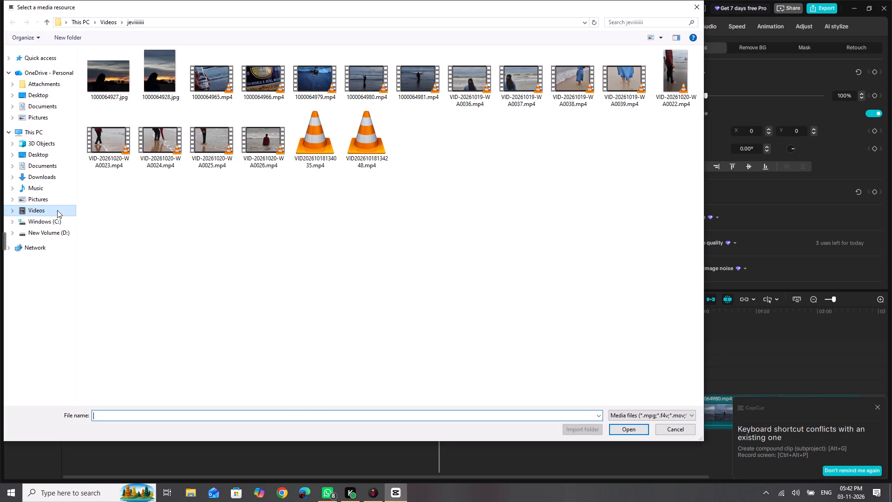
{"action": "left_click", "coordinate": [52, 207]}
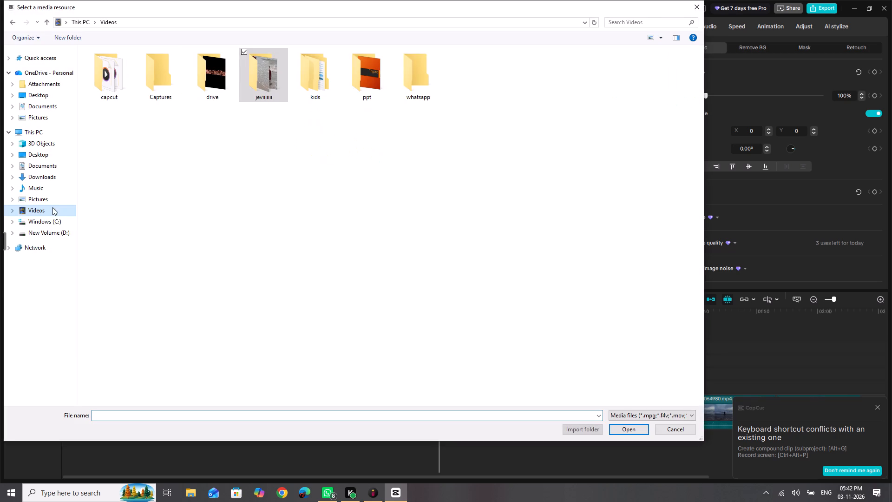
{"action": "double_click", "coordinate": [399, 93]}
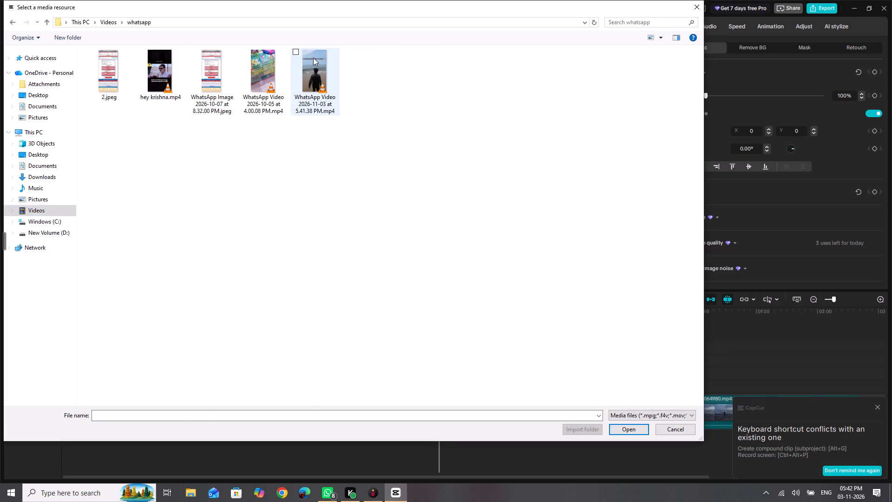
{"action": "double_click", "coordinate": [315, 58]}
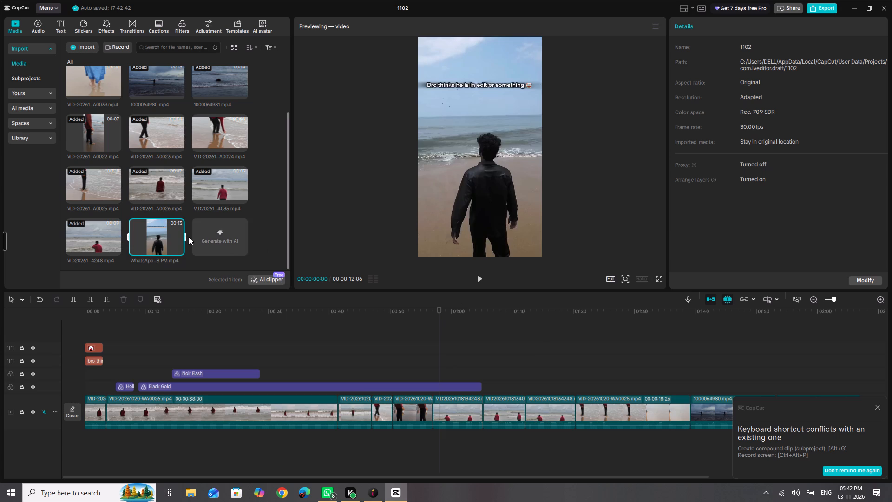
Add the imported WhatsApp video to the timeline and position it beneath the main track, starting at about 3 seconds.
{"action": "scroll", "coordinate": [298, 385], "scroll_direction": "down", "scroll_amount": 5}
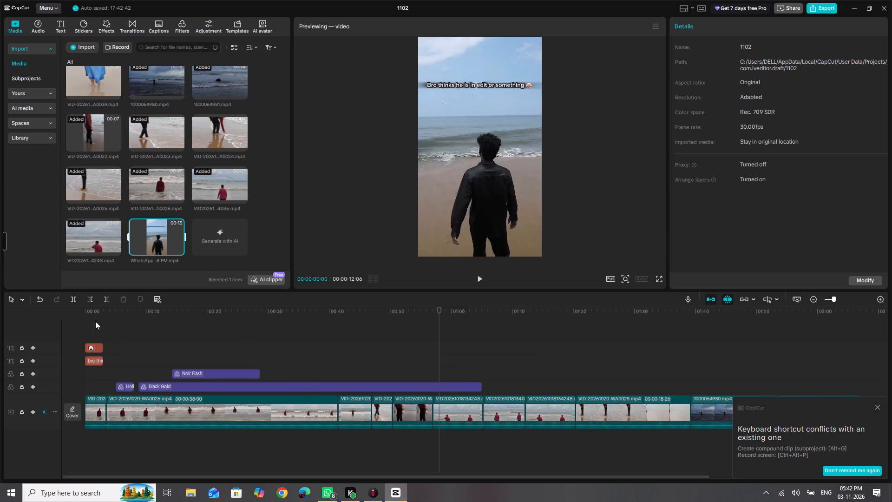
{"action": "left_click", "coordinate": [89, 315]}
{"action": "left_click_drag", "start_coordinate": [164, 231], "coordinate": [121, 445]}
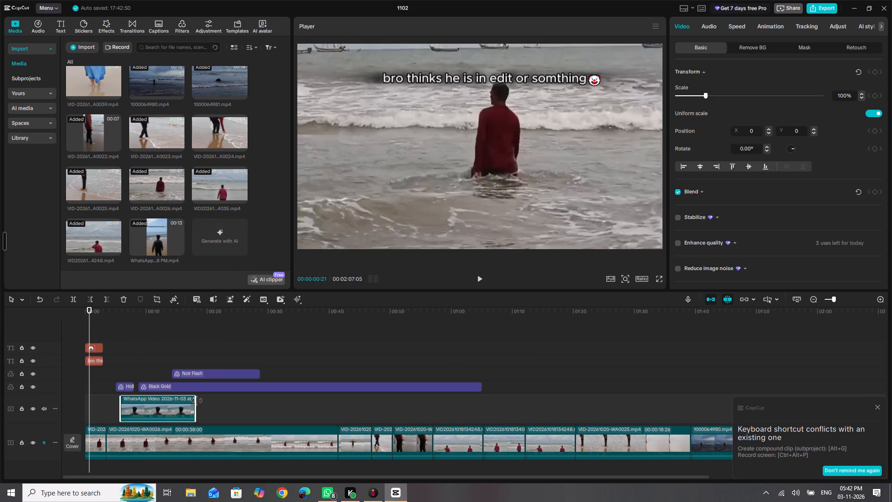
{"action": "left_click_drag", "start_coordinate": [164, 409], "coordinate": [144, 471]}
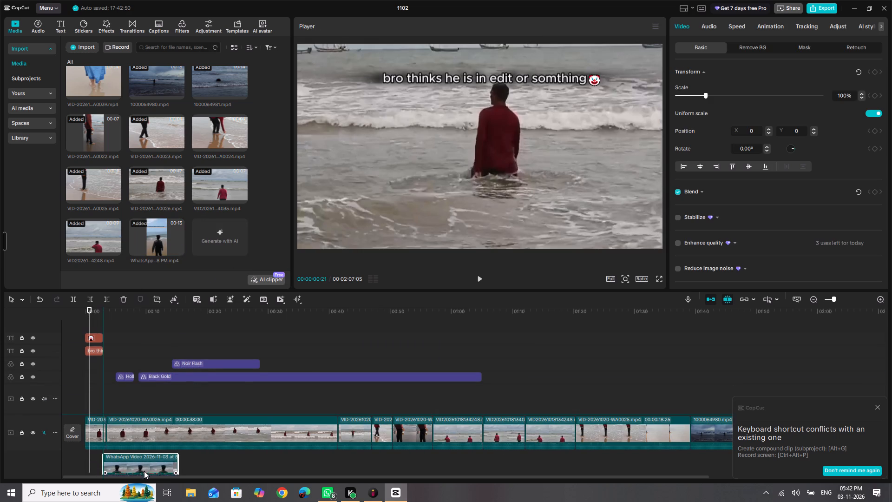
Move the WhatsApp Video overlay clip to the very start of the timeline, on the track above the main clips.
{"action": "left_click_drag", "start_coordinate": [144, 471], "coordinate": [144, 472]}
{"action": "left_click", "coordinate": [142, 402]}
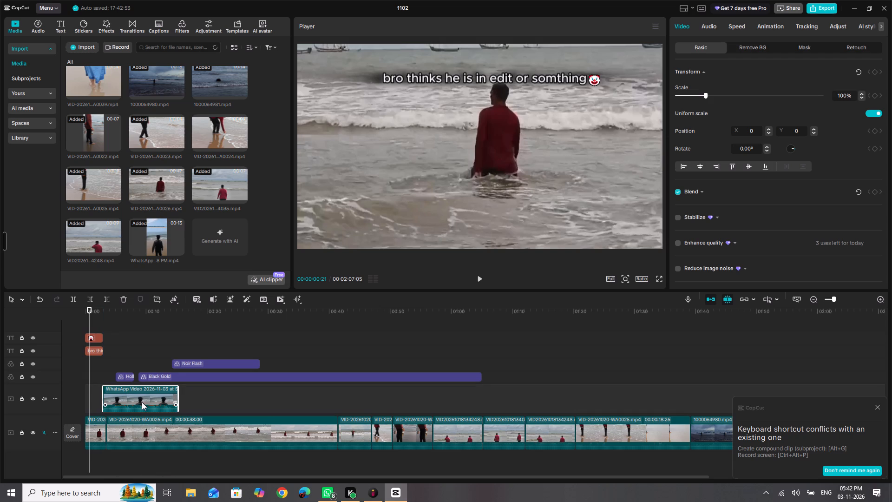
{"action": "left_click_drag", "start_coordinate": [148, 393], "coordinate": [146, 393]}
{"action": "left_click_drag", "start_coordinate": [146, 393], "coordinate": [139, 393]}
{"action": "left_click_drag", "start_coordinate": [139, 393], "coordinate": [121, 393]}
{"action": "left_click", "coordinate": [121, 393]}
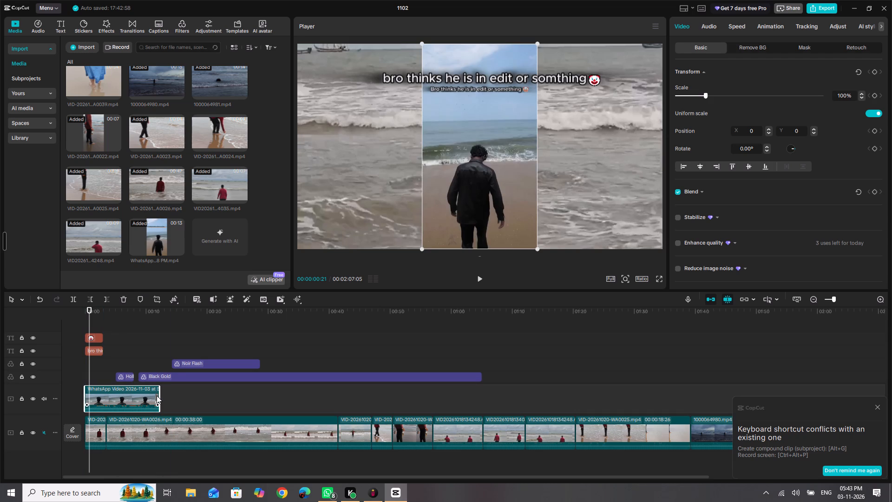
Extract the audio from the WhatsApp Video clip and delete its picture, keeping only the audio track.
{"action": "right_click", "coordinate": [128, 395]}
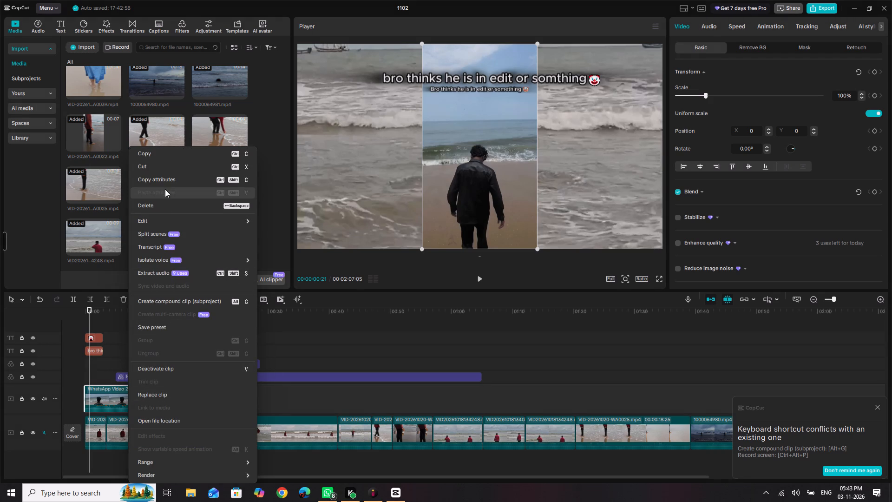
{"action": "left_click", "coordinate": [159, 273]}
{"action": "scroll", "coordinate": [227, 360], "scroll_direction": "down", "scroll_amount": 1}
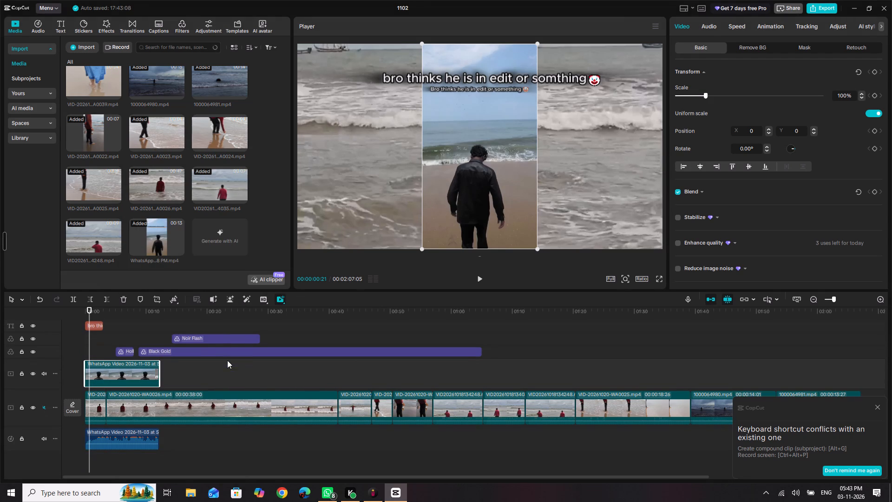
{"action": "key", "text": "Delete"}
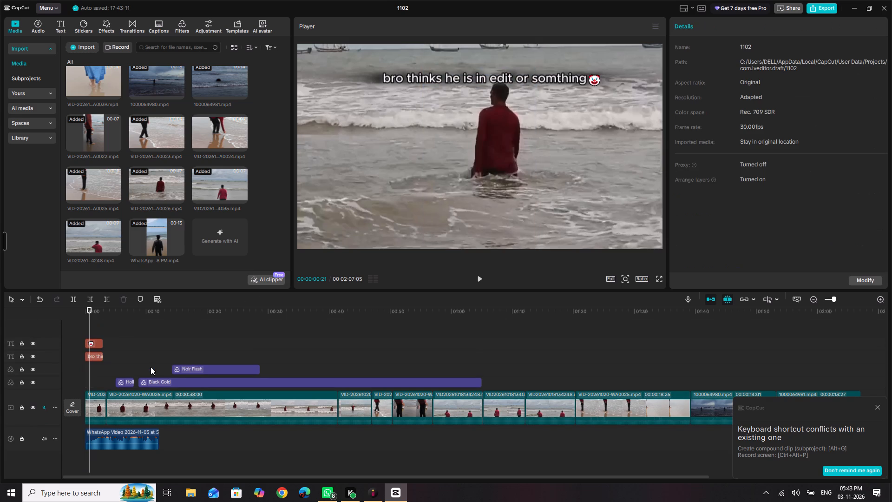
Play the edit from near its start to about 18 seconds to check the extracted audio against the footage.
{"action": "key", "text": "Left"}
{"action": "key", "text": "Left"}
{"action": "key", "text": "Left"}
{"action": "key", "text": "Left"}
{"action": "key", "text": "Left"}
{"action": "key", "text": "Left"}
{"action": "key", "text": "Left"}
{"action": "key", "text": "Left"}
{"action": "key", "text": "Left"}
{"action": "key", "text": "Left"}
{"action": "key", "text": "Left"}
{"action": "key", "text": "Left"}
{"action": "key", "text": "Left"}
{"action": "key", "text": "Left"}
{"action": "key", "text": "Left"}
{"action": "key", "text": "Left"}
{"action": "key", "text": "Left"}
{"action": "key", "text": "Left"}
{"action": "key", "text": "Left"}
{"action": "key", "text": "Left"}
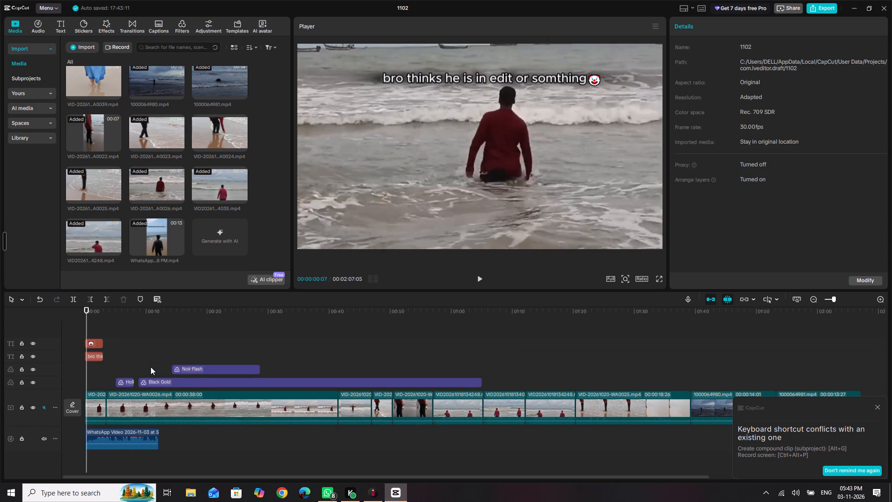
{"action": "key", "text": "space"}
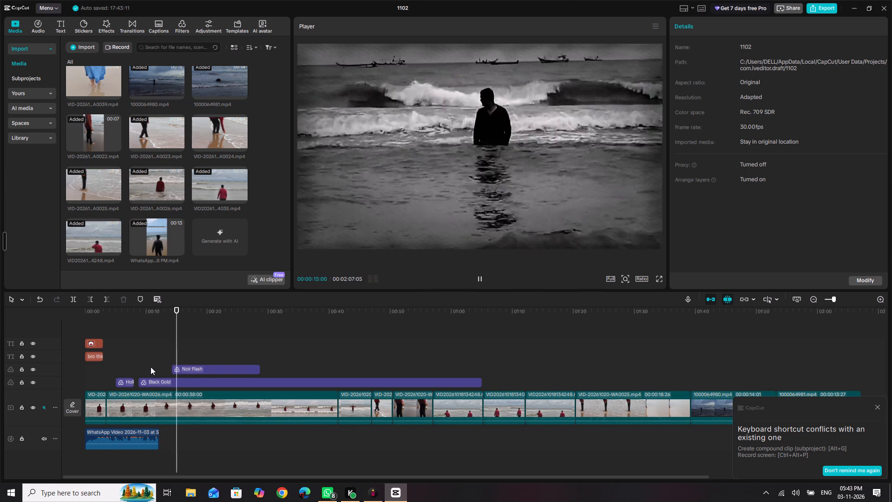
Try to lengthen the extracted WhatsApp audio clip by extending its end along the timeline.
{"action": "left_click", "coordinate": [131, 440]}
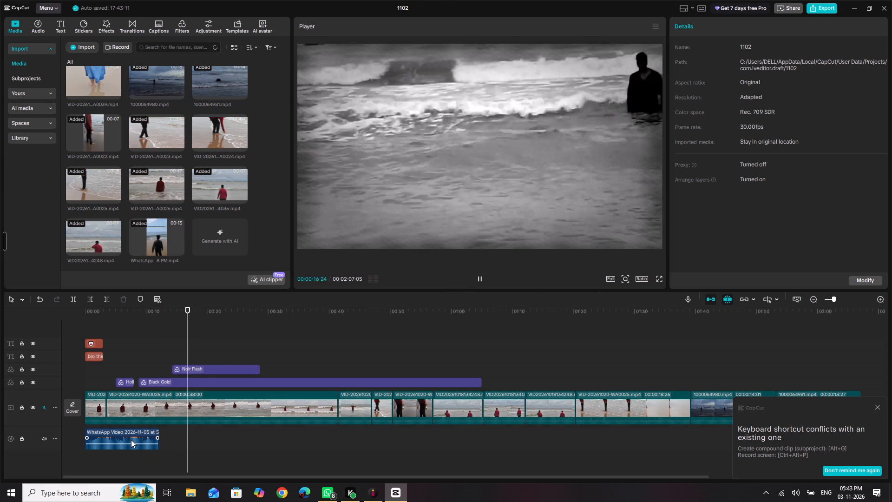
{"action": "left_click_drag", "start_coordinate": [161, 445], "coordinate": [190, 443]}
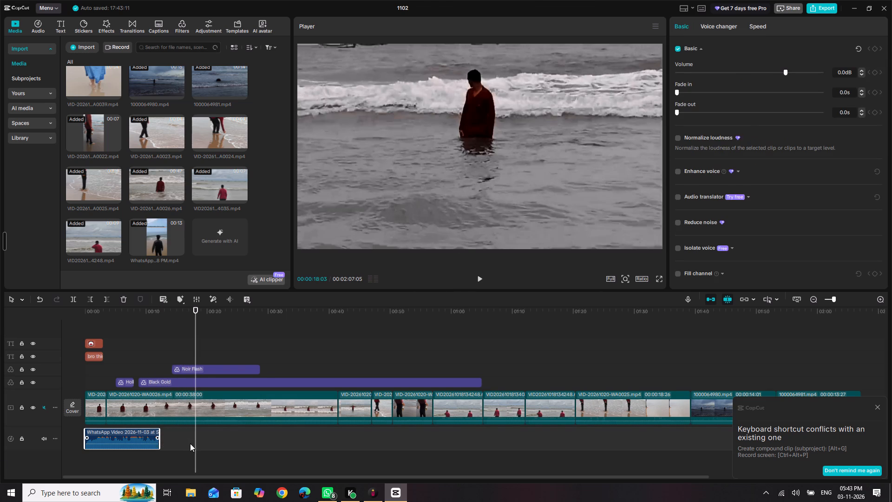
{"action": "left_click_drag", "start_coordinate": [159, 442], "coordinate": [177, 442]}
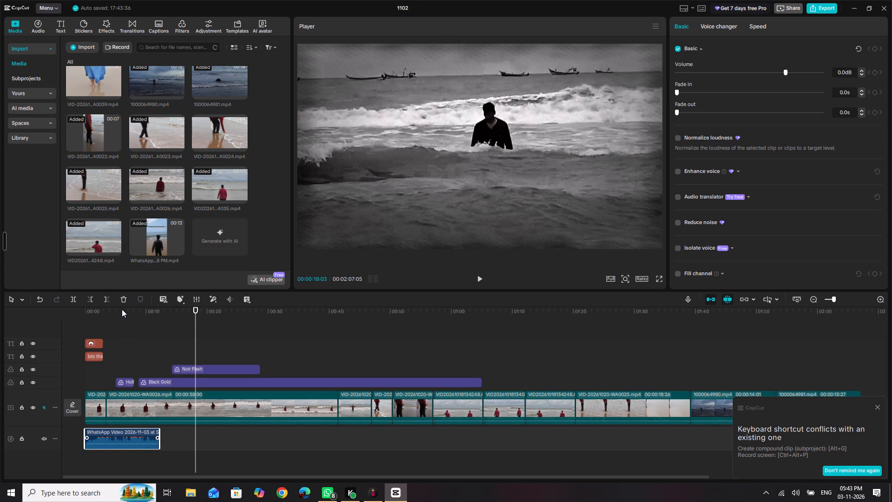
Replay the first two seconds of the edit to hear how the extracted audio starts.
{"action": "left_click", "coordinate": [122, 309]}
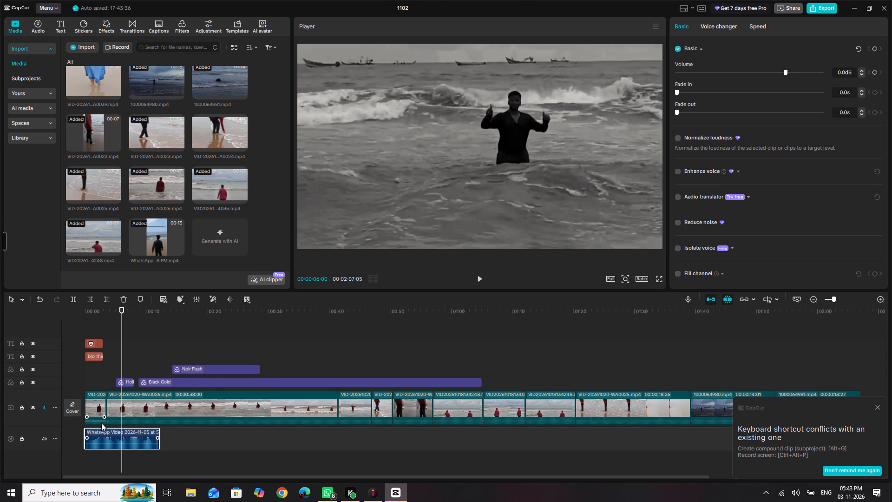
{"action": "left_click_drag", "start_coordinate": [102, 310], "coordinate": [89, 311]}
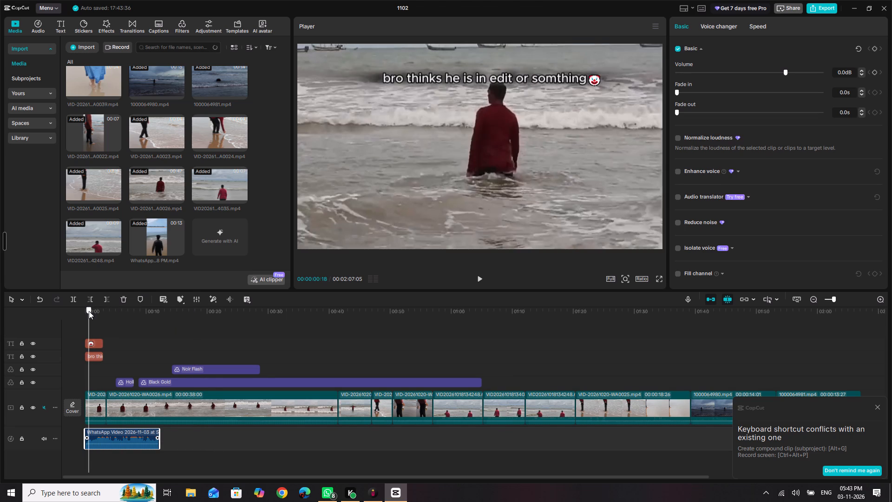
{"action": "left_click_drag", "start_coordinate": [89, 311], "coordinate": [68, 317]}
{"action": "key", "text": "space"}
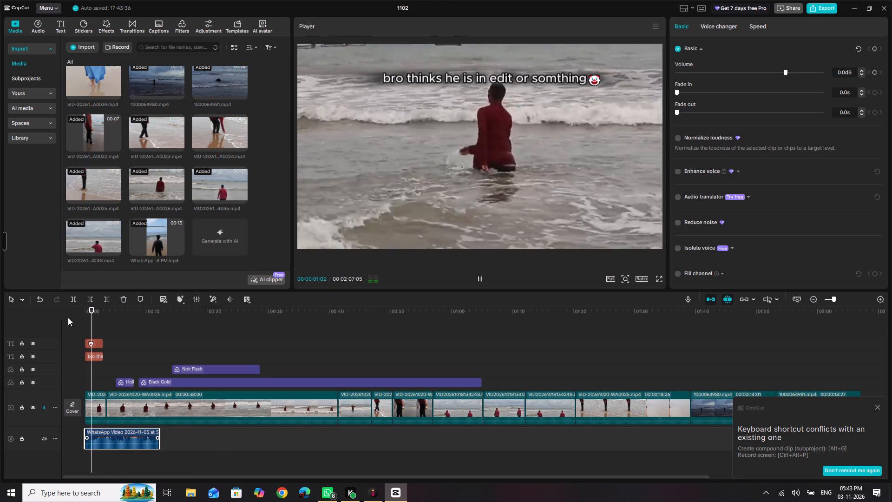
{"action": "key", "text": "space"}
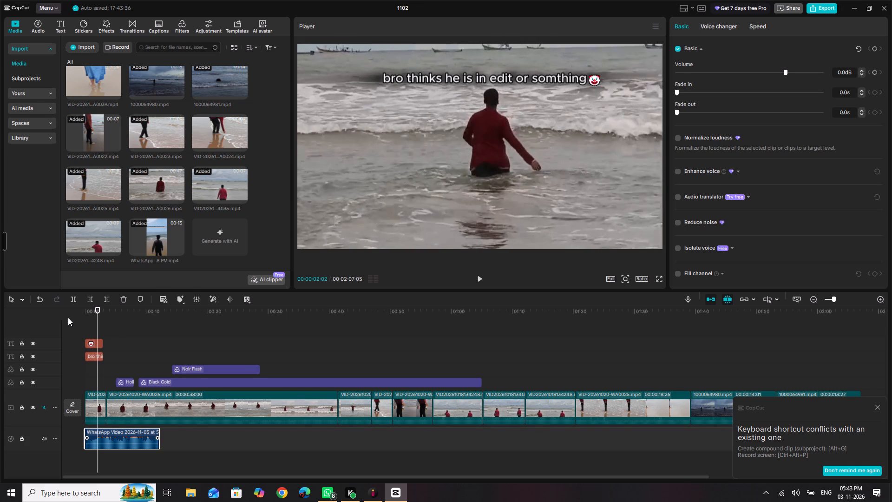
Examine the extracted audio clip's basic settings and voice filters, plus the trending video effects.
{"action": "scroll", "coordinate": [151, 402], "scroll_direction": "up", "scroll_amount": 4, "text": "ctrl"}
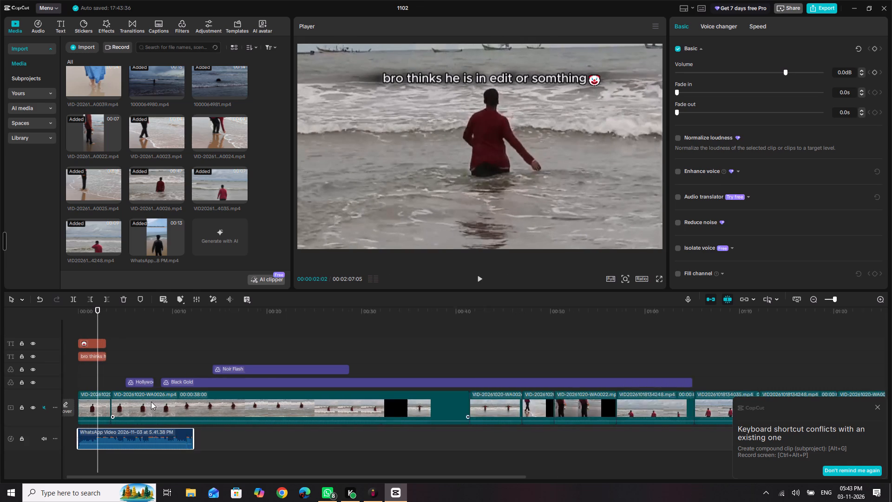
{"action": "scroll", "coordinate": [151, 402], "scroll_direction": "up", "scroll_amount": 11, "text": "ctrl"}
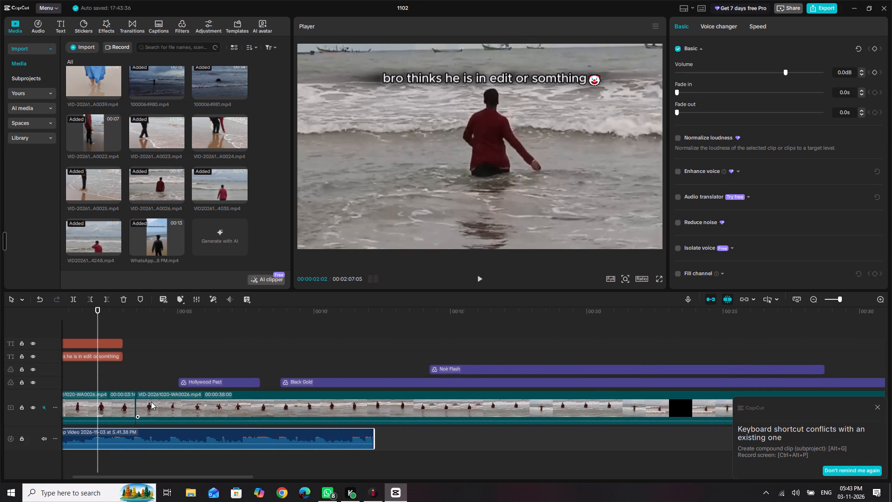
{"action": "scroll", "coordinate": [151, 402], "scroll_direction": "up", "scroll_amount": 7, "text": "ctrl"}
{"action": "scroll", "coordinate": [151, 402], "scroll_direction": "down", "scroll_amount": 1}
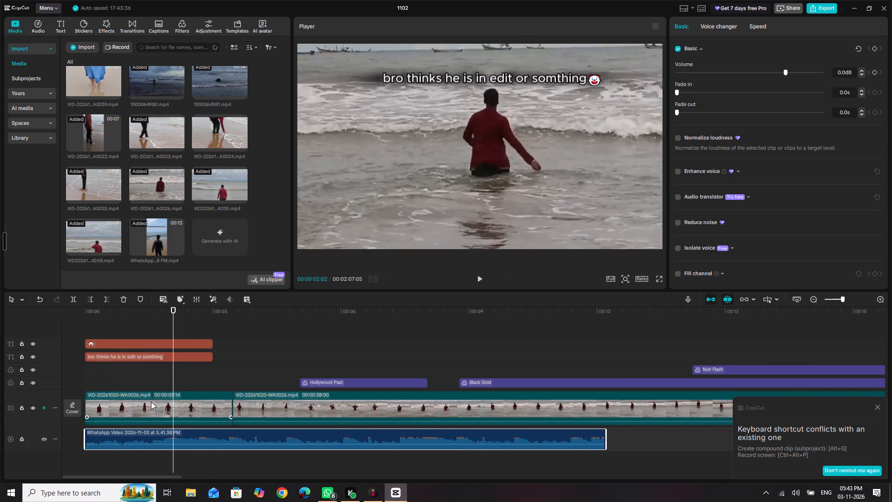
{"action": "left_click", "coordinate": [172, 444]}
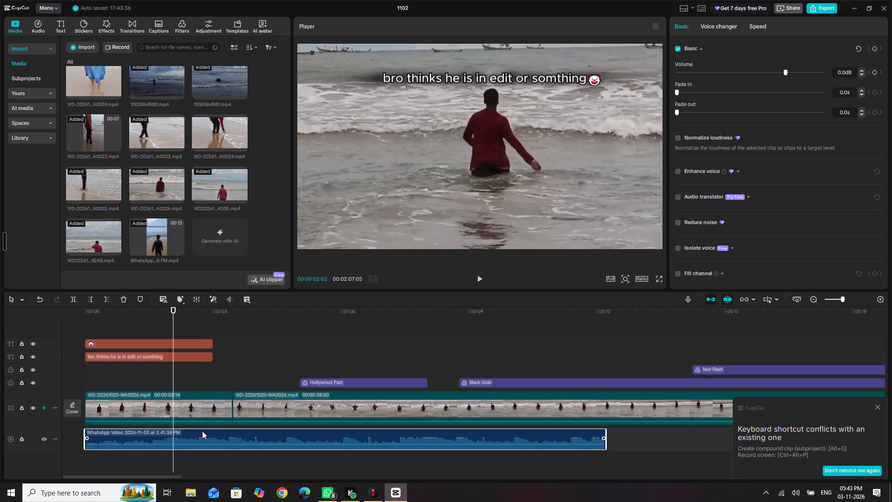
{"action": "left_click", "coordinate": [202, 431]}
{"action": "scroll", "coordinate": [743, 151], "scroll_direction": "down", "scroll_amount": 2}
{"action": "scroll", "coordinate": [743, 151], "scroll_direction": "up", "scroll_amount": 1}
{"action": "left_click", "coordinate": [748, 170]}
{"action": "left_click", "coordinate": [748, 170]}
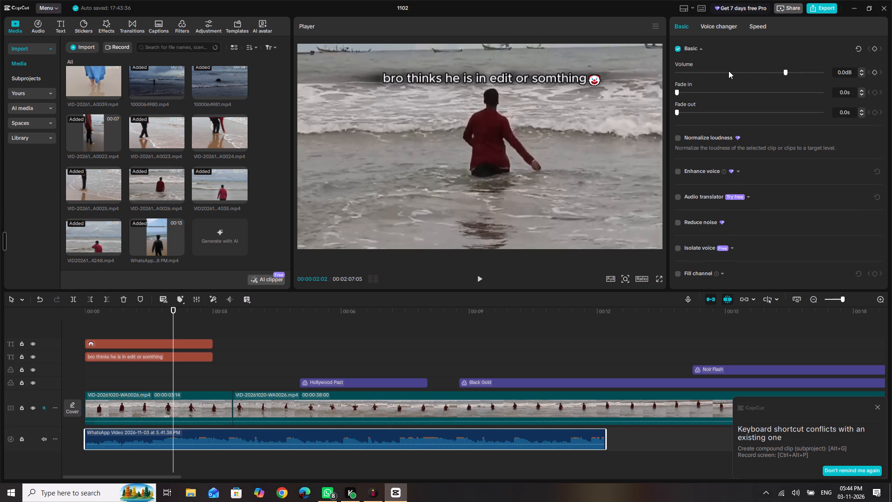
{"action": "left_click", "coordinate": [717, 21]}
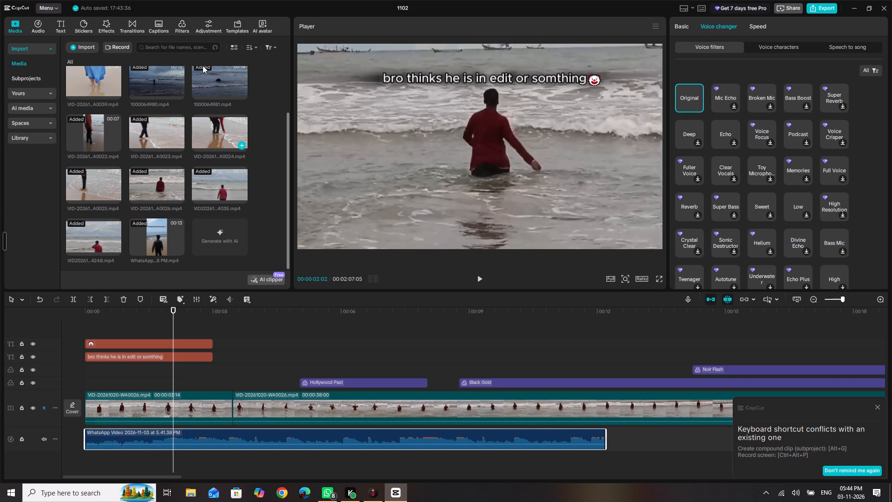
{"action": "left_click", "coordinate": [105, 24]}
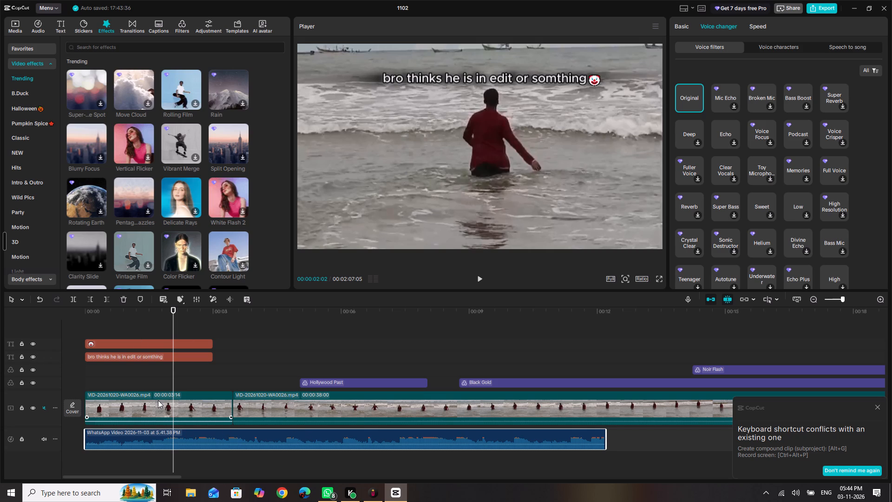
Play the edit from about 2 to 11 seconds to listen to the audio against the clips.
{"action": "key", "text": "space"}
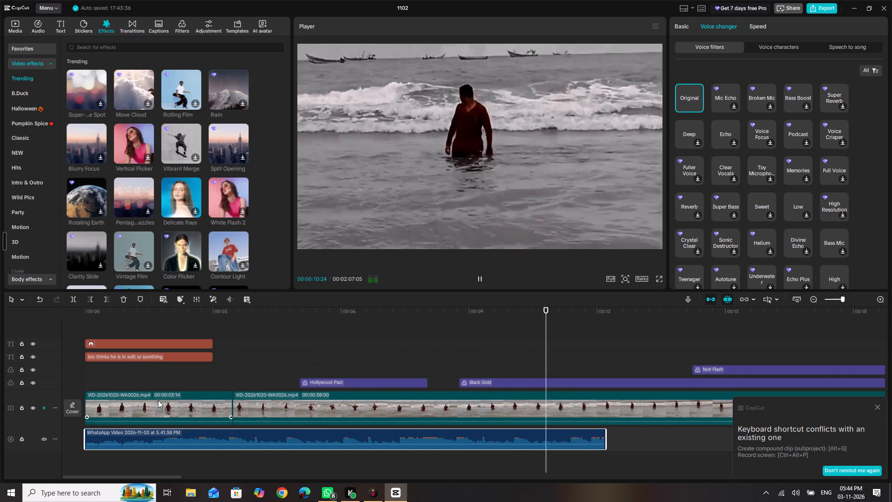
{"action": "key", "text": "space"}
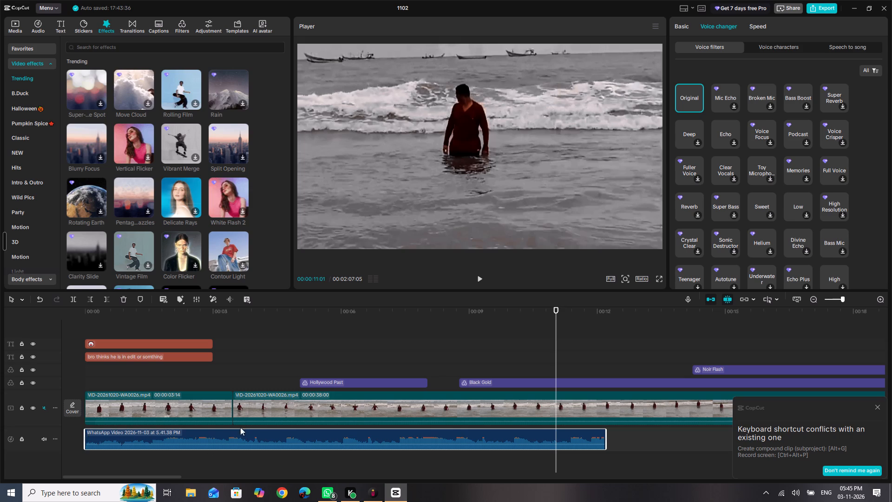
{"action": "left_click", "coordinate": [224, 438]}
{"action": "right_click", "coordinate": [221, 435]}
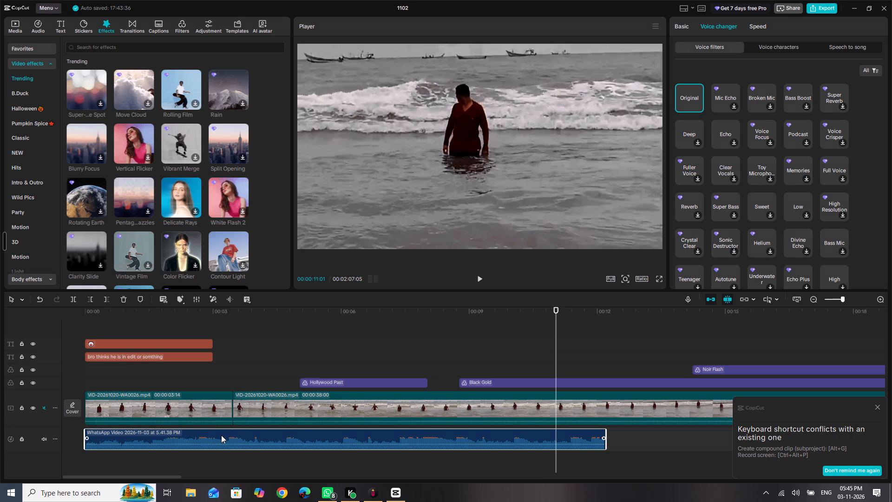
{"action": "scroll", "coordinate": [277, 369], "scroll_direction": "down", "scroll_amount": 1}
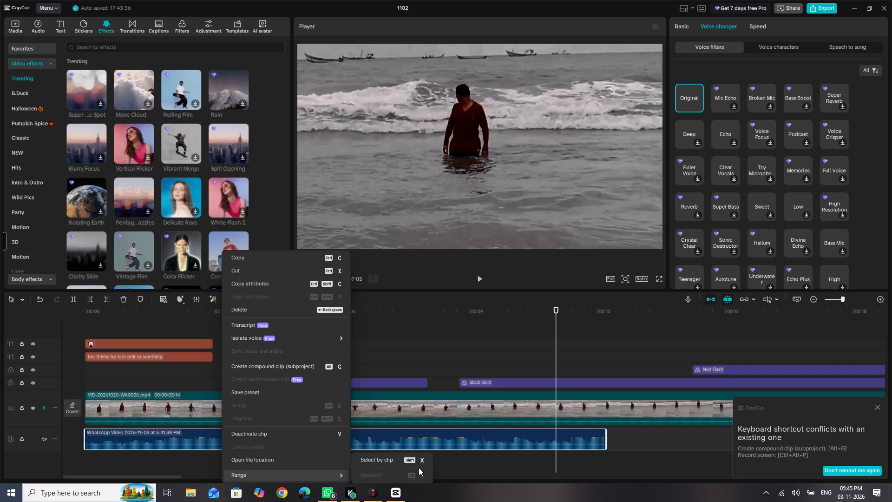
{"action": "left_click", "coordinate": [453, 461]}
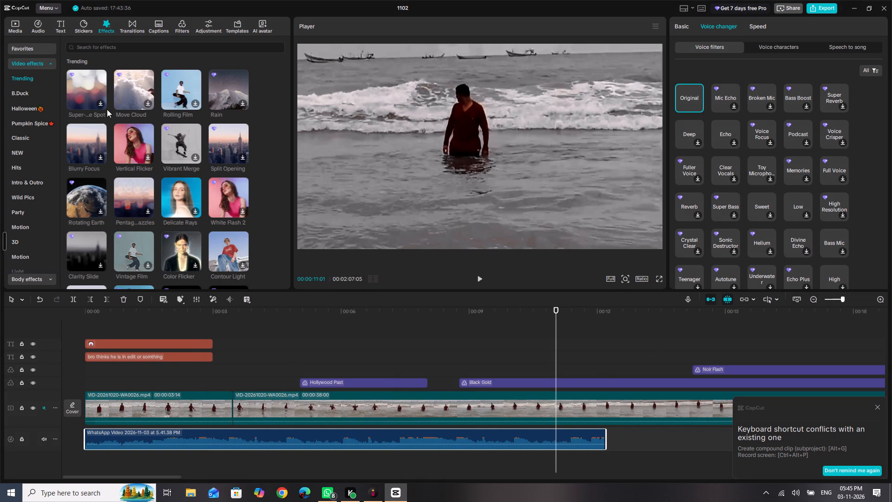
Automatically mark beats on the extracted WhatsApp audio clip using the Beats 2 option.
{"action": "left_click", "coordinate": [142, 436]}
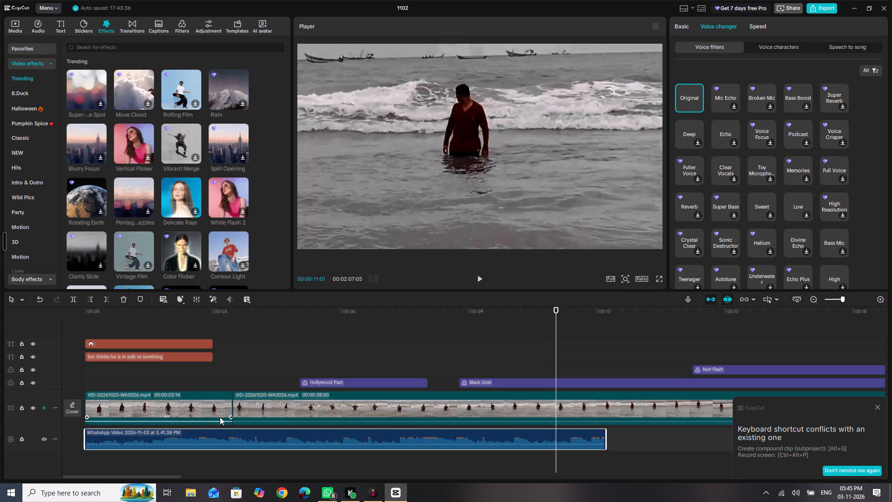
{"action": "left_click", "coordinate": [217, 411]}
{"action": "left_click", "coordinate": [292, 311]}
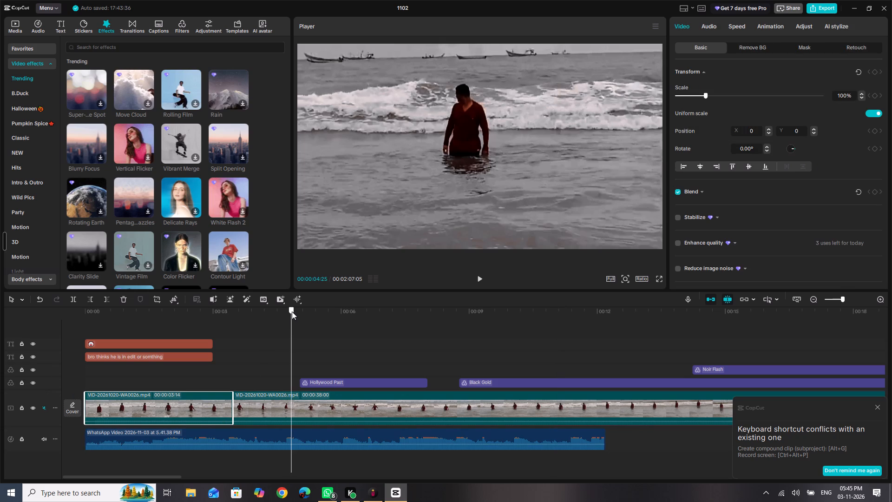
{"action": "left_click", "coordinate": [228, 436]}
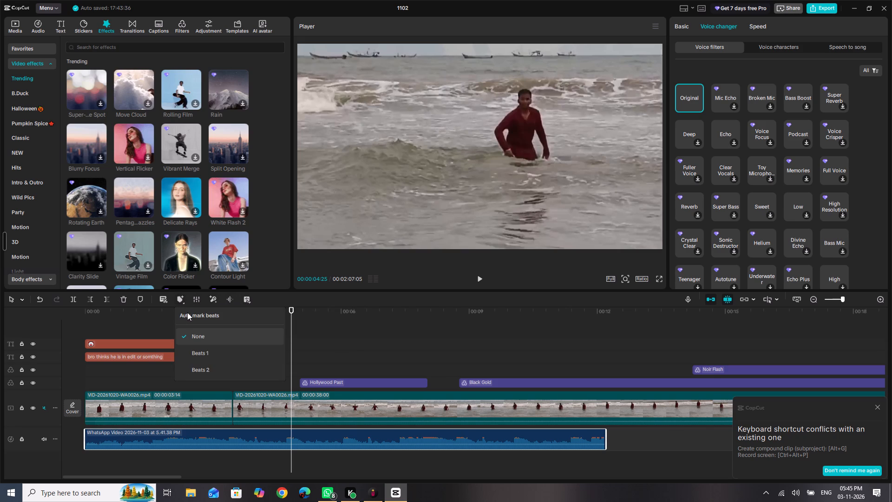
{"action": "left_click", "coordinate": [187, 312]}
{"action": "left_click", "coordinate": [190, 314]}
{"action": "scroll", "coordinate": [197, 354], "scroll_direction": "down", "scroll_amount": 3}
{"action": "left_click", "coordinate": [201, 368]}
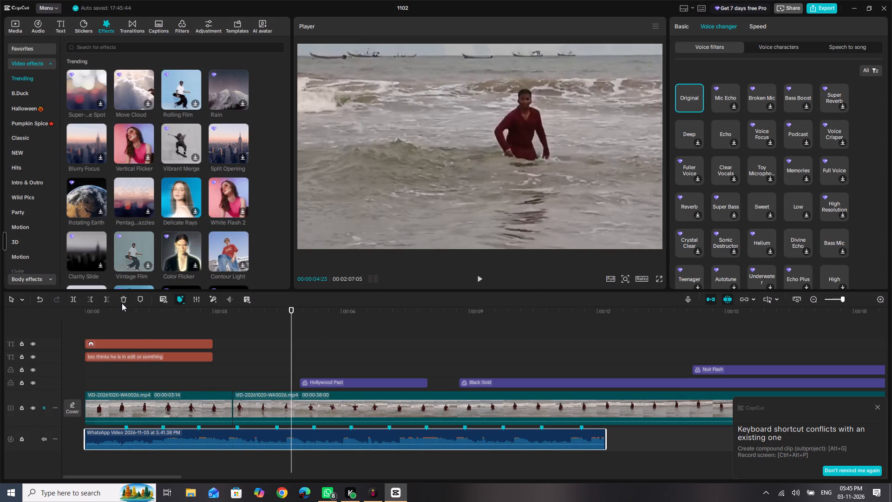
Play the edit from about 1 to 10 seconds to check the marked beats against the audio.
{"action": "left_click", "coordinate": [123, 310]}
{"action": "key", "text": "space"}
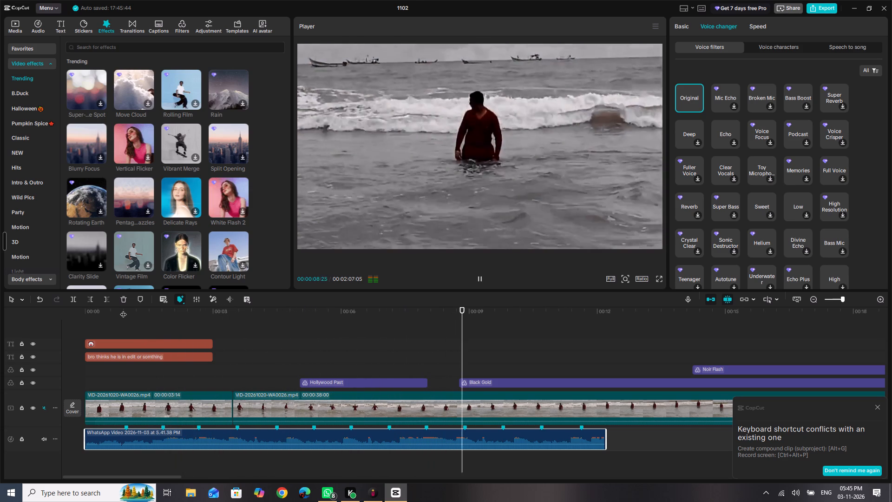
{"action": "key", "text": "space"}
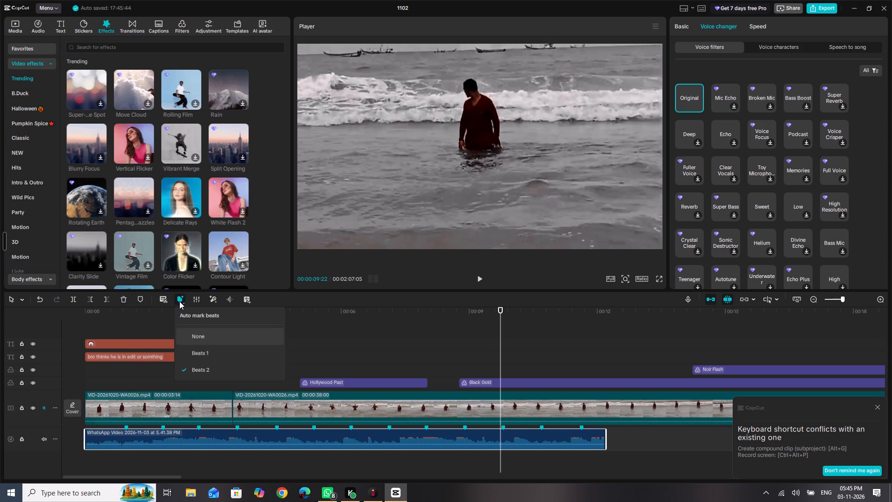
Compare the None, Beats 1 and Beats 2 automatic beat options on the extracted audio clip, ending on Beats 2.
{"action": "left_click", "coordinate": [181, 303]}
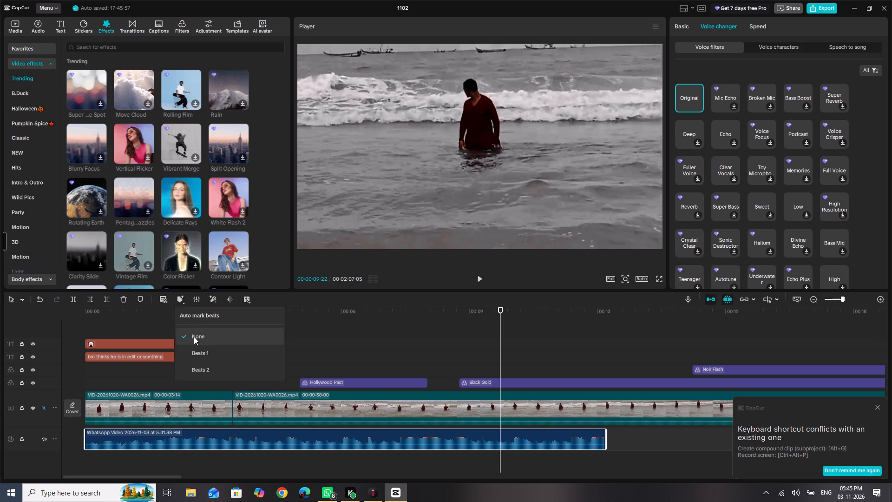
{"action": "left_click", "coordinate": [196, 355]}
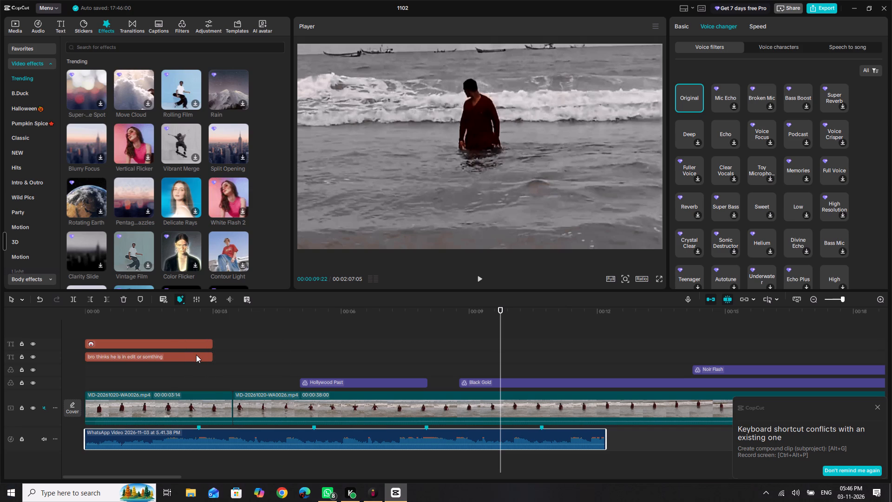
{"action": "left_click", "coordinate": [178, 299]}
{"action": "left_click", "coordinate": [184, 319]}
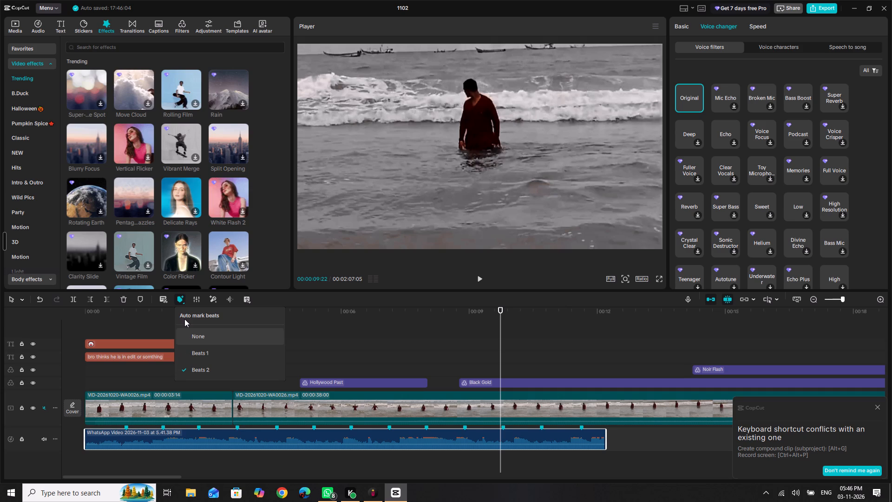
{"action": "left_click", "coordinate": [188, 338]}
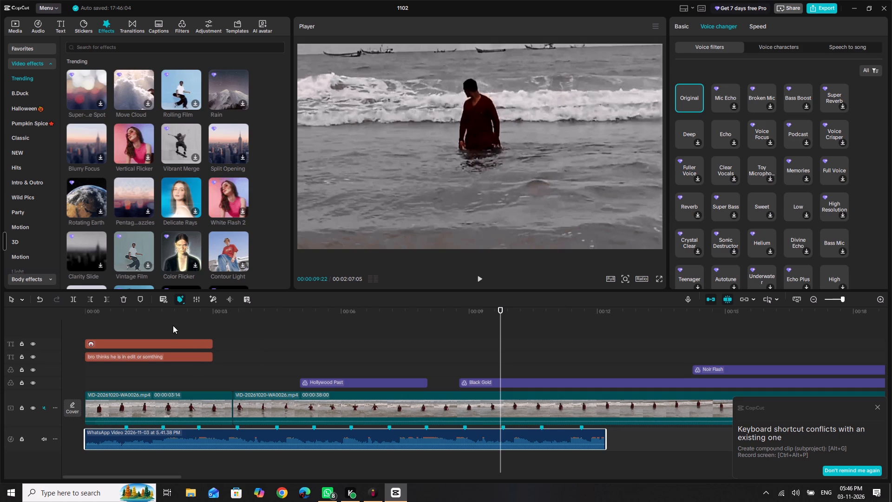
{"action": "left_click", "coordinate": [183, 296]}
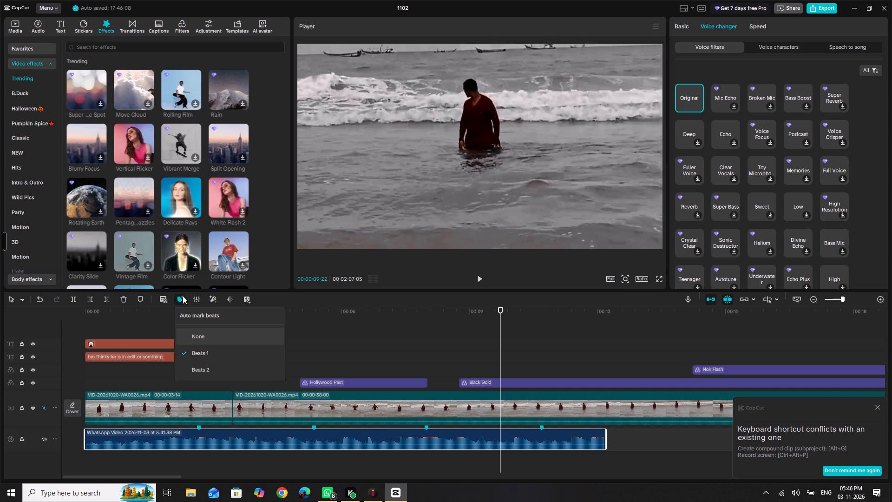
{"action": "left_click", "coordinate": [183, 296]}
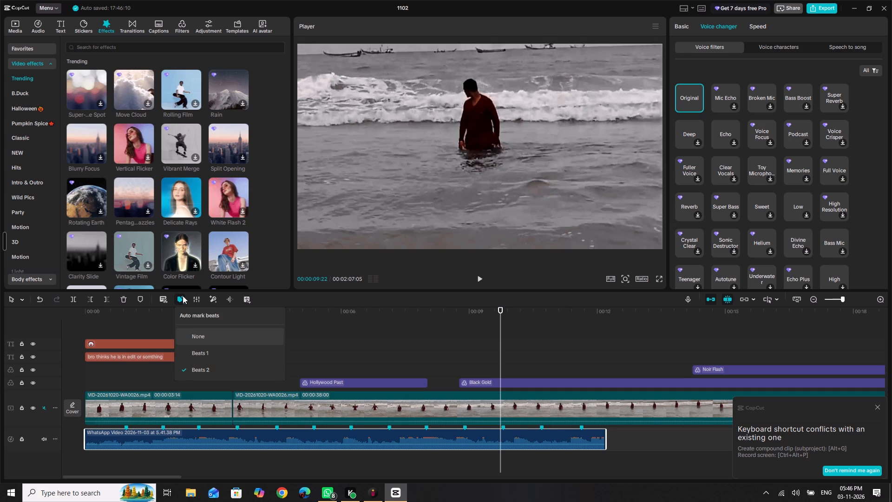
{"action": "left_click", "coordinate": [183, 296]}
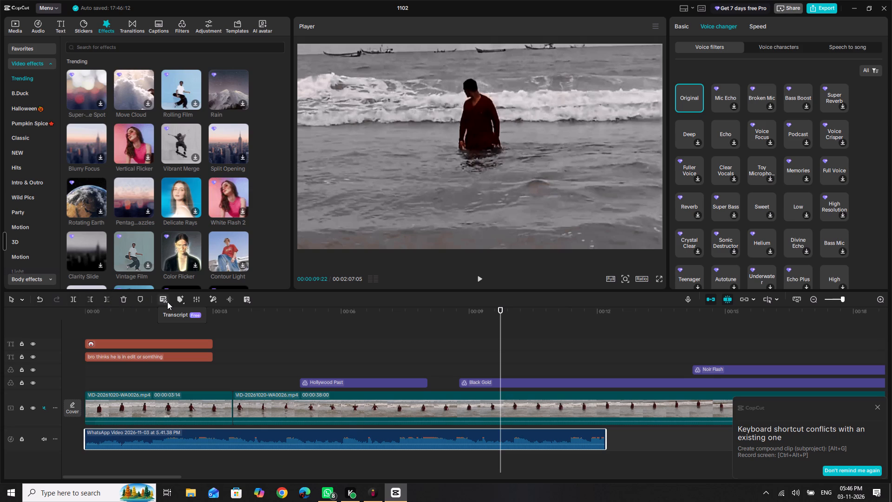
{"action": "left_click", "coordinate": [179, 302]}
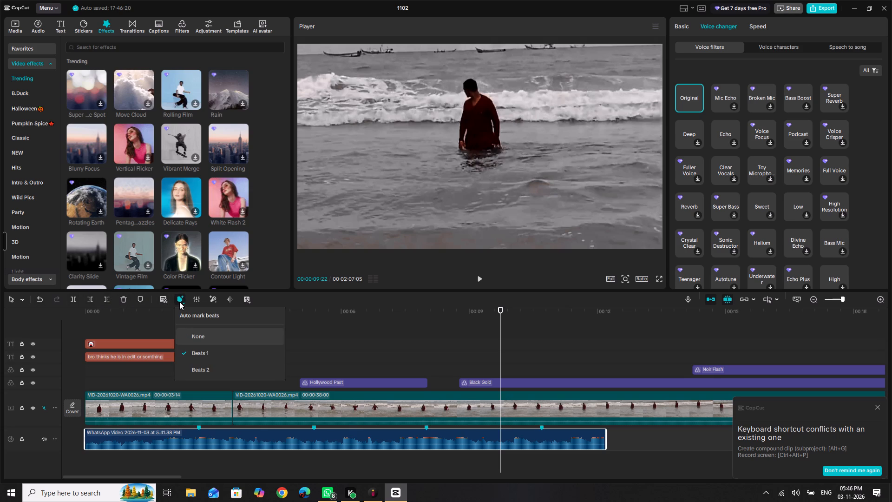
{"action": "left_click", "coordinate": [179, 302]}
Play the edit from the beginning to about 12 seconds, pausing repeatedly in the first five seconds to check beat marker timing.
{"action": "left_click", "coordinate": [317, 312]}
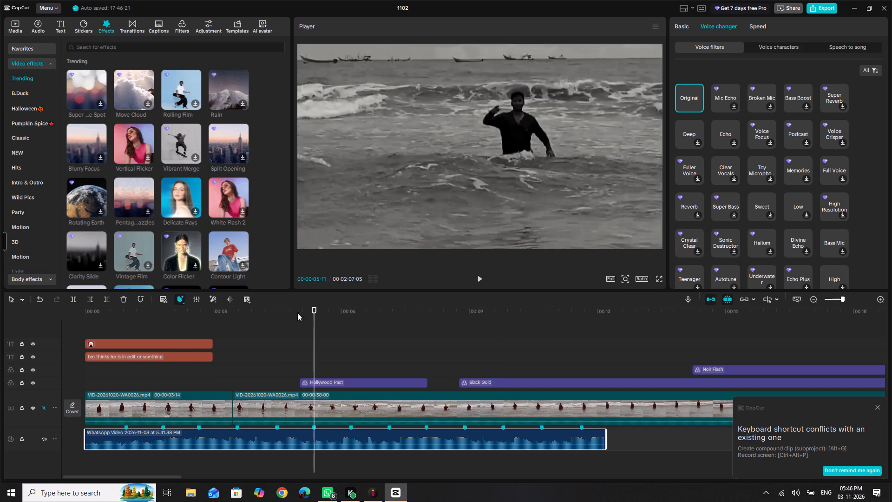
{"action": "left_click", "coordinate": [103, 310]}
{"action": "key", "text": "space"}
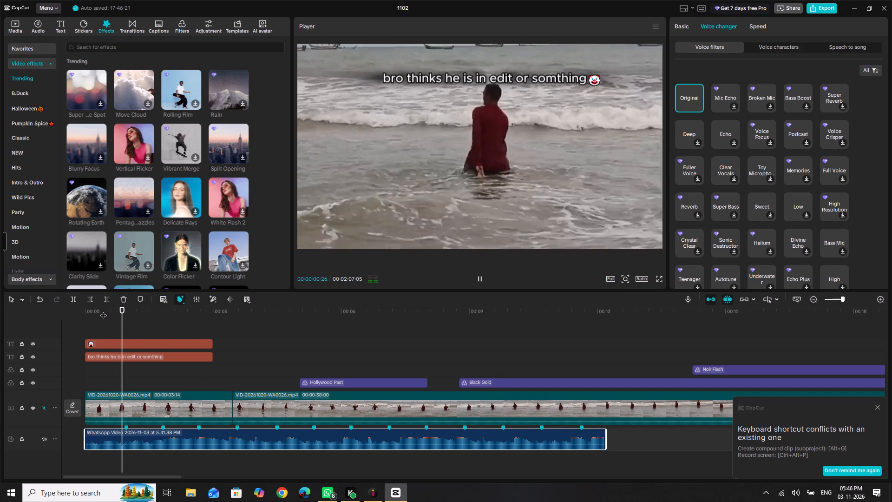
{"action": "key", "text": "space"}
{"action": "key", "text": "space"}
{"action": "key", "text": "space"}
{"action": "key", "text": "space"}
{"action": "key", "text": "space"}
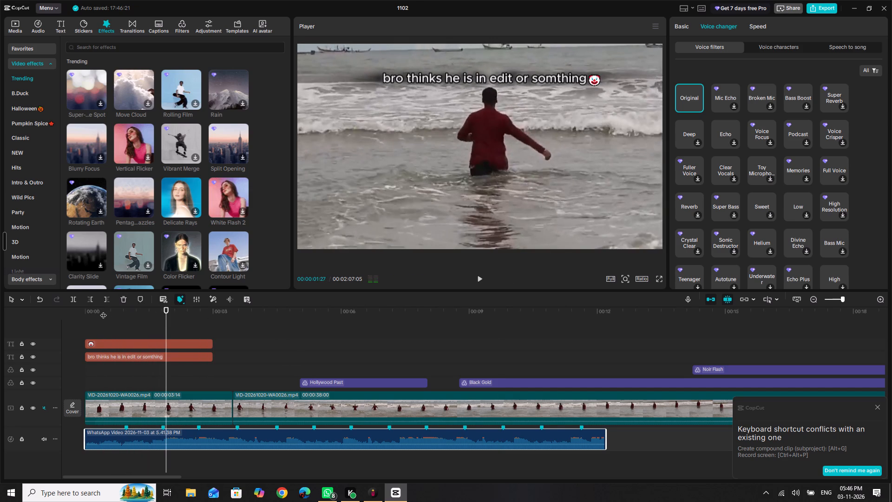
{"action": "key", "text": "space"}
{"action": "key", "text": "space"}
{"action": "key", "text": "space"}
{"action": "key", "text": "space"}
{"action": "key", "text": "space"}
{"action": "key", "text": "space"}
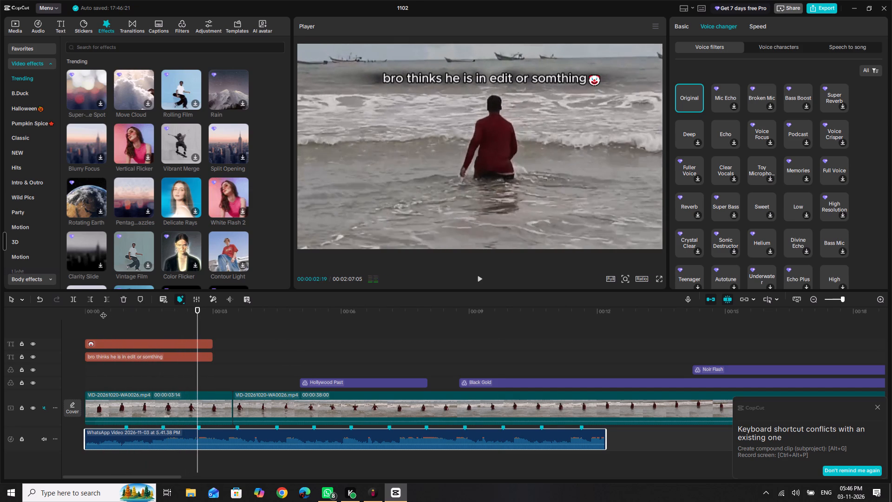
{"action": "key", "text": "space"}
{"action": "key", "text": "space"}
{"action": "key", "text": "space"}
{"action": "key", "text": "space"}
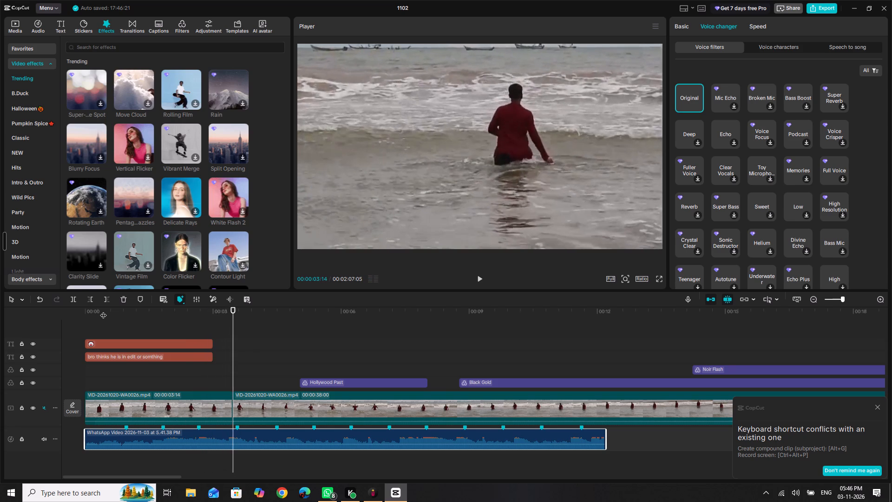
{"action": "key", "text": "space"}
{"action": "key", "text": "space"}
{"action": "key", "text": "space"}
{"action": "key", "text": "space"}
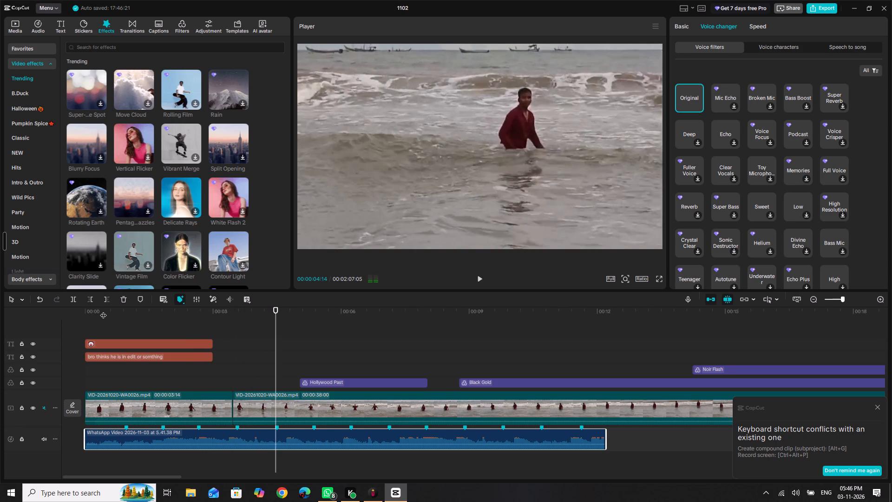
{"action": "key", "text": "space"}
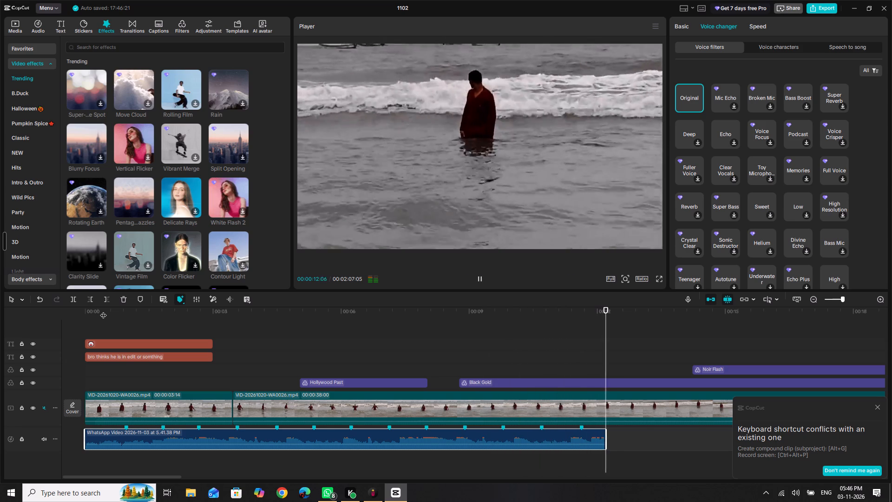
{"action": "key", "text": "space"}
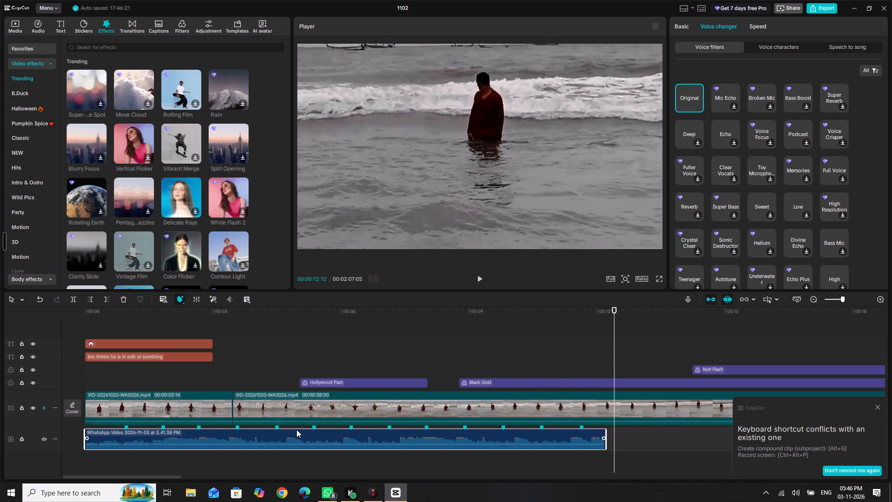
Shift four beat markers on the extracted audio clip to about 4:20, 6:02, 7:11 and 8:21 (seconds:frames).
{"action": "left_click_drag", "start_coordinate": [278, 427], "coordinate": [283, 427]}
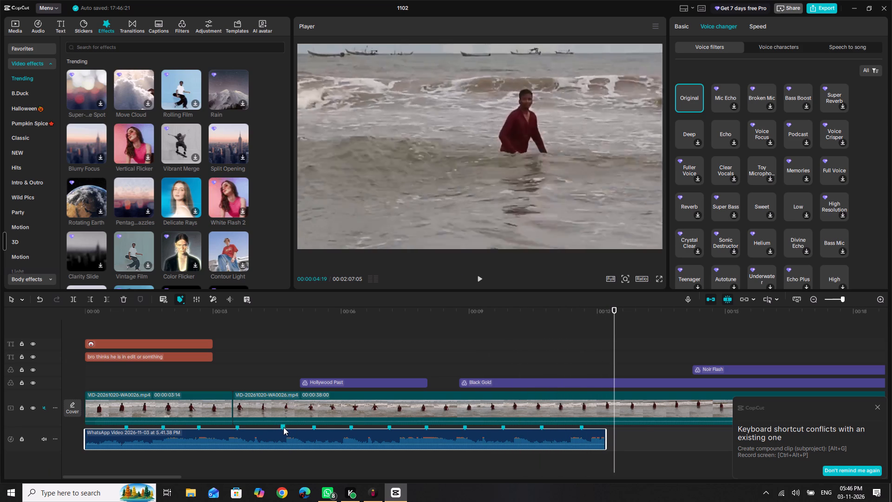
{"action": "left_click_drag", "start_coordinate": [283, 427], "coordinate": [284, 427]}
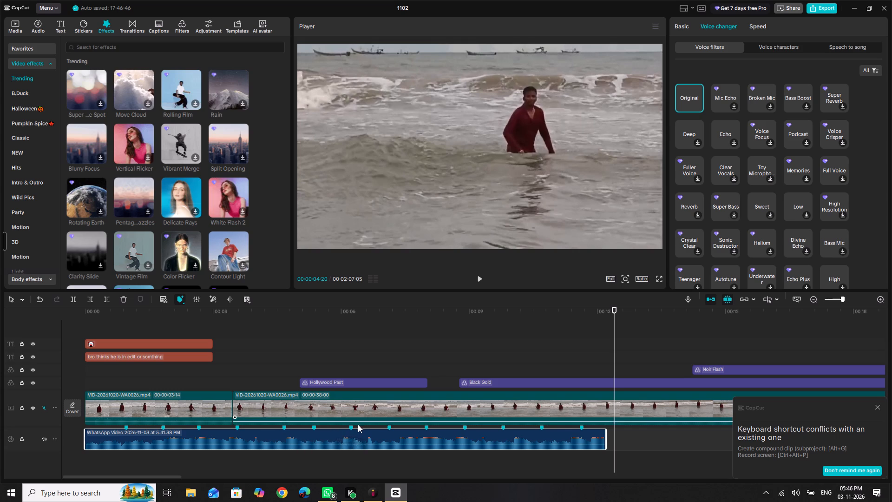
{"action": "left_click_drag", "start_coordinate": [350, 428], "coordinate": [342, 429]}
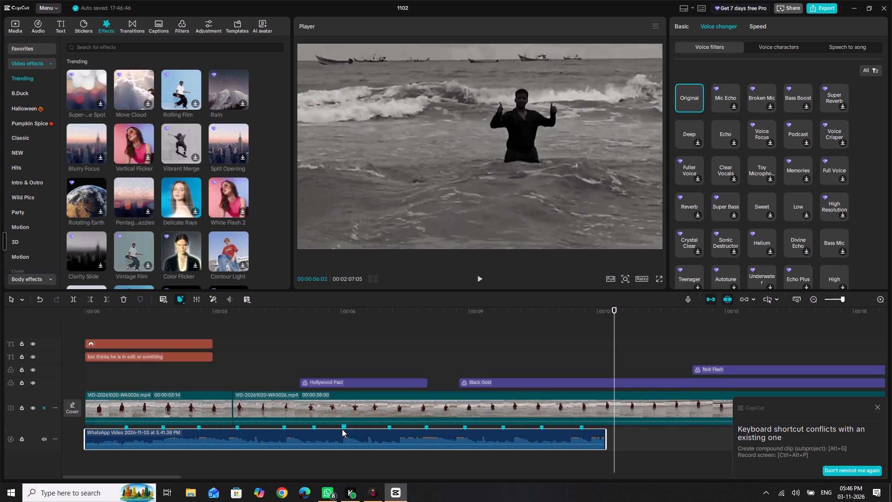
{"action": "left_click_drag", "start_coordinate": [388, 428], "coordinate": [394, 428]}
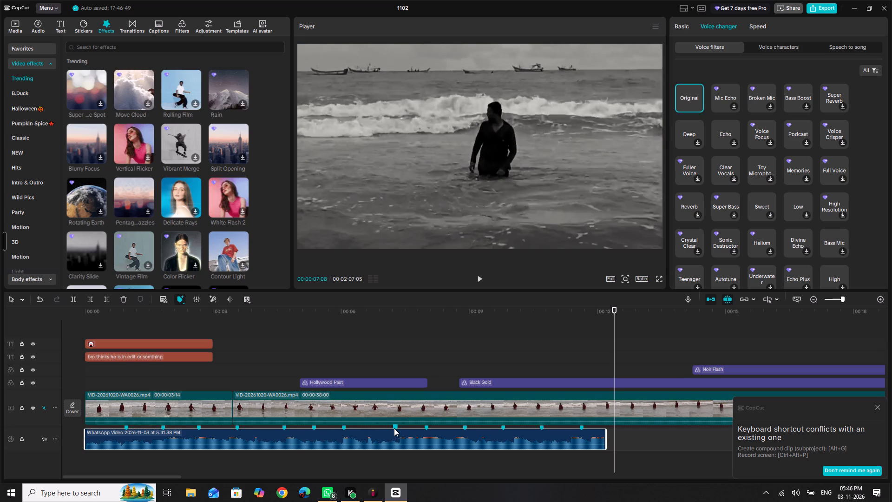
{"action": "left_click_drag", "start_coordinate": [394, 428], "coordinate": [398, 430]}
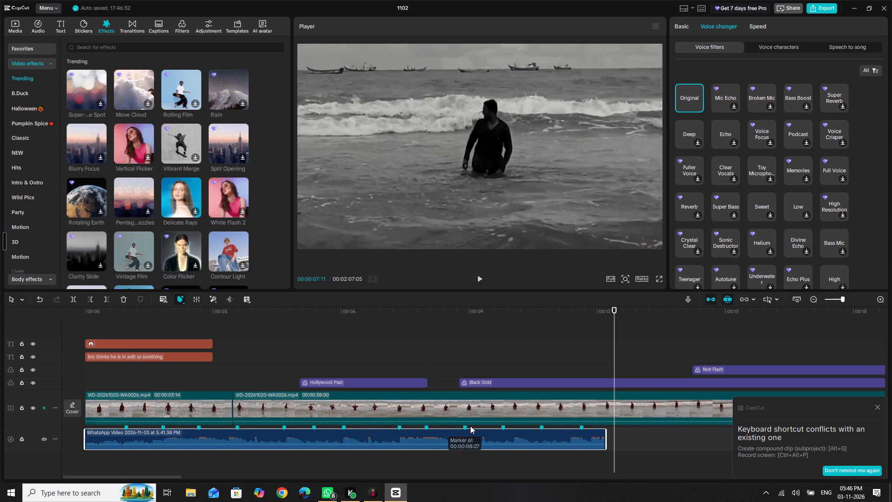
{"action": "left_click_drag", "start_coordinate": [466, 429], "coordinate": [458, 429]}
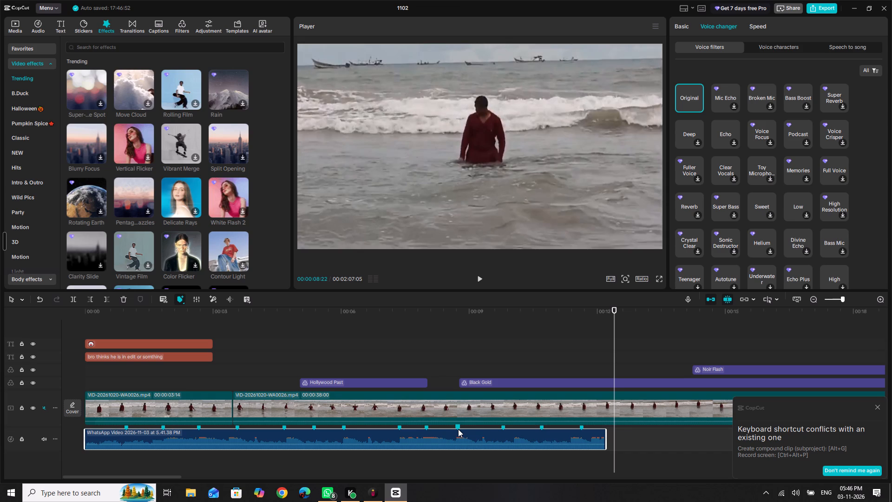
{"action": "left_click_drag", "start_coordinate": [458, 429], "coordinate": [457, 430]}
Shift four more beat markers on the audio clip to about 10:01, 11:26, 11:12 and 3:10 (seconds:frames).
{"action": "left_click_drag", "start_coordinate": [505, 427], "coordinate": [514, 429]}
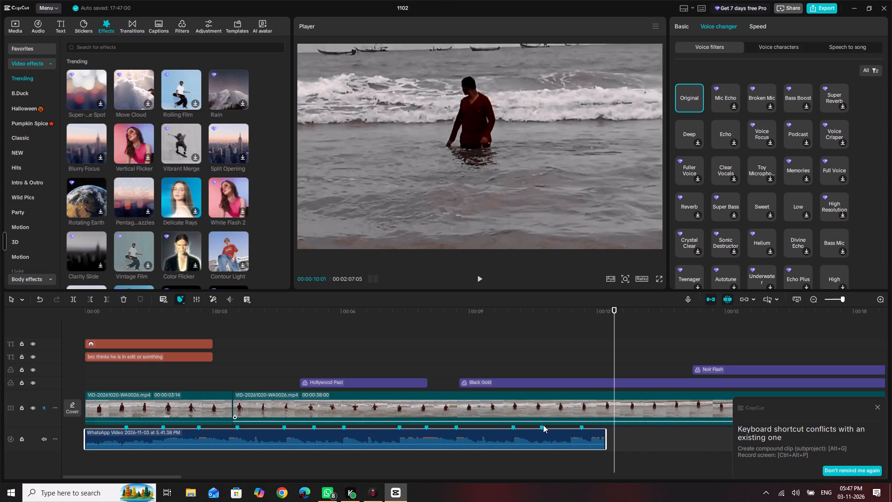
{"action": "left_click_drag", "start_coordinate": [582, 428], "coordinate": [588, 429]}
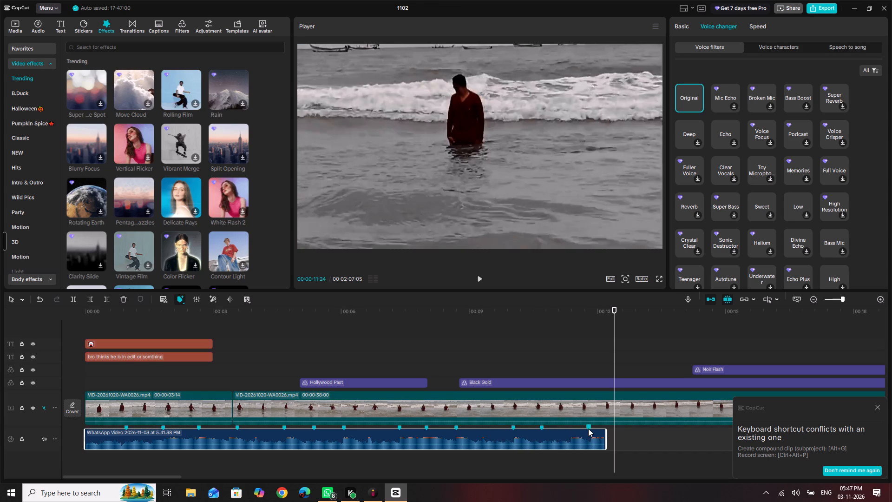
{"action": "left_click_drag", "start_coordinate": [588, 429], "coordinate": [590, 429]}
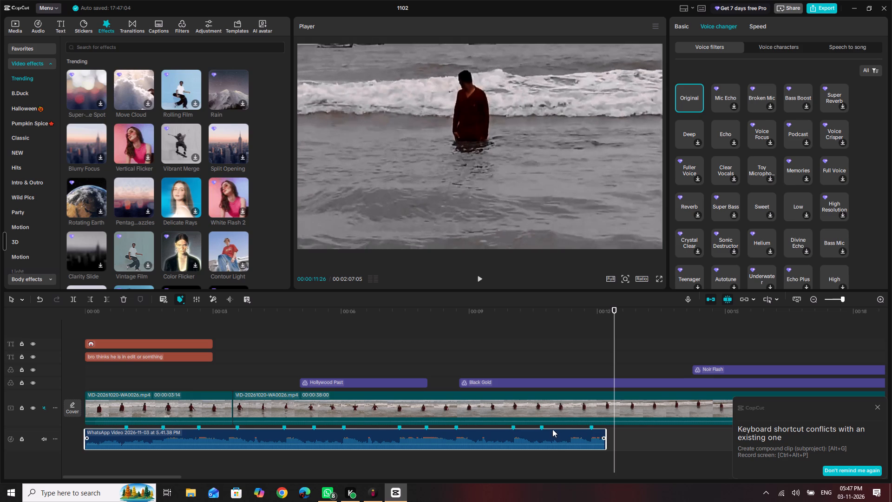
{"action": "left_click_drag", "start_coordinate": [541, 429], "coordinate": [566, 433]}
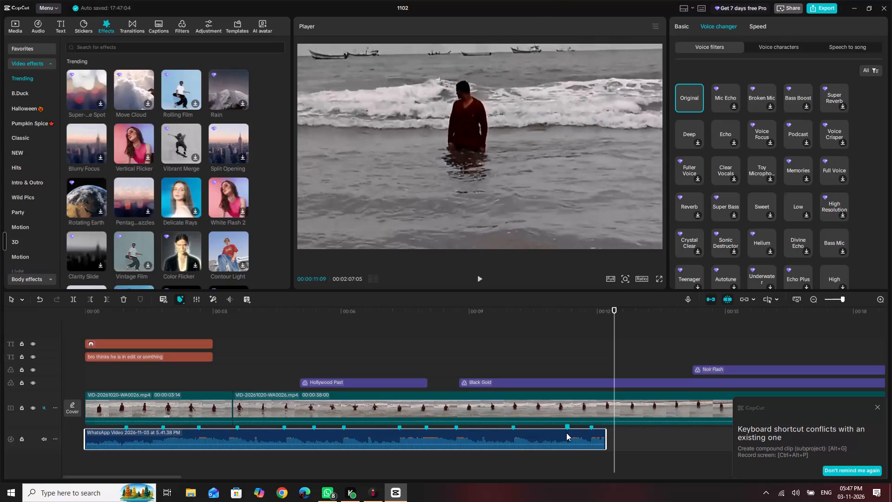
{"action": "left_click_drag", "start_coordinate": [566, 433], "coordinate": [571, 435]}
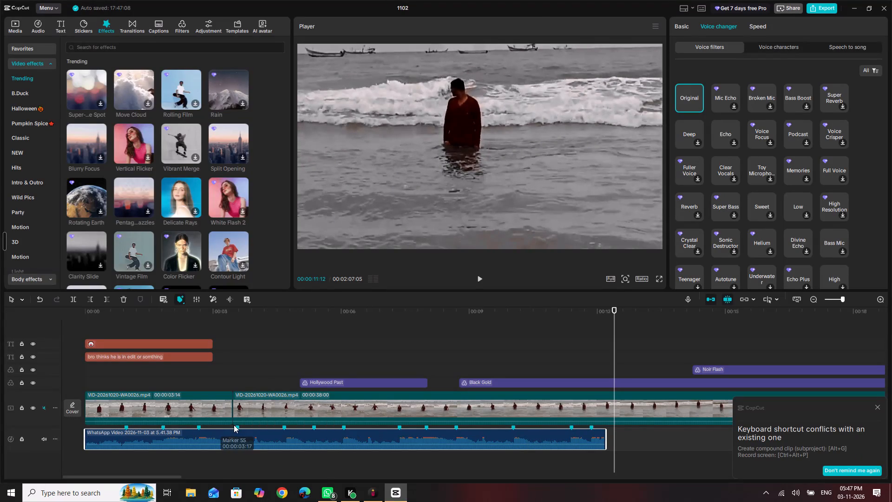
{"action": "left_click_drag", "start_coordinate": [238, 427], "coordinate": [228, 429]}
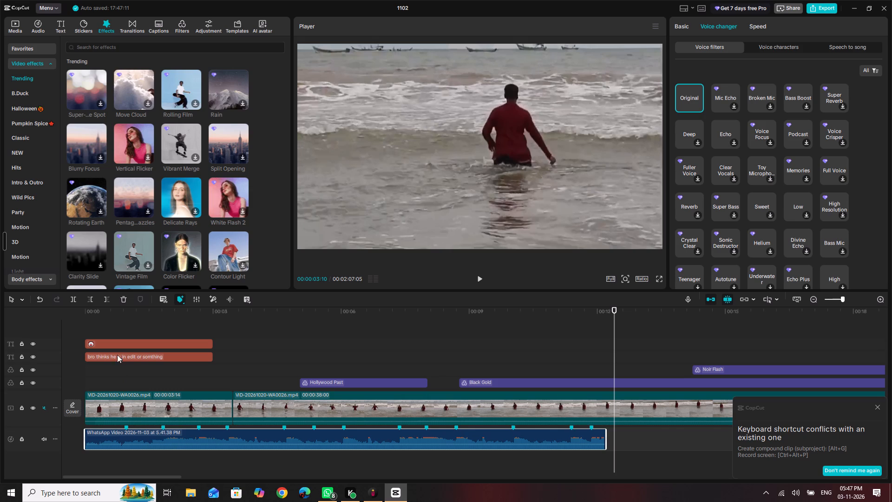
Play roughly the first five seconds of the edit twice to check the repositioned beat markers against the audio.
{"action": "left_click", "coordinate": [122, 308]}
{"action": "key", "text": "space"}
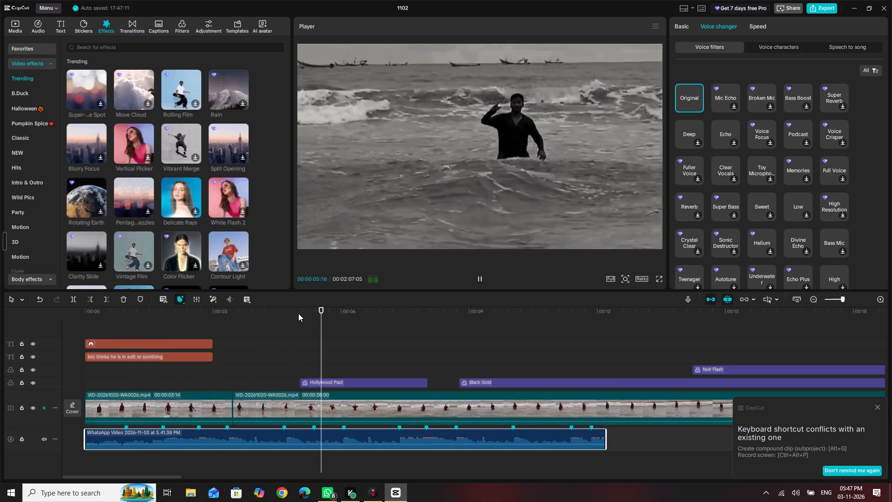
{"action": "key", "text": "space"}
{"action": "left_click_drag", "start_coordinate": [340, 308], "coordinate": [9, 343]}
{"action": "key", "text": "space"}
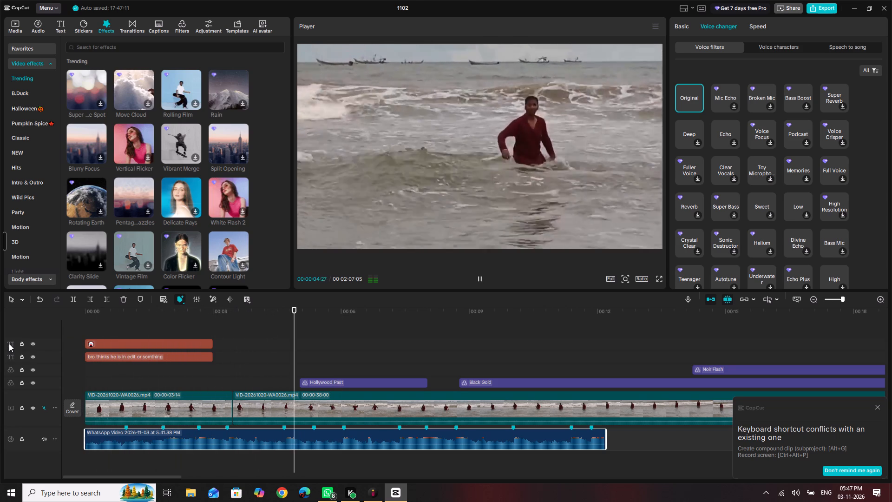
{"action": "key", "text": "space"}
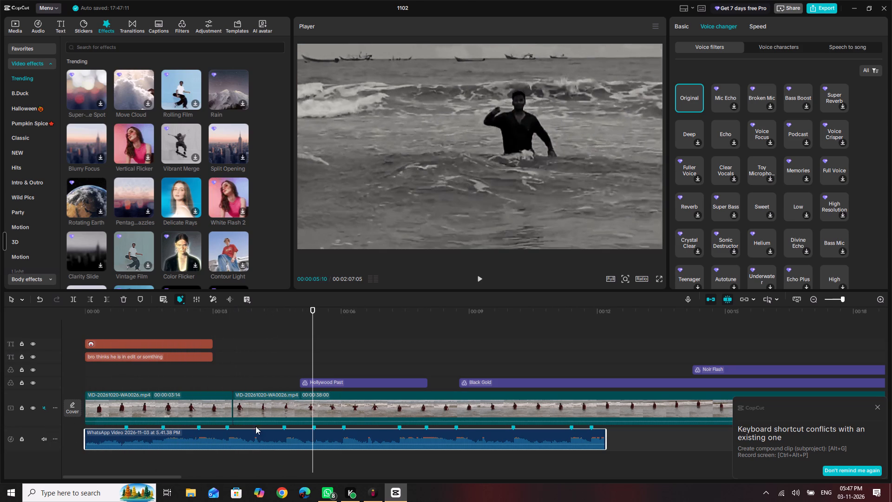
Add beat markers to the extracted audio clip at 4:00, 6:19 and 9:10 (seconds:frames), playing the edit to find the missing beats.
{"action": "left_click", "coordinate": [255, 309]}
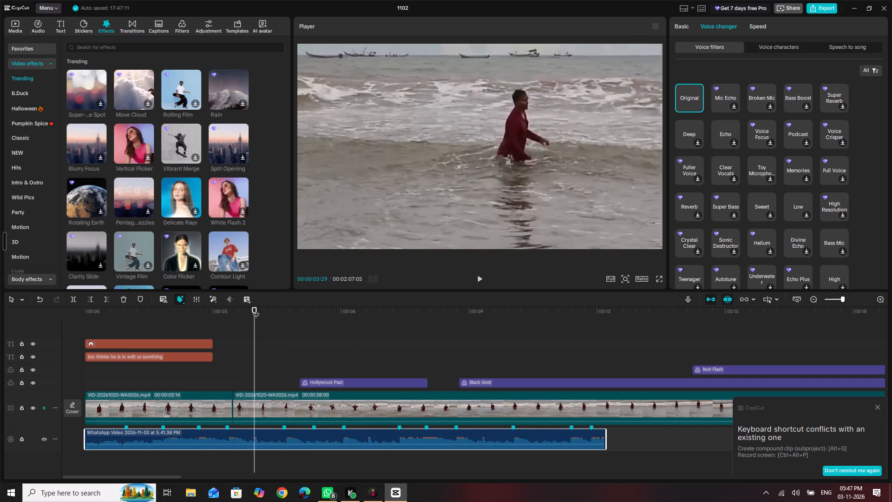
{"action": "key", "text": "Right"}
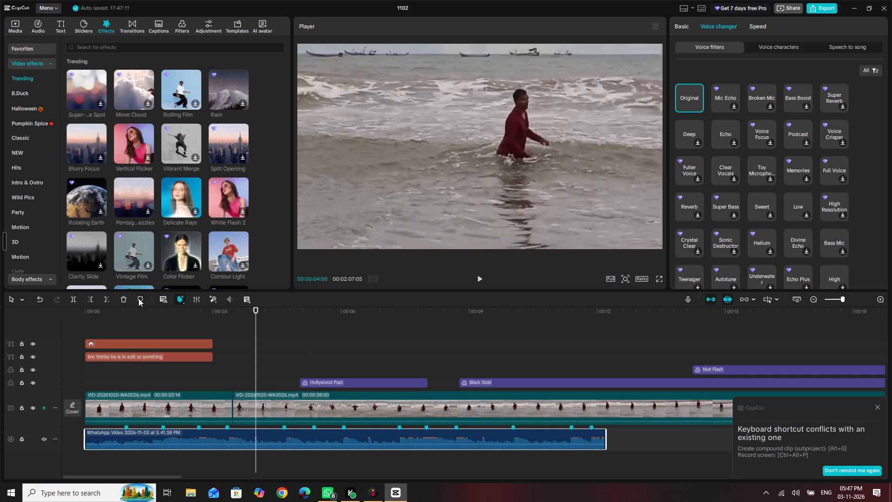
{"action": "left_click", "coordinate": [138, 299]}
{"action": "left_click_drag", "start_coordinate": [140, 308], "coordinate": [0, 327]}
{"action": "key", "text": "space"}
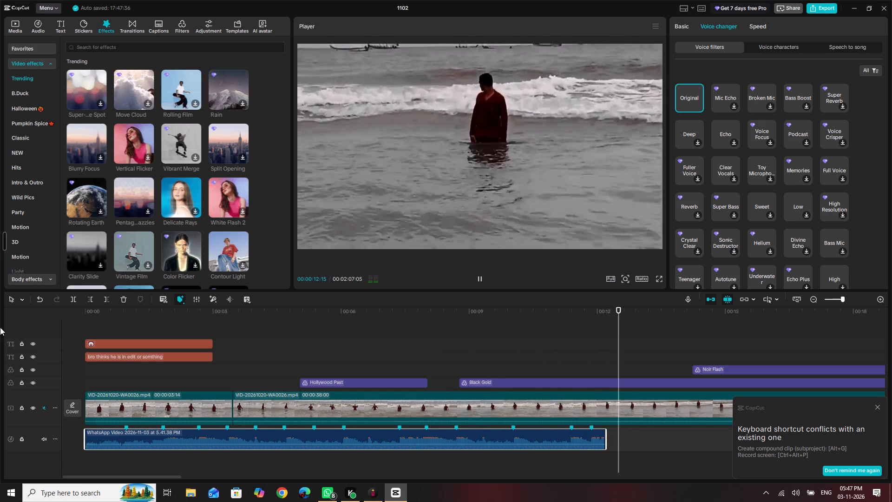
{"action": "left_click", "coordinate": [376, 313]}
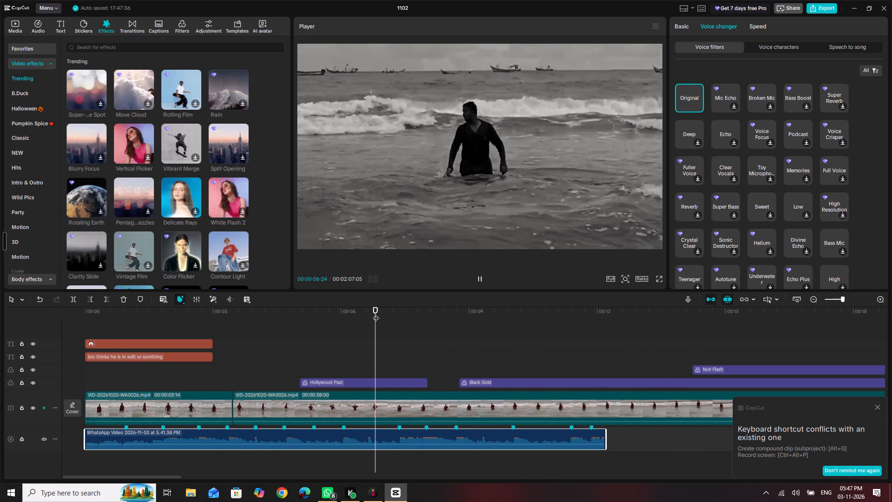
{"action": "left_click", "coordinate": [376, 306]}
{"action": "left_click_drag", "start_coordinate": [374, 310], "coordinate": [368, 310]}
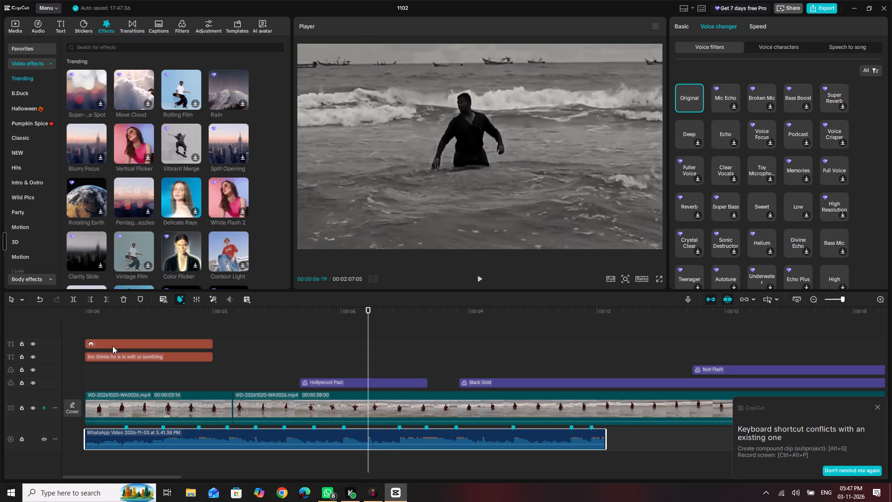
{"action": "left_click", "coordinate": [138, 299]}
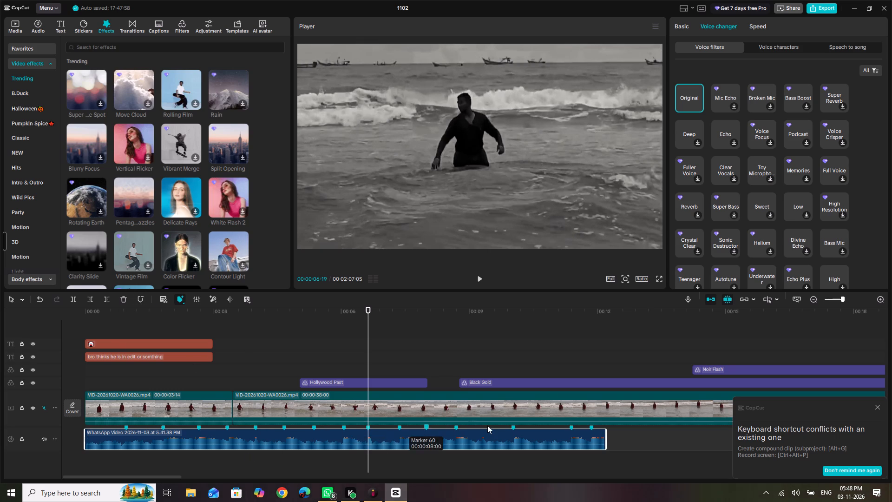
{"action": "left_click", "coordinate": [480, 309]}
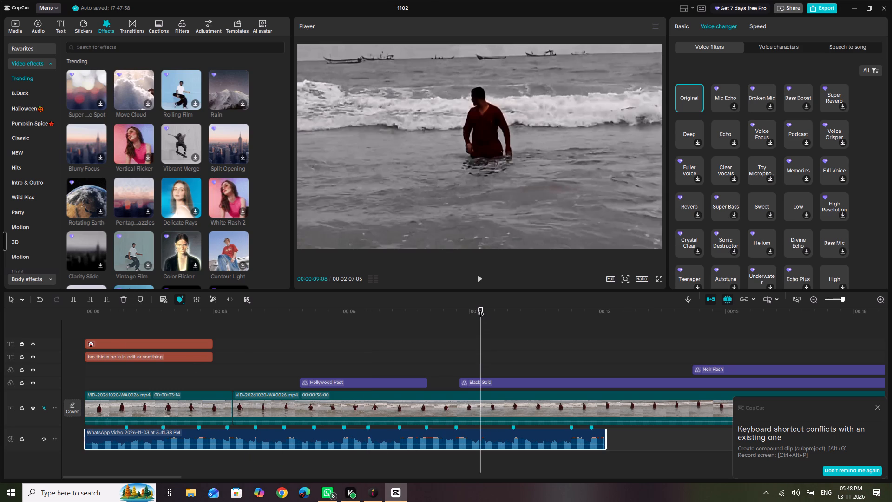
{"action": "left_click", "coordinate": [483, 309]}
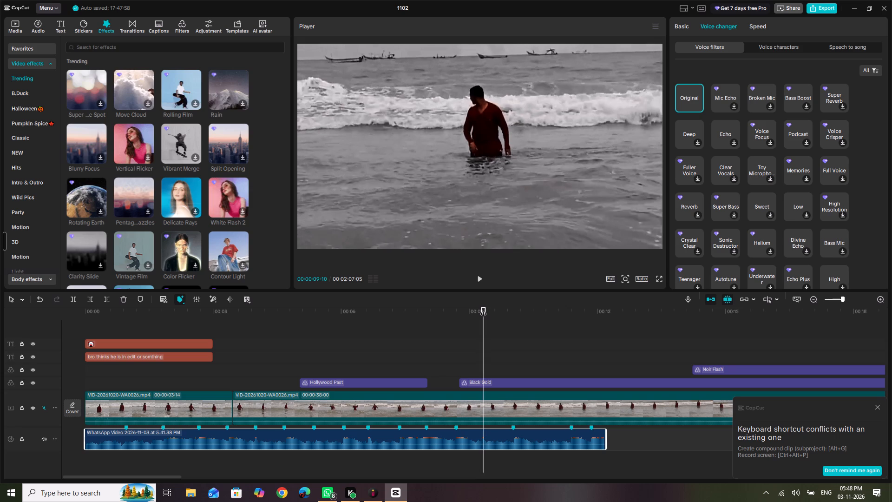
{"action": "left_click", "coordinate": [140, 295]}
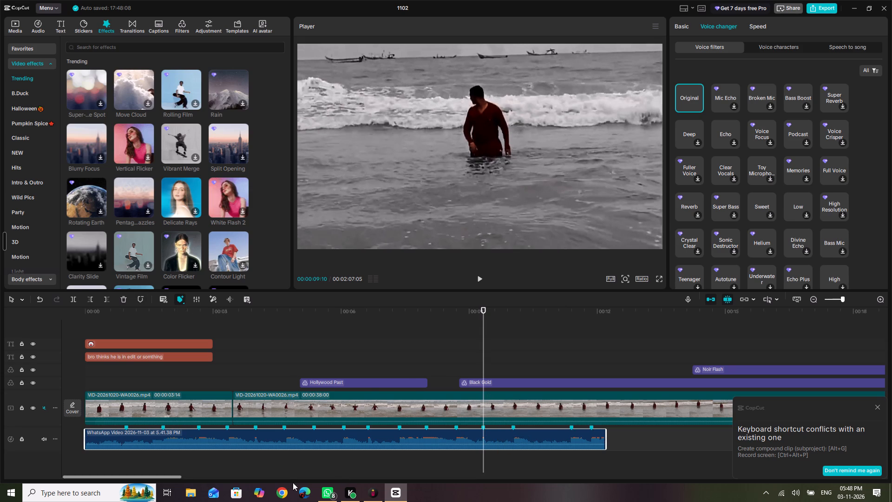
Trim the end of the first beach video clip to the beat marker at 2:20 (seconds:frames).
{"action": "left_click", "coordinate": [173, 408]}
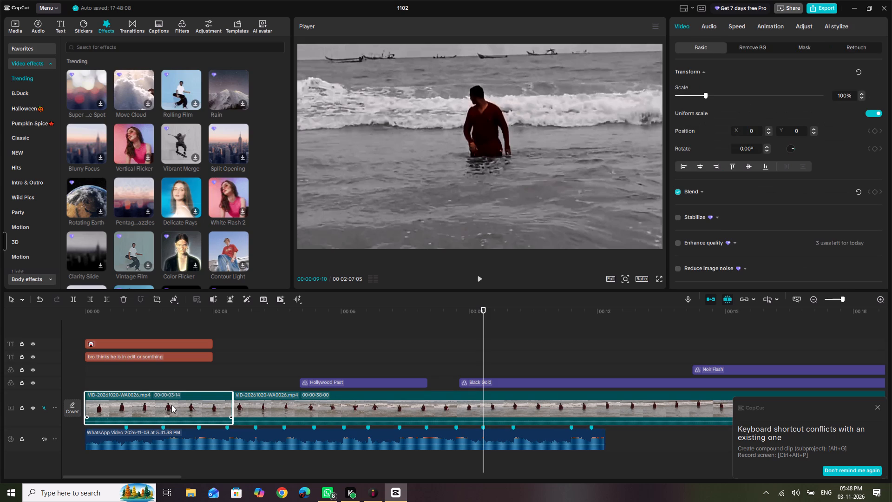
{"action": "left_click_drag", "start_coordinate": [131, 311], "coordinate": [35, 307]}
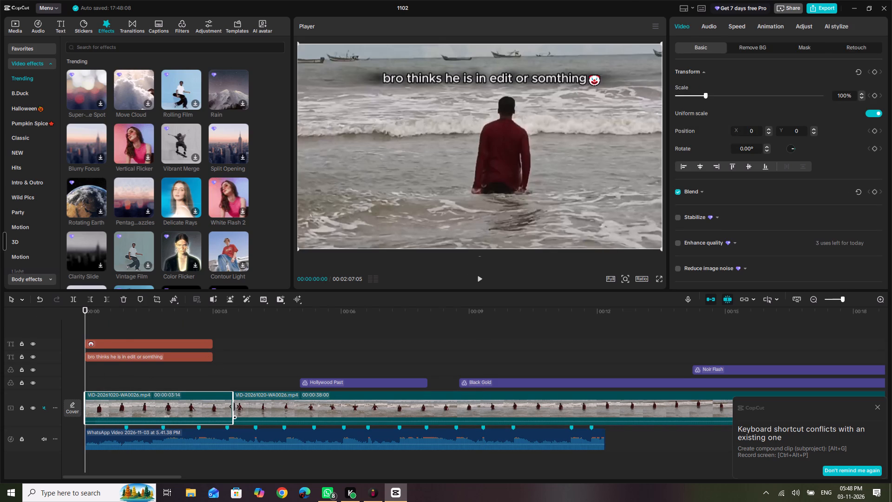
{"action": "left_click_drag", "start_coordinate": [234, 407], "coordinate": [197, 411]}
Shorten the "bro thinks he is in edit or somthing" caption and the clown emoji text to end with the first clip at 2:20.
{"action": "left_click", "coordinate": [205, 357]}
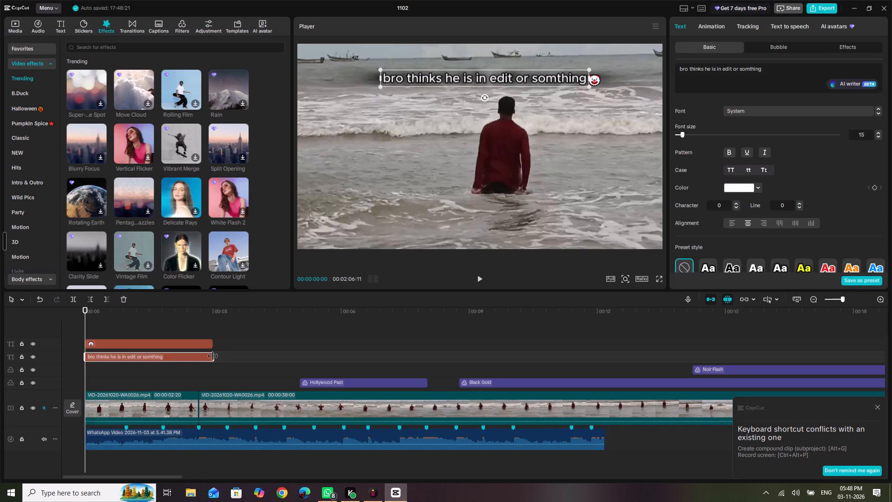
{"action": "left_click_drag", "start_coordinate": [213, 356], "coordinate": [195, 357]}
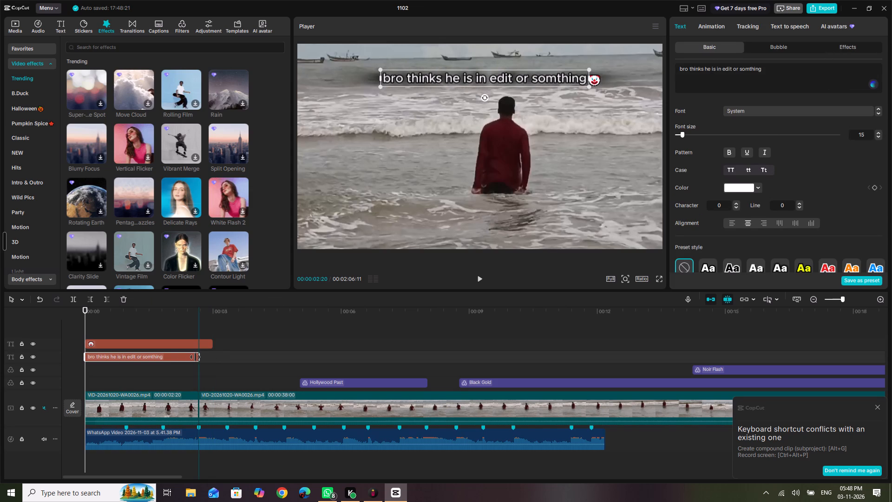
{"action": "left_click", "coordinate": [206, 343]}
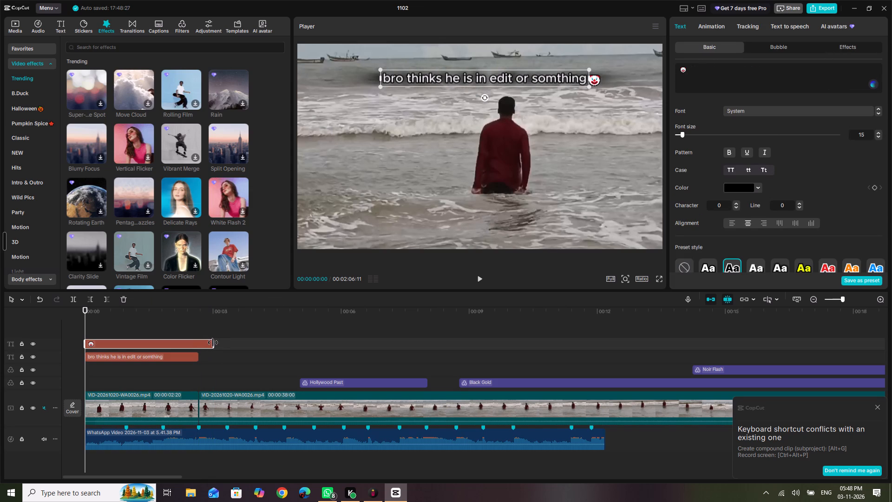
{"action": "left_click_drag", "start_coordinate": [213, 343], "coordinate": [197, 344]}
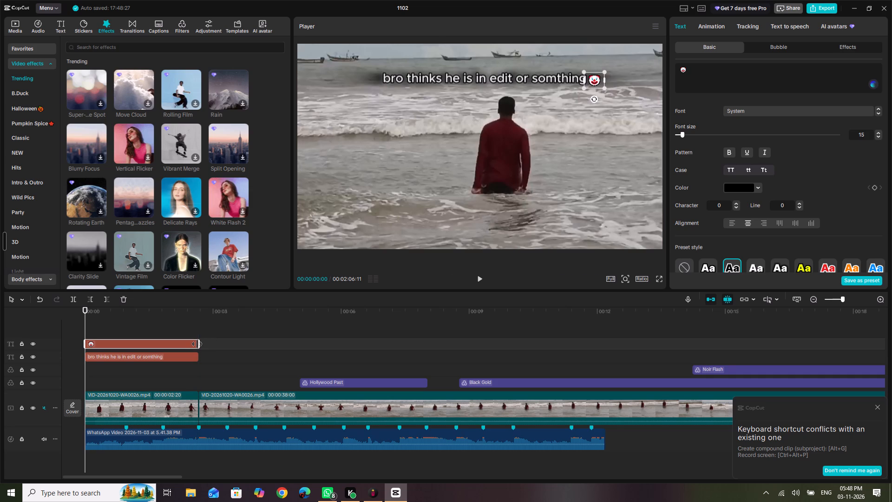
Lock both text tracks.
{"action": "left_click", "coordinate": [22, 343]}
{"action": "left_click", "coordinate": [21, 357]}
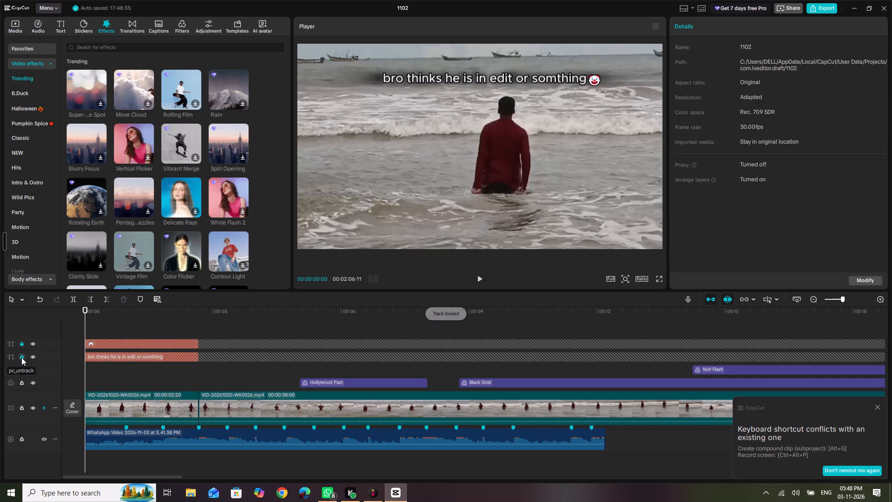
Play the edit from the beginning to about 4 seconds, pausing repeatedly to check the first cut against the beat markers.
{"action": "left_click_drag", "start_coordinate": [135, 310], "coordinate": [20, 321]}
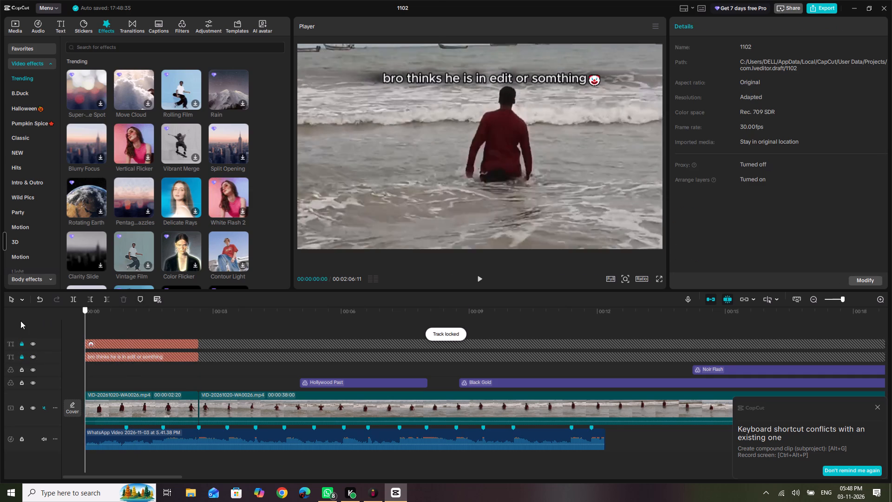
{"action": "left_click_drag", "start_coordinate": [20, 321], "coordinate": [16, 320]}
{"action": "key", "text": "space"}
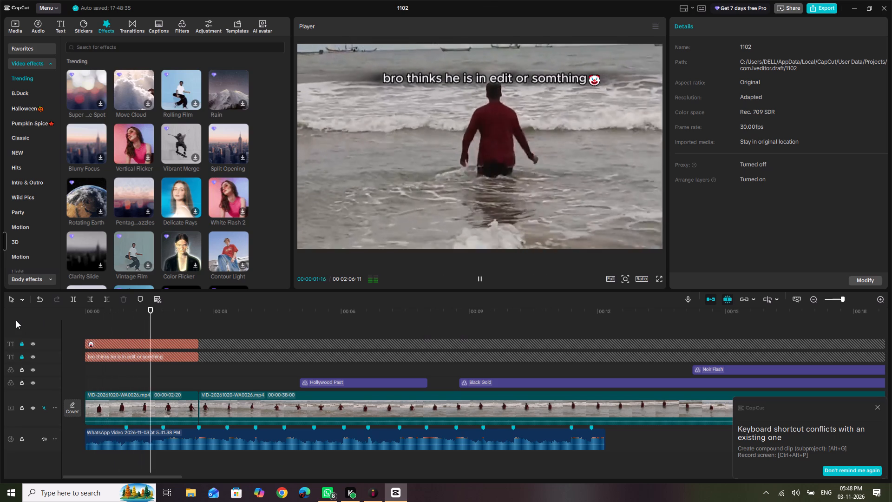
{"action": "key", "text": "space"}
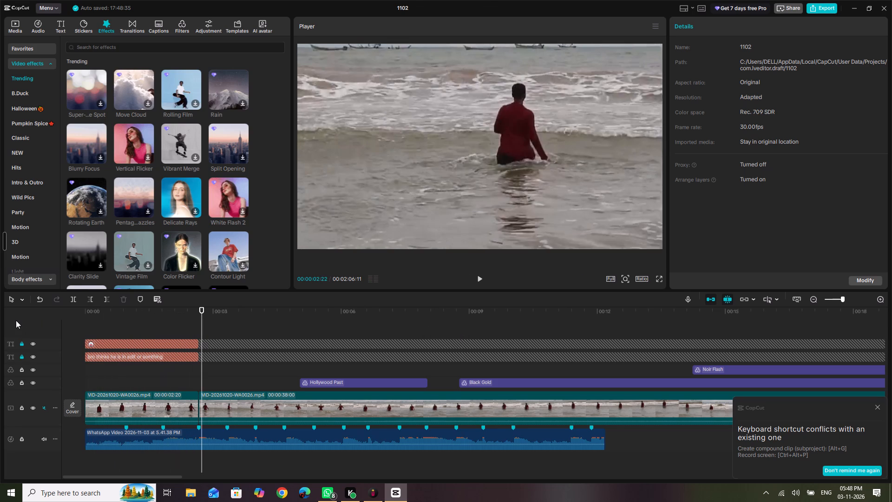
{"action": "key", "text": "space"}
{"action": "key", "text": "space"}
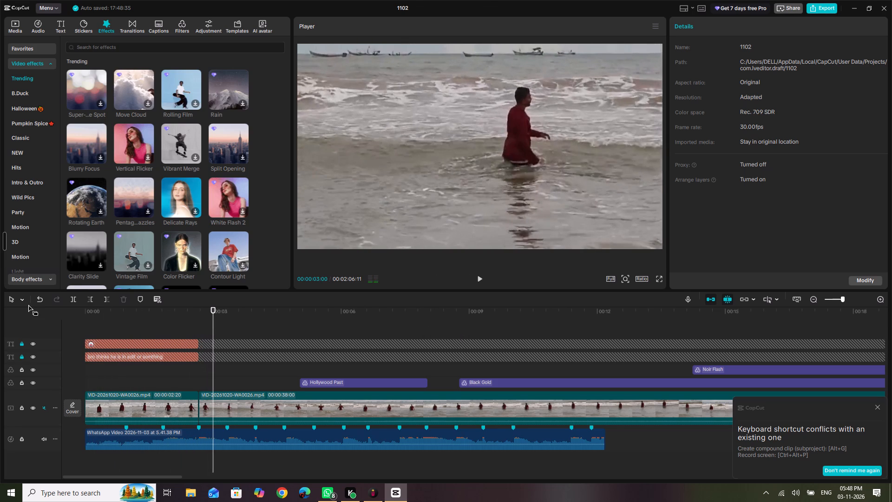
{"action": "key", "text": "space"}
{"action": "key", "text": "space"}
{"action": "key", "text": "space"}
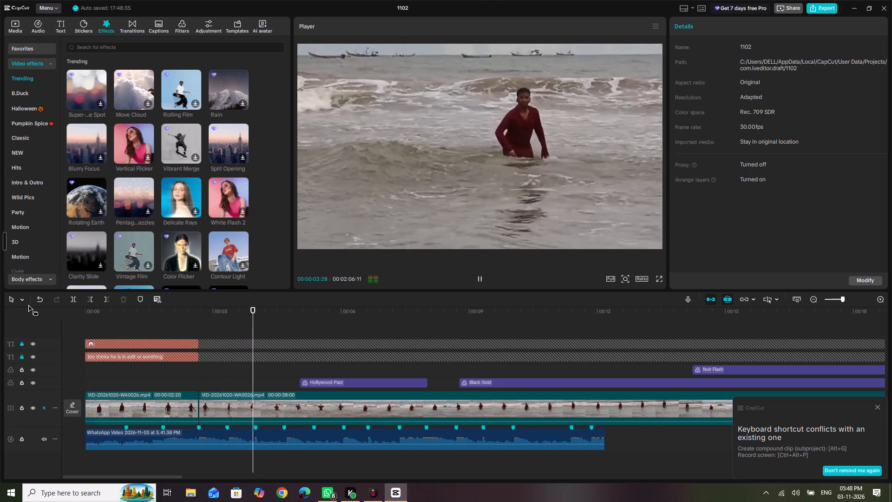
{"action": "key", "text": "space"}
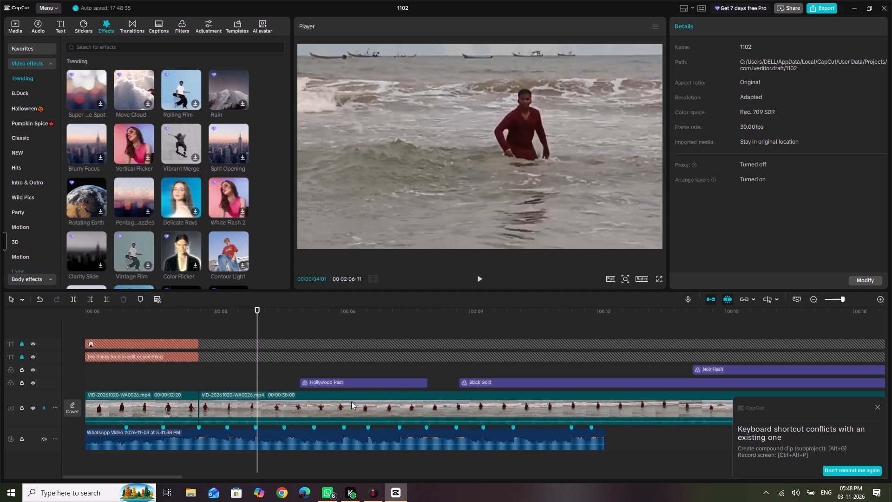
Review the portrait clip VID-20261020-WA0022.mp4 from about 54 seconds and delete it from the main video track.
{"action": "scroll", "coordinate": [680, 420], "scroll_direction": "left", "scroll_amount": 7}
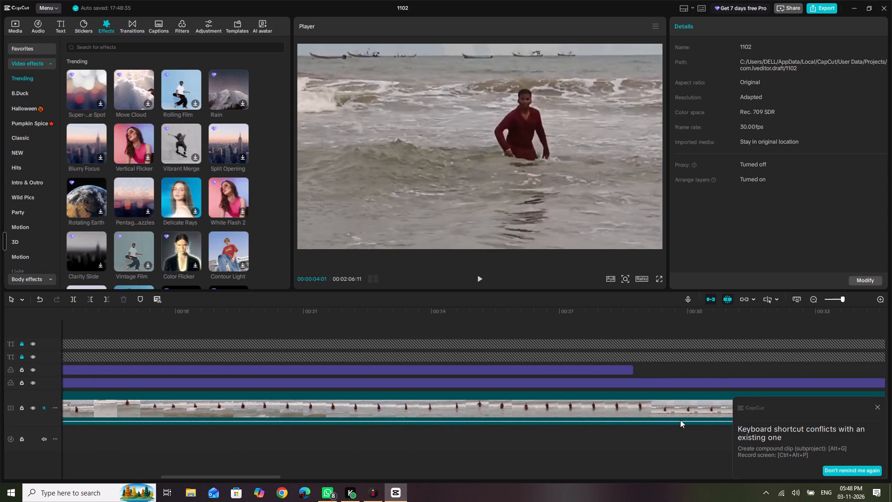
{"action": "key", "text": "space"}
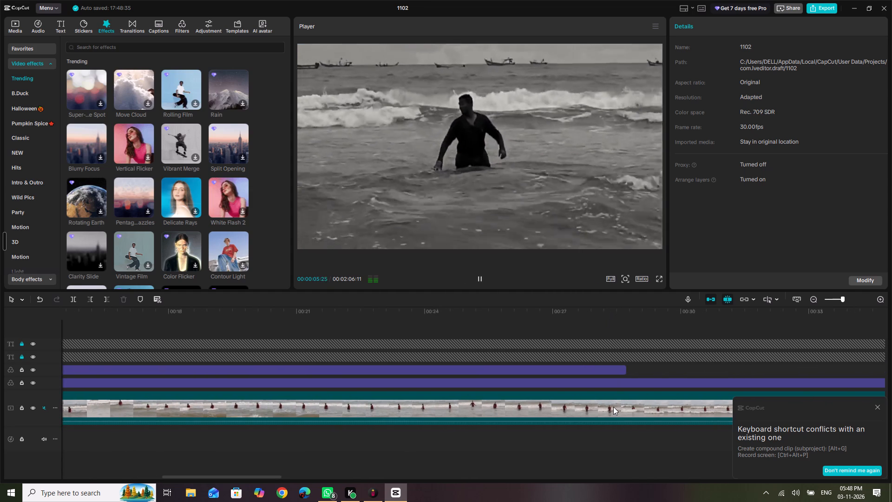
{"action": "scroll", "coordinate": [613, 407], "scroll_direction": "down", "scroll_amount": 15, "text": "ctrl"}
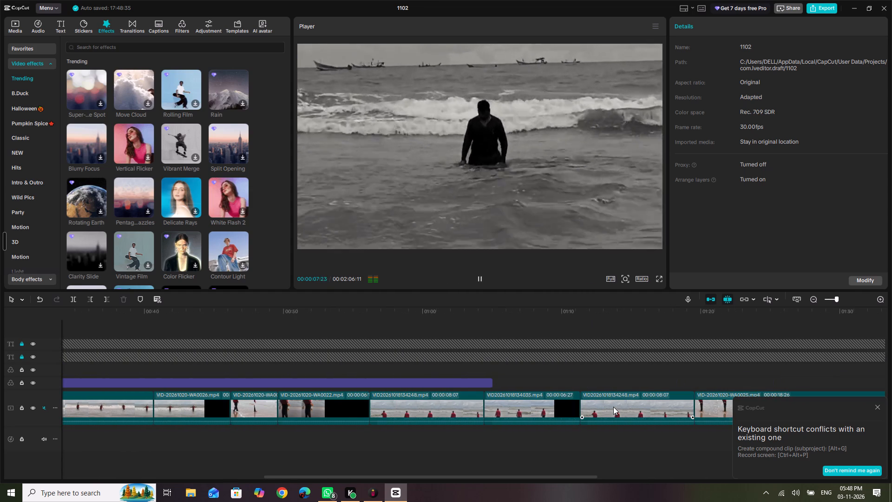
{"action": "left_click", "coordinate": [344, 311]}
{"action": "key", "text": "space"}
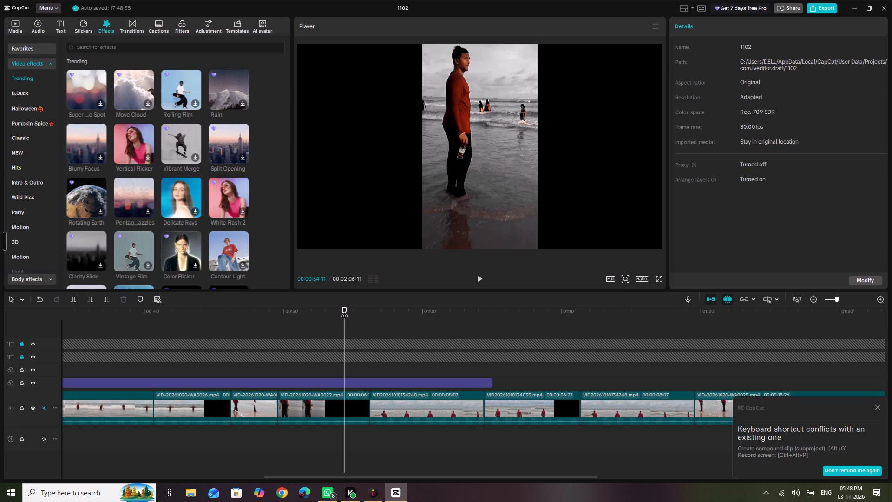
{"action": "key", "text": "space"}
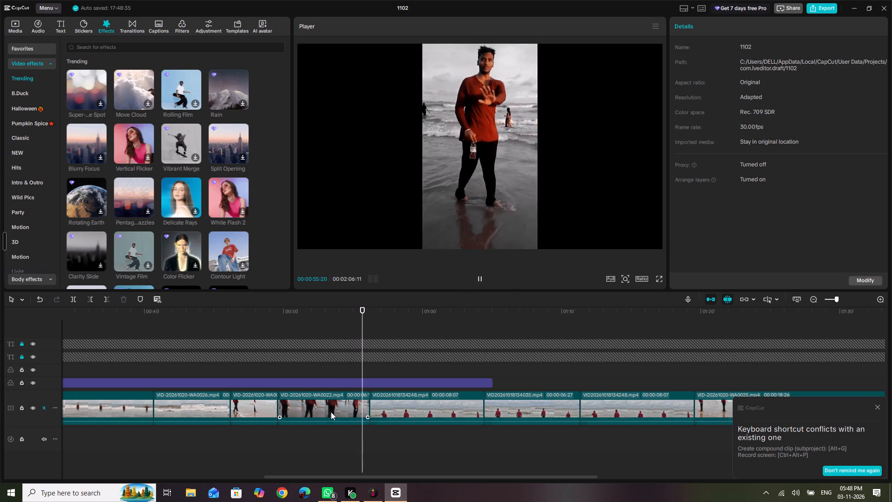
{"action": "left_click", "coordinate": [332, 416]}
{"action": "key", "text": "Delete"}
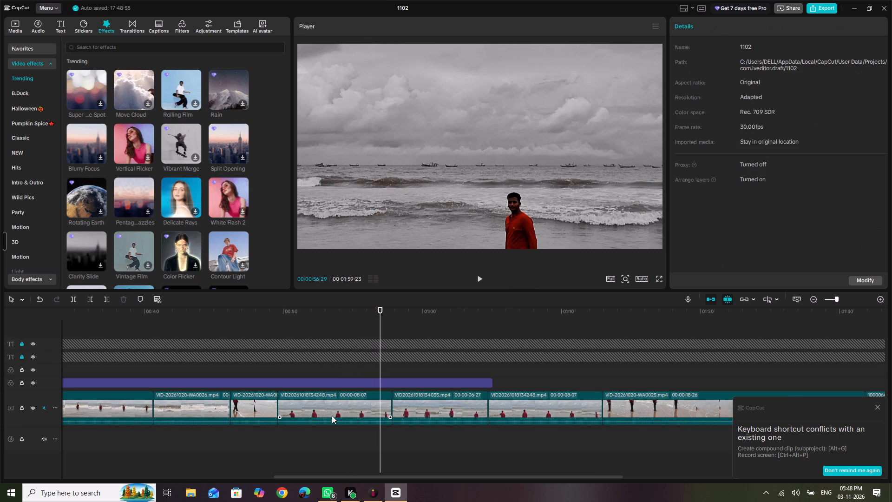
Place the playhead at about 46:19 (seconds:frames) and turn off auto snapping on the timeline.
{"action": "left_click", "coordinate": [236, 311]}
{"action": "type", "text": "n"}
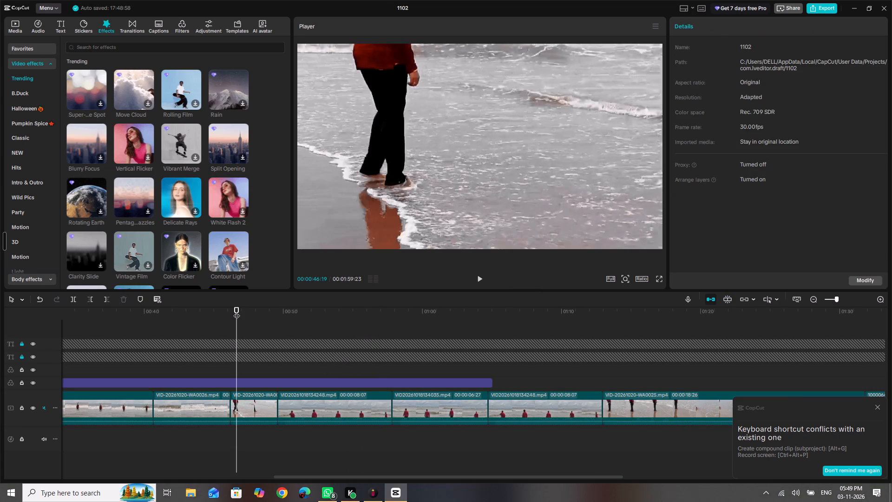
Review the footage from 46:19 to about 1:01 and delete the second copy of VID20261018134248.mp4, starting around 1:04.
{"action": "key", "text": "space"}
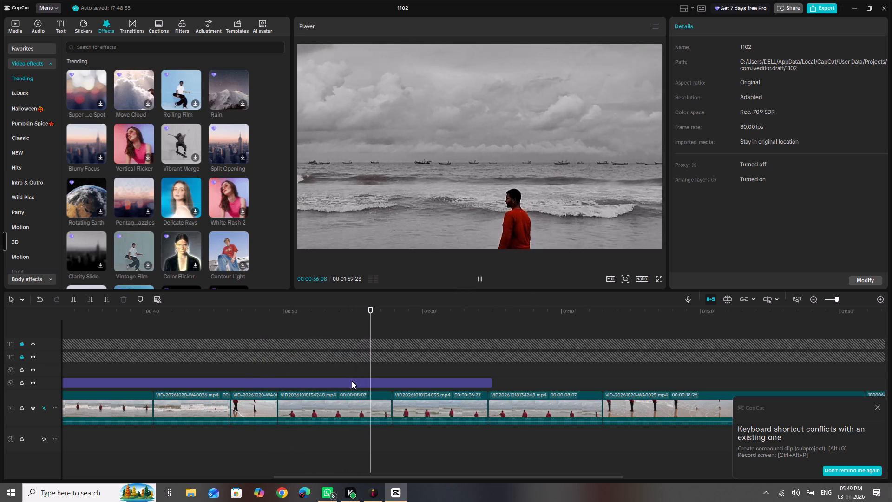
{"action": "key", "text": "space"}
{"action": "key", "text": "space"}
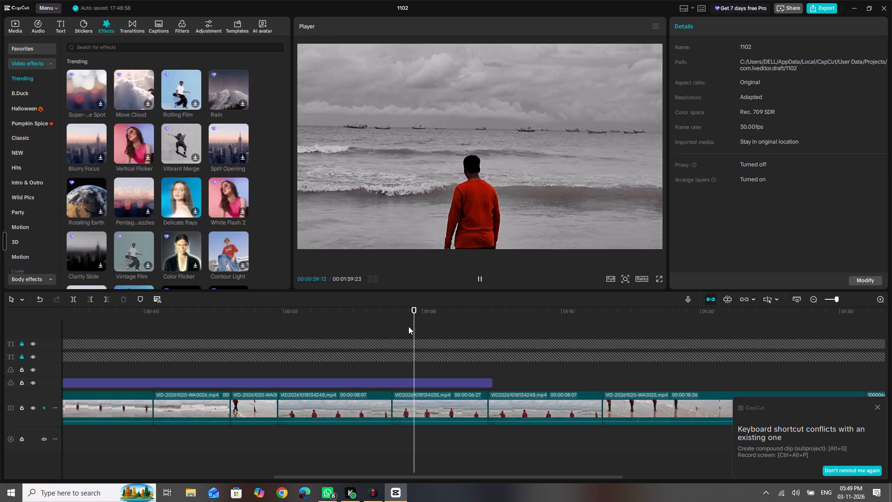
{"action": "left_click", "coordinate": [359, 409]}
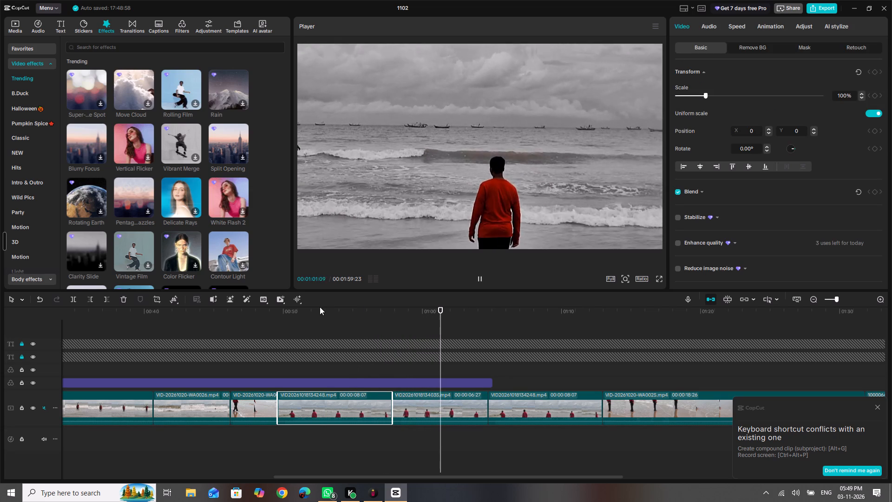
{"action": "left_click_drag", "start_coordinate": [320, 307], "coordinate": [301, 315]}
{"action": "left_click", "coordinate": [566, 410]}
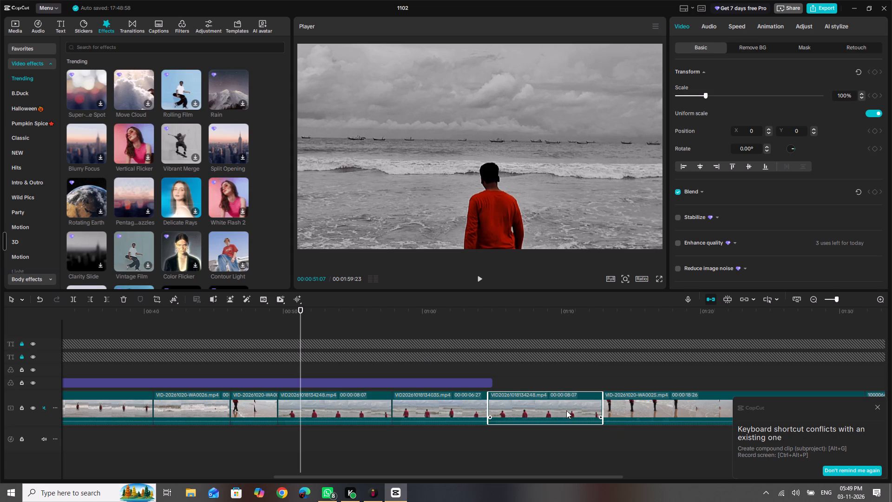
{"action": "key", "text": "Delete"}
Turn auto snapping back on and play the edit from about 48 seconds to 52:10 (seconds:frames).
{"action": "scroll", "coordinate": [546, 414], "scroll_direction": "left", "scroll_amount": 4}
{"action": "scroll", "coordinate": [546, 414], "scroll_direction": "right", "scroll_amount": 1}
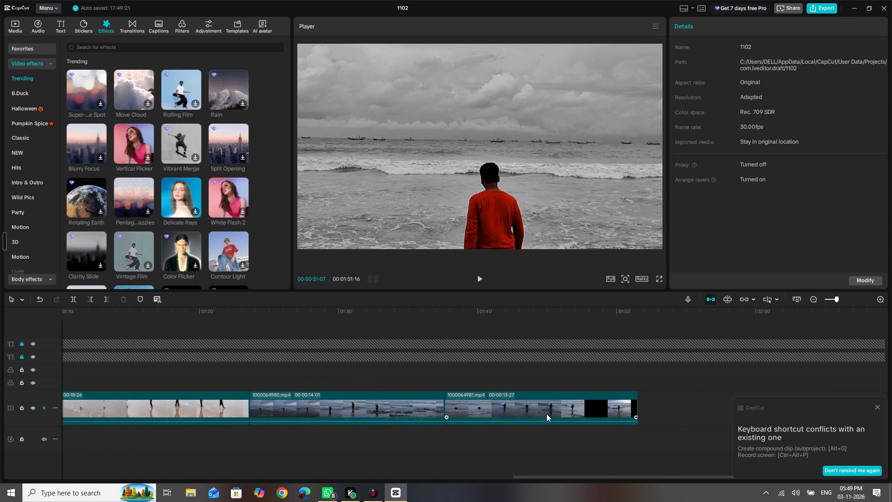
{"action": "scroll", "coordinate": [546, 414], "scroll_direction": "right", "scroll_amount": 1}
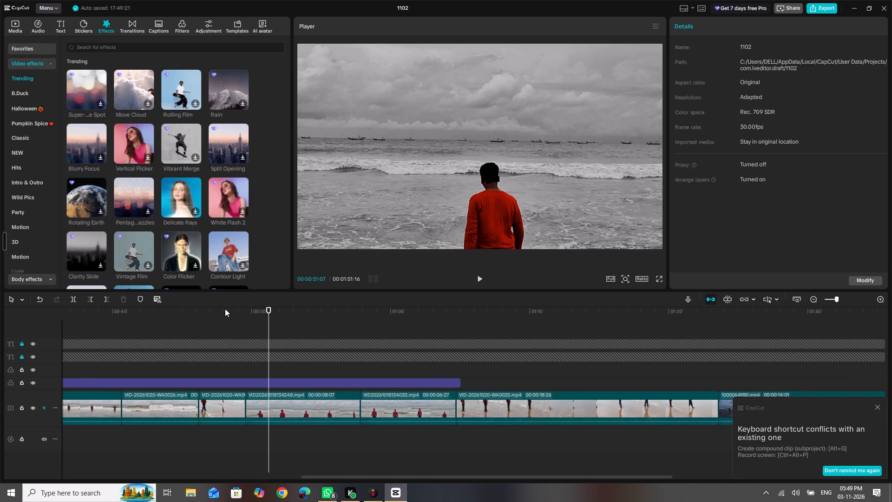
{"action": "left_click", "coordinate": [225, 309]}
{"action": "type", "text": "n"}
{"action": "key", "text": "space"}
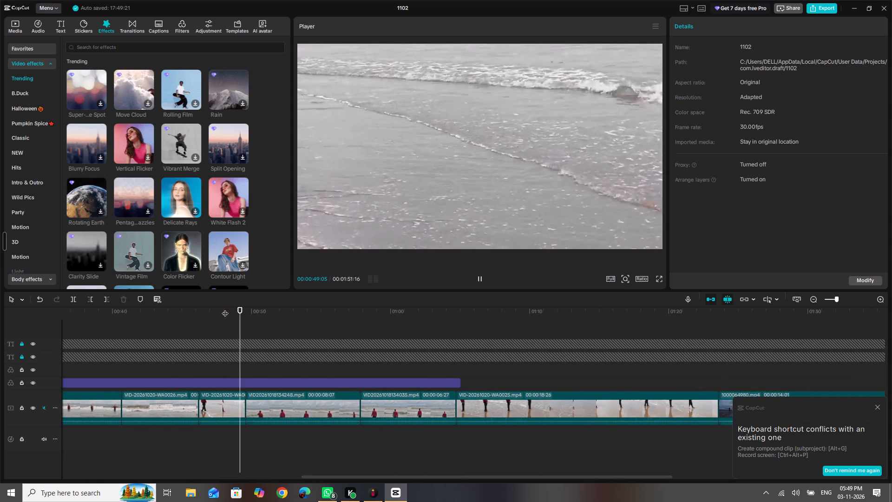
{"action": "key", "text": "n"}
{"action": "type", "text": "nnn"}
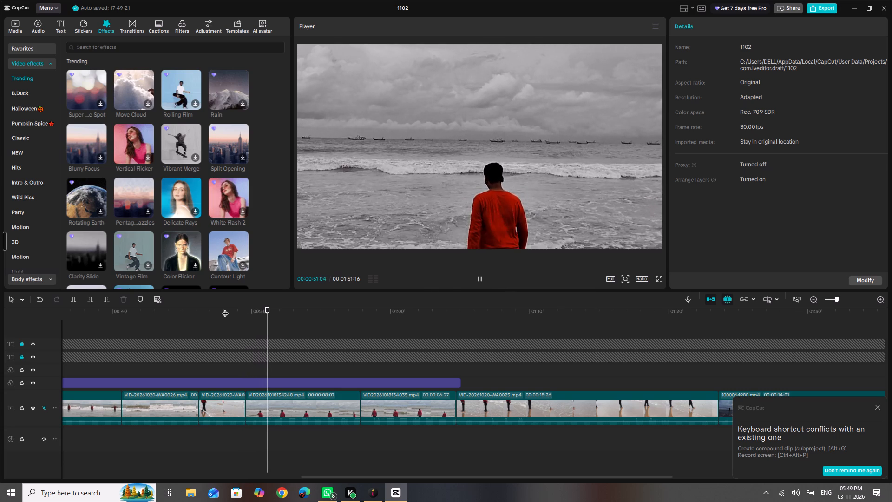
{"action": "key", "text": "space"}
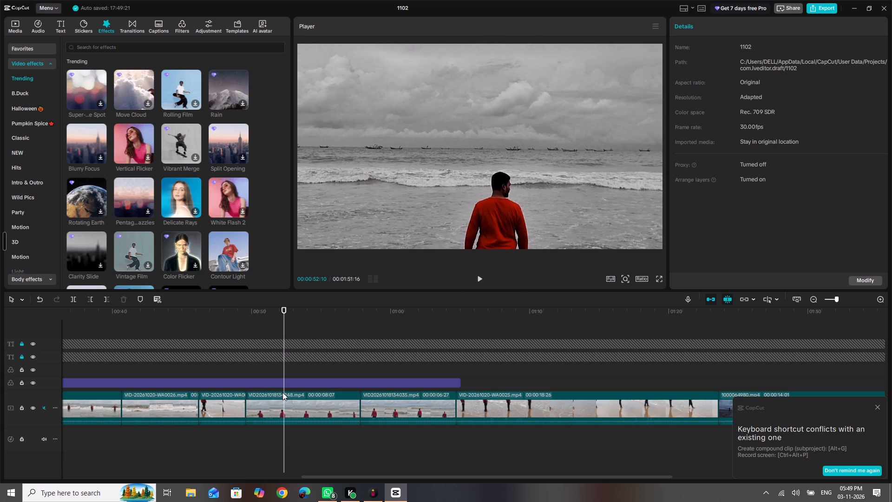
Move the remaining VID20261018134248.mp4 clip to the very beginning of the main video track.
{"action": "left_click_drag", "start_coordinate": [285, 405], "coordinate": [9, 392]}
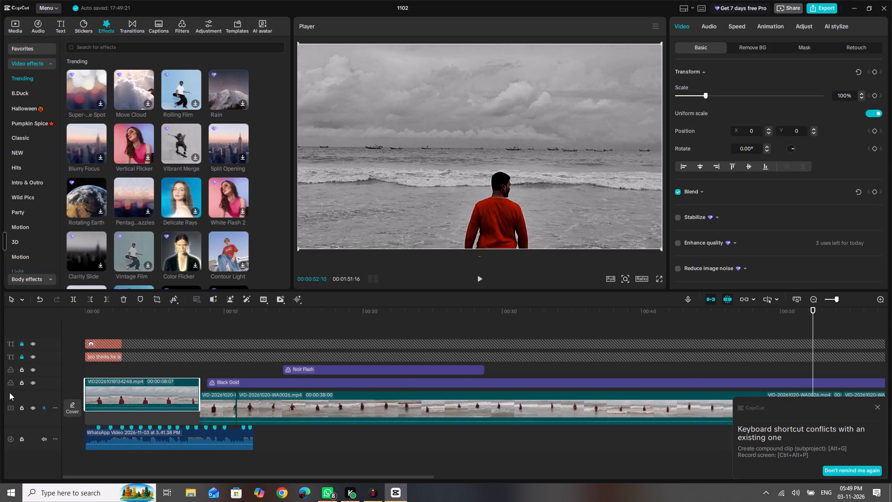
{"action": "left_click_drag", "start_coordinate": [9, 392], "coordinate": [50, 405]}
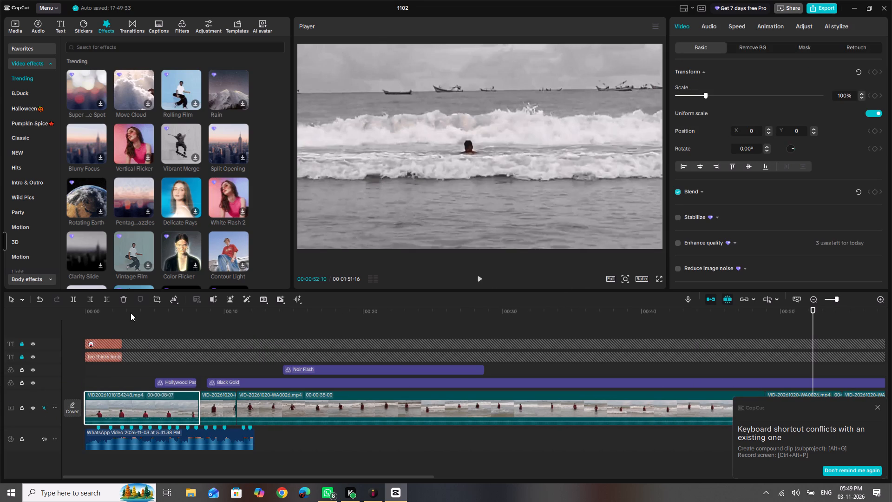
Play the new opening clip from the beginning to about 4 seconds.
{"action": "left_click", "coordinate": [131, 312]}
{"action": "left_click_drag", "start_coordinate": [131, 312], "coordinate": [59, 317]}
{"action": "key", "text": "space"}
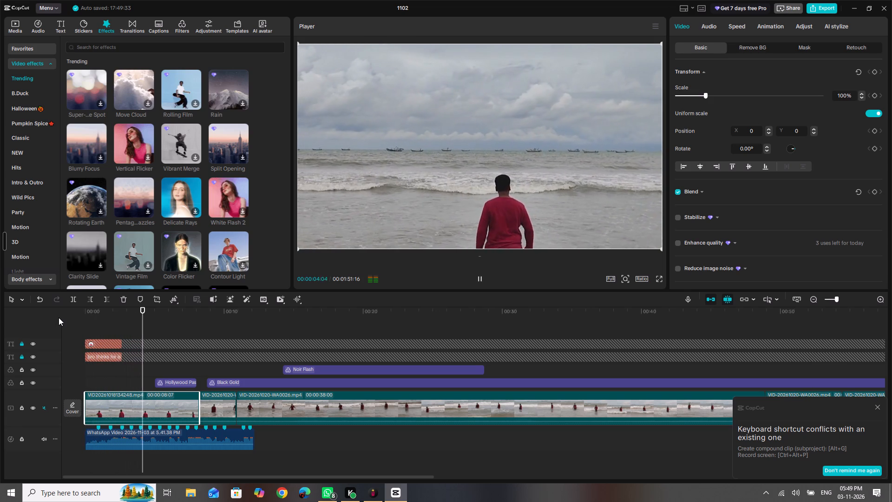
{"action": "key", "text": "space"}
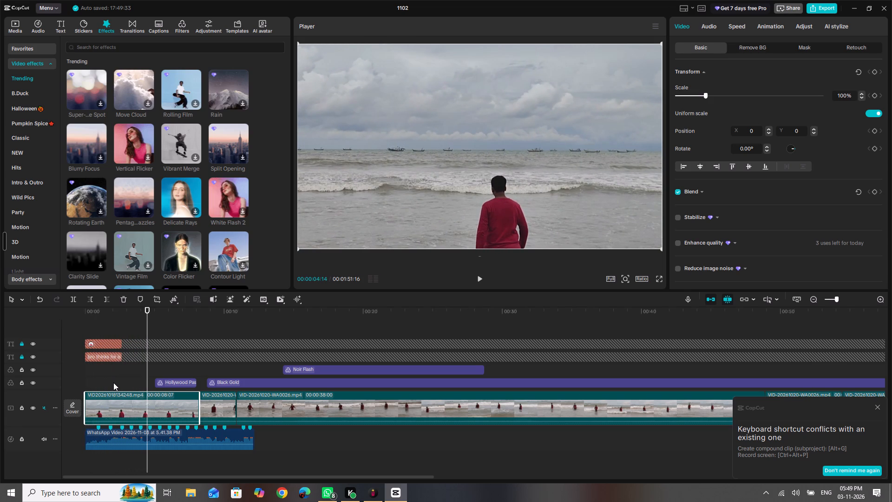
Place the playhead at 2:20 (seconds:frames), on the third beat marker where the captions end.
{"action": "scroll", "coordinate": [171, 423], "scroll_direction": "up", "scroll_amount": 12, "text": "ctrl"}
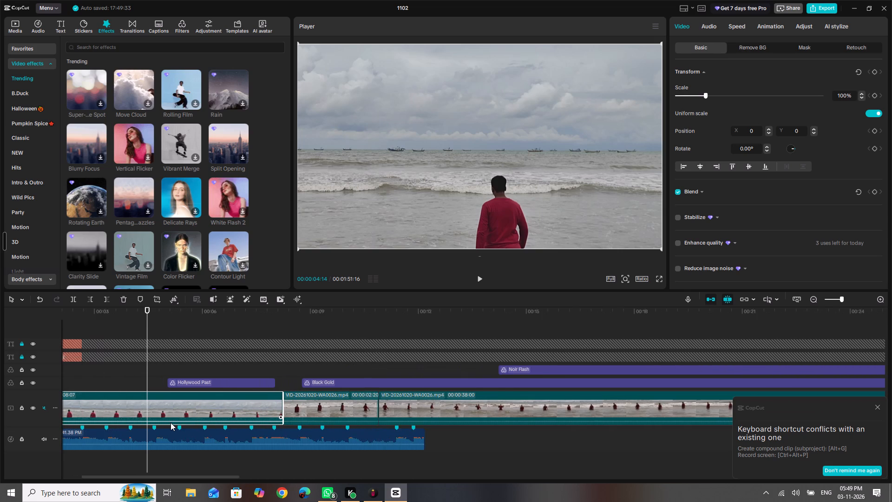
{"action": "scroll", "coordinate": [171, 423], "scroll_direction": "up", "scroll_amount": 19, "text": "ctrl"}
{"action": "scroll", "coordinate": [171, 423], "scroll_direction": "right", "scroll_amount": 7}
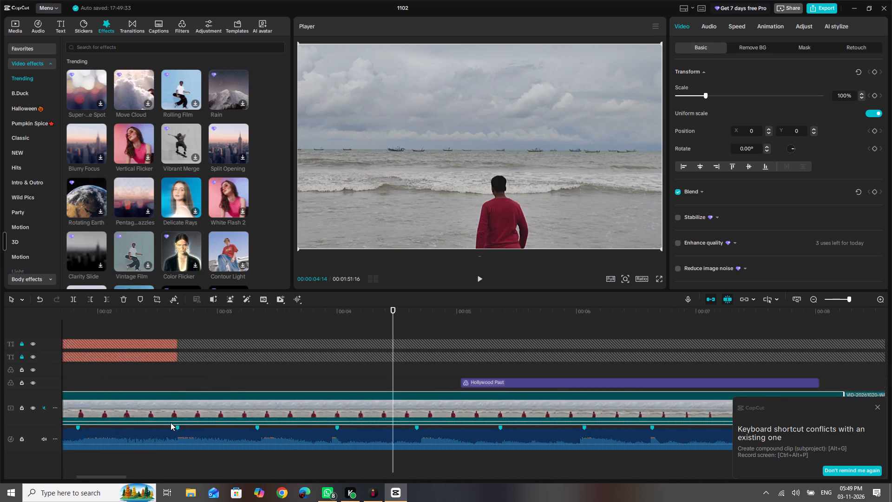
{"action": "scroll", "coordinate": [171, 423], "scroll_direction": "right", "scroll_amount": 3}
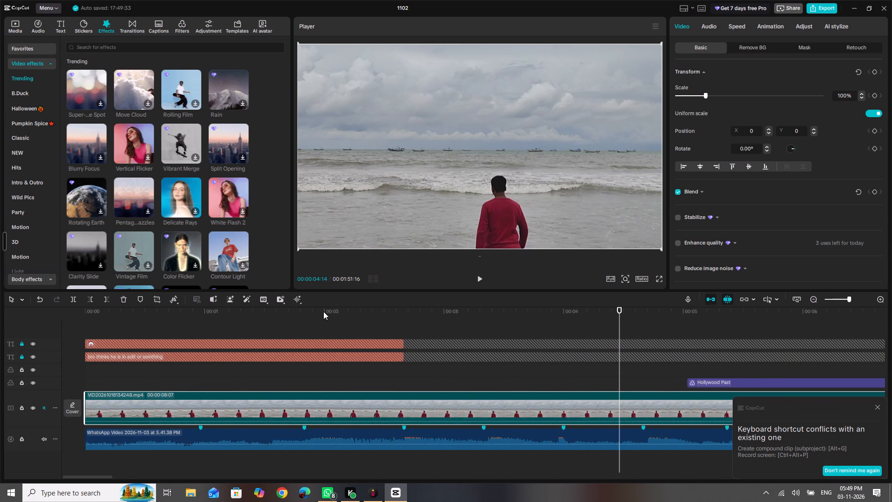
{"action": "left_click", "coordinate": [323, 311]}
{"action": "left_click_drag", "start_coordinate": [324, 310], "coordinate": [383, 315]}
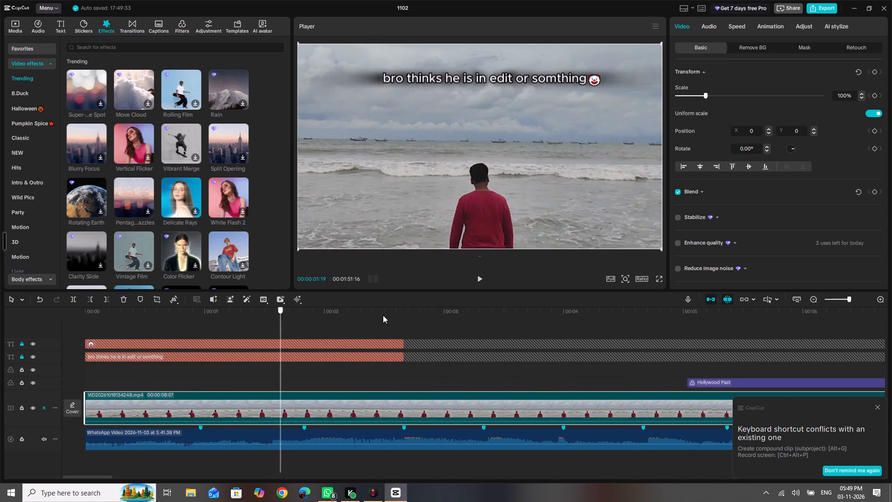
{"action": "left_click_drag", "start_coordinate": [383, 315], "coordinate": [402, 325]}
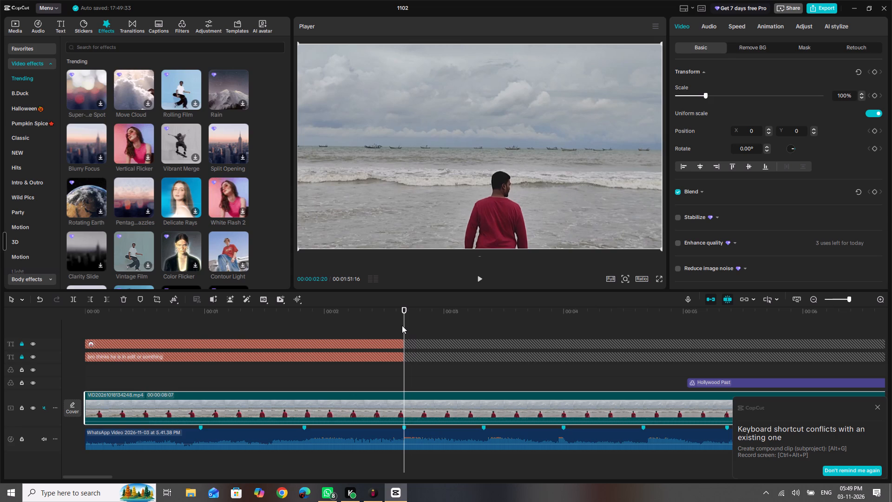
Move the Hollywood Past filter to the timeline start on its own track above the main video and extend its end to about 1:05.
{"action": "scroll", "coordinate": [357, 366], "scroll_direction": "up", "scroll_amount": 2}
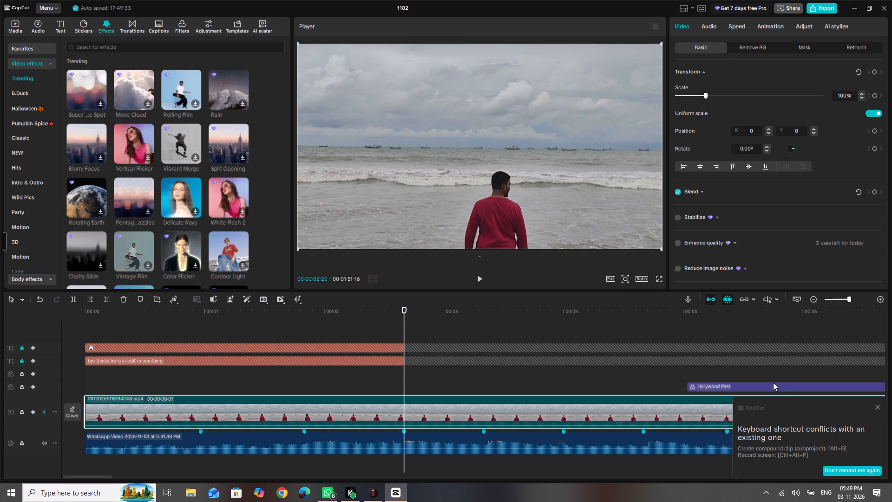
{"action": "left_click_drag", "start_coordinate": [776, 388], "coordinate": [201, 396]}
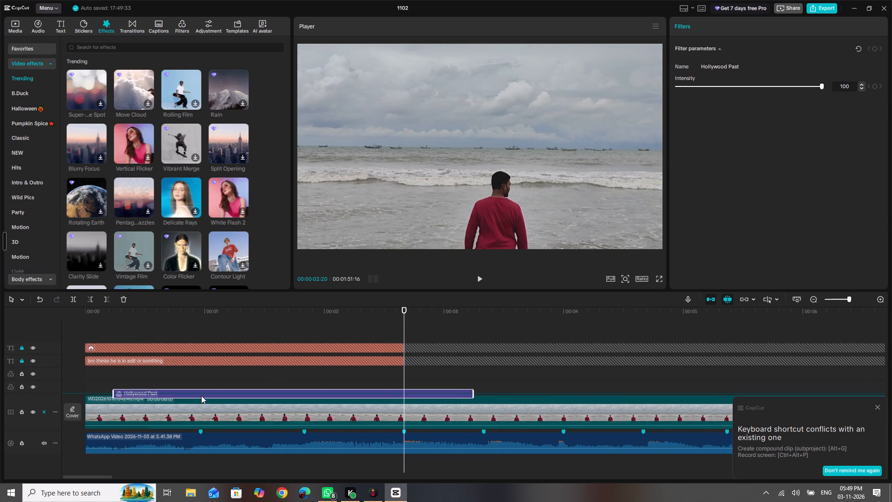
{"action": "left_click_drag", "start_coordinate": [201, 396], "coordinate": [122, 392]}
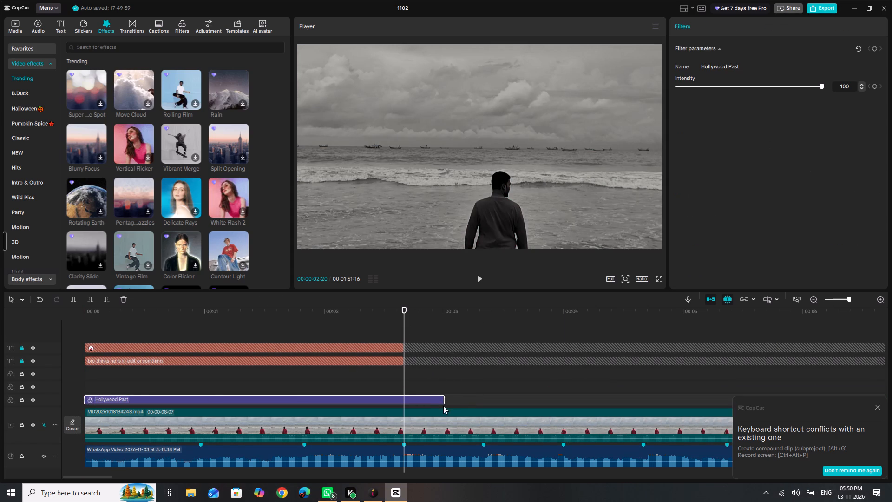
{"action": "left_click_drag", "start_coordinate": [445, 402], "coordinate": [593, 382]}
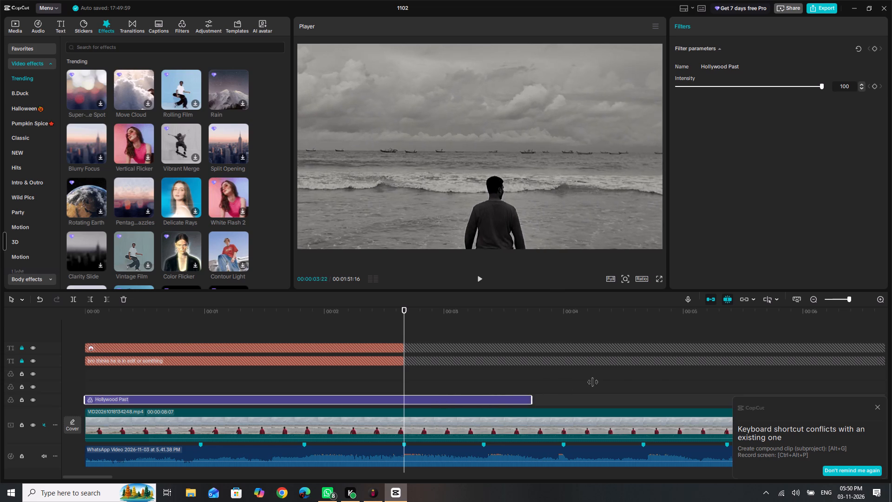
{"action": "left_click_drag", "start_coordinate": [593, 382], "coordinate": [847, 392]}
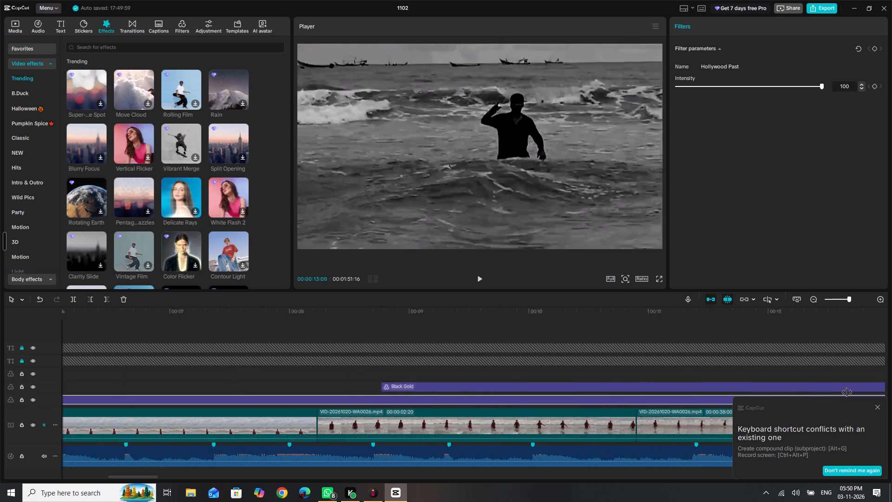
{"action": "left_click_drag", "start_coordinate": [847, 392], "coordinate": [890, 377]}
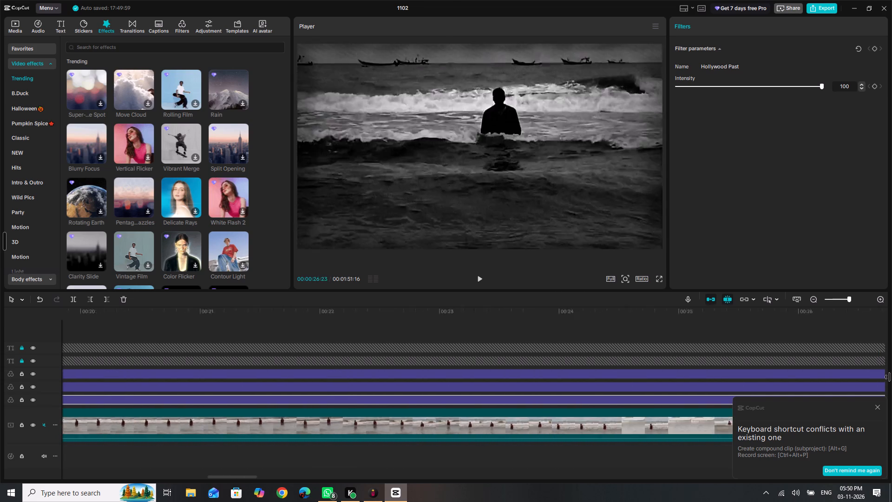
{"action": "left_click_drag", "start_coordinate": [890, 377], "coordinate": [888, 393]}
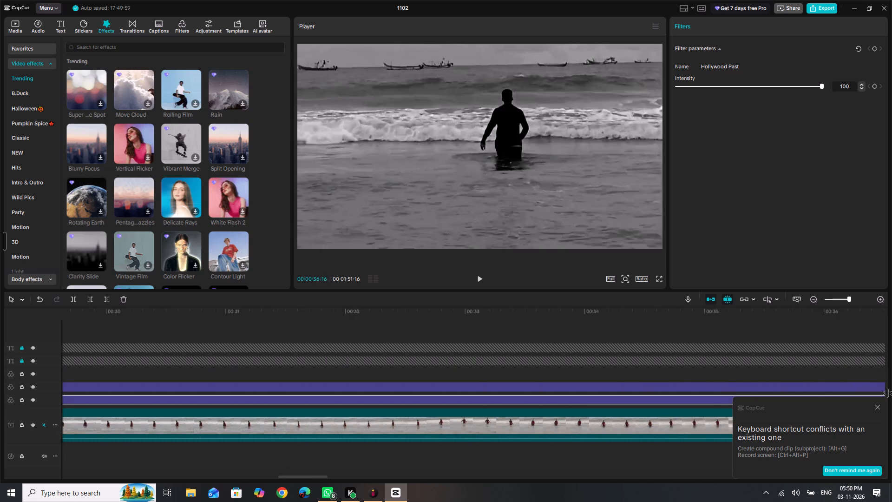
{"action": "left_click_drag", "start_coordinate": [888, 393], "coordinate": [833, 403]}
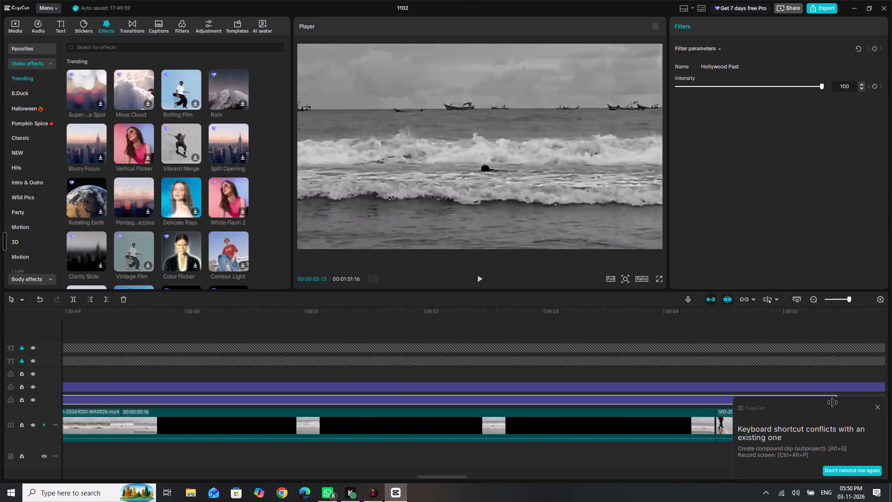
{"action": "left_click_drag", "start_coordinate": [833, 403], "coordinate": [891, 386]}
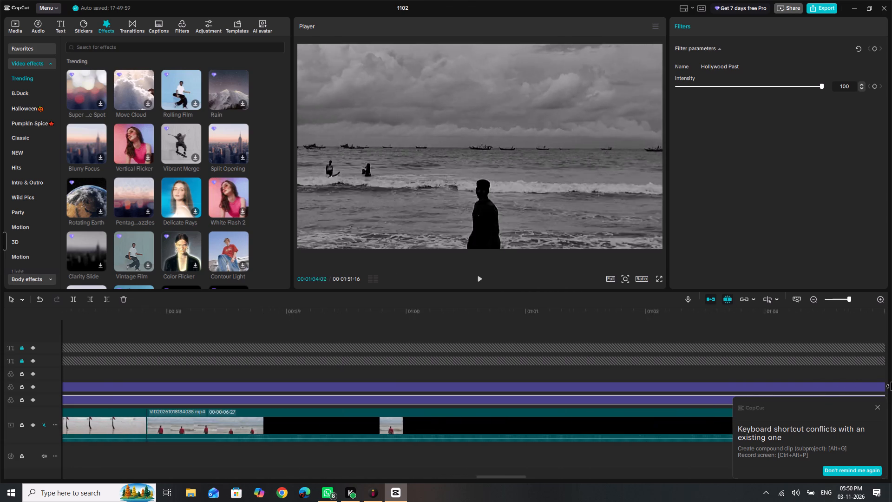
{"action": "left_click_drag", "start_coordinate": [891, 386], "coordinate": [405, 427]}
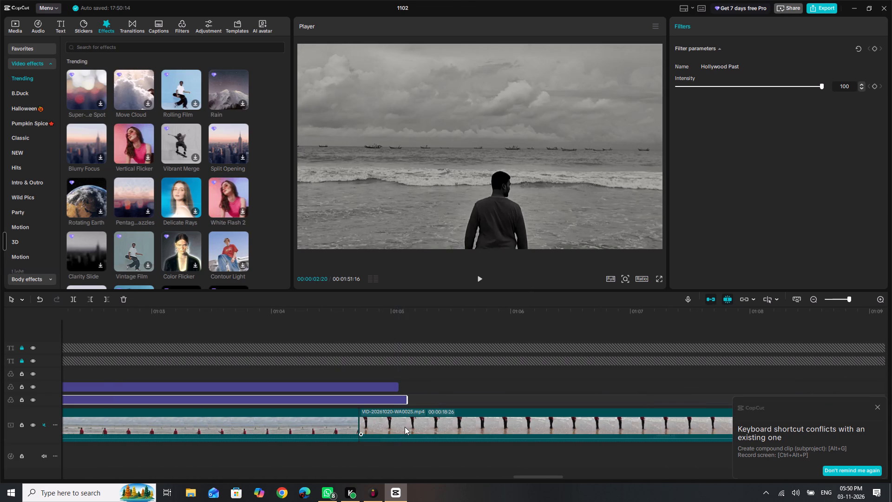
Move the Black Gold filter to the very start of the timeline, on the track above Hollywood Past.
{"action": "left_click_drag", "start_coordinate": [368, 386], "coordinate": [0, 406]}
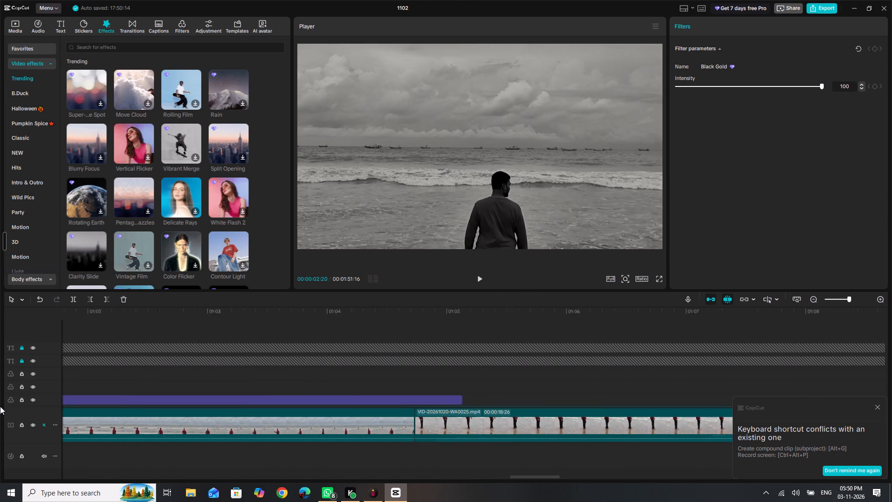
{"action": "left_click_drag", "start_coordinate": [0, 406], "coordinate": [0, 402]}
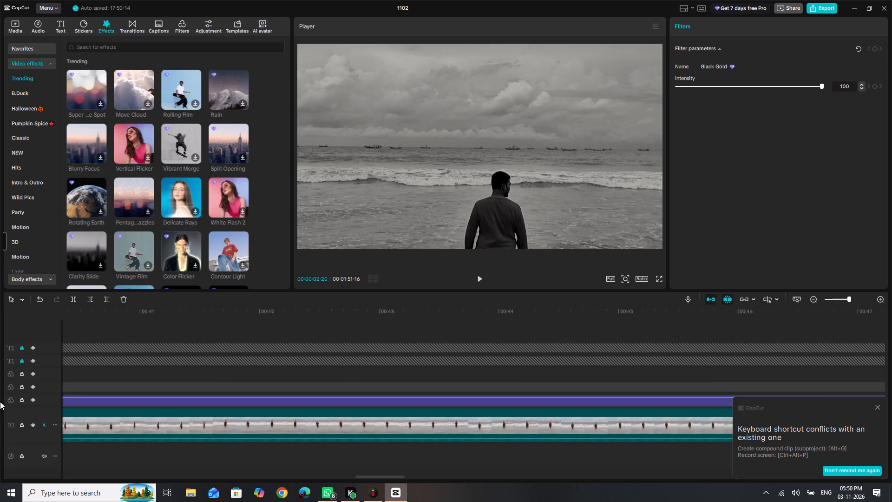
{"action": "left_click_drag", "start_coordinate": [0, 402], "coordinate": [0, 399]}
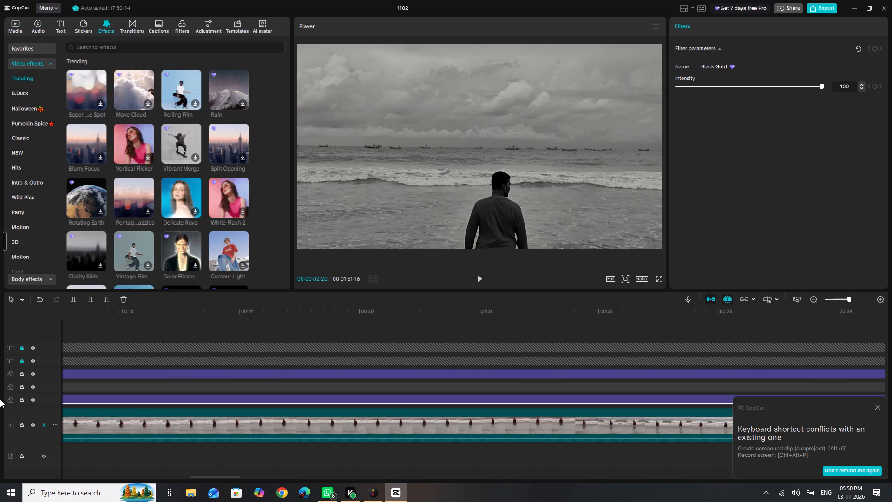
{"action": "left_click_drag", "start_coordinate": [0, 399], "coordinate": [0, 398]}
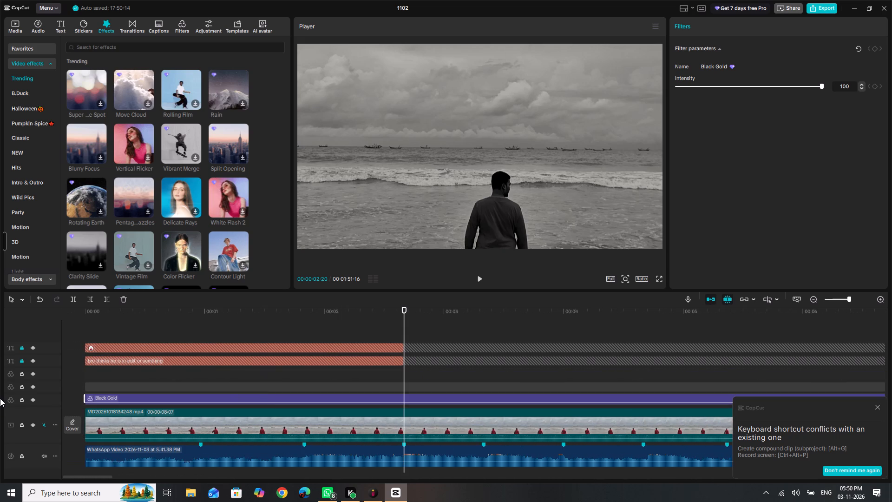
{"action": "left_click_drag", "start_coordinate": [0, 398], "coordinate": [0, 387]}
Move the Hollywood Past filter so that it starts at the 2:20 playhead position, keeping it on the track below Black Gold.
{"action": "left_click_drag", "start_coordinate": [163, 401], "coordinate": [455, 388]}
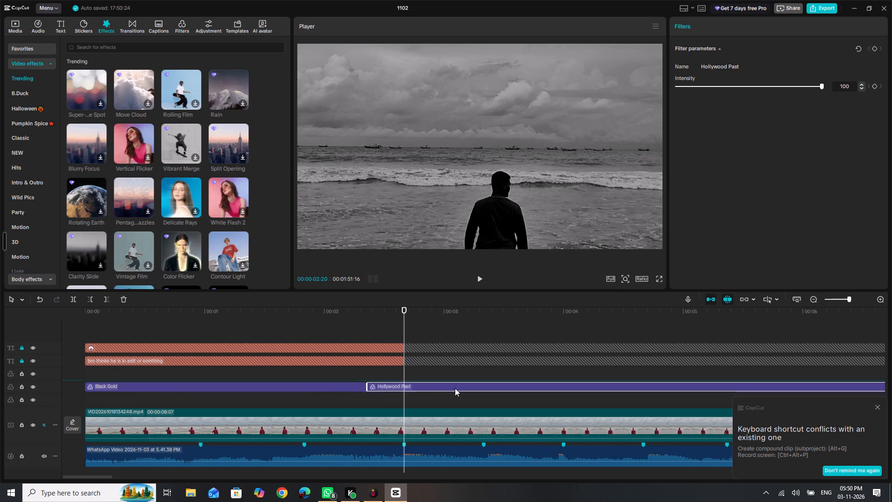
{"action": "left_click_drag", "start_coordinate": [455, 388], "coordinate": [481, 403]}
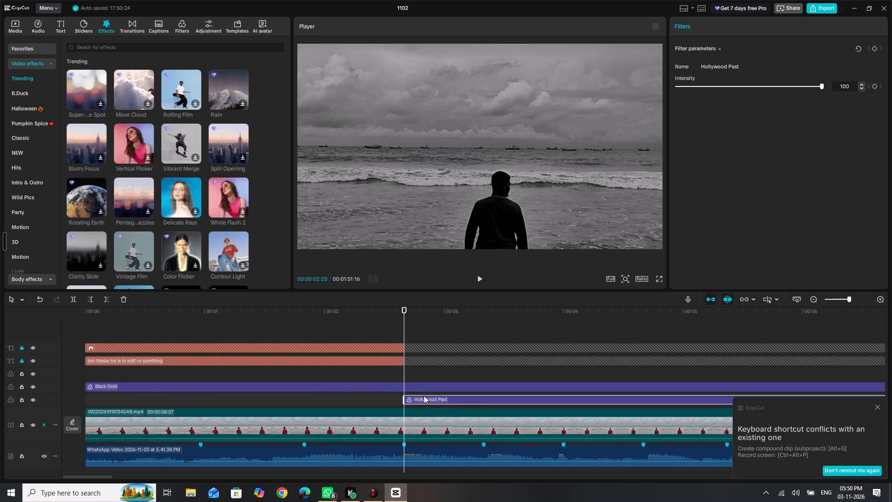
Play the video from the start to about 5:01 (seconds:frames) to review the filter change at the third beat marker.
{"action": "left_click_drag", "start_coordinate": [204, 309], "coordinate": [32, 326]}
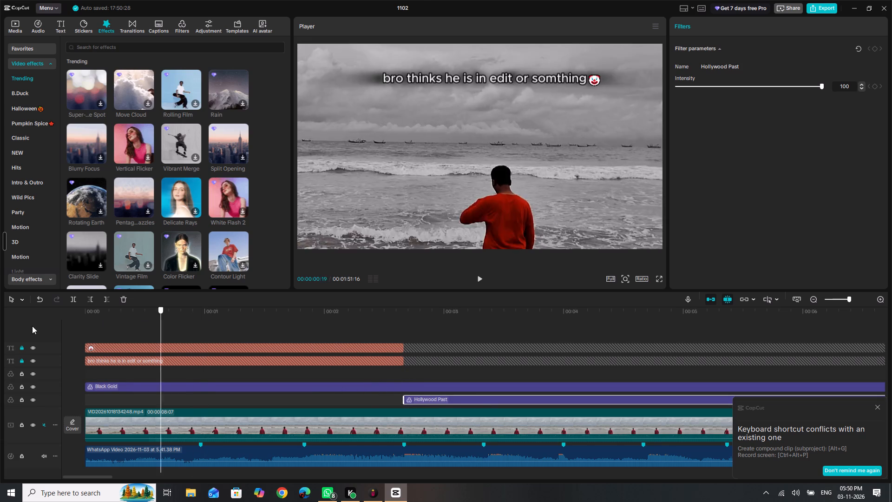
{"action": "left_click_drag", "start_coordinate": [32, 326], "coordinate": [0, 322]}
{"action": "key", "text": "space"}
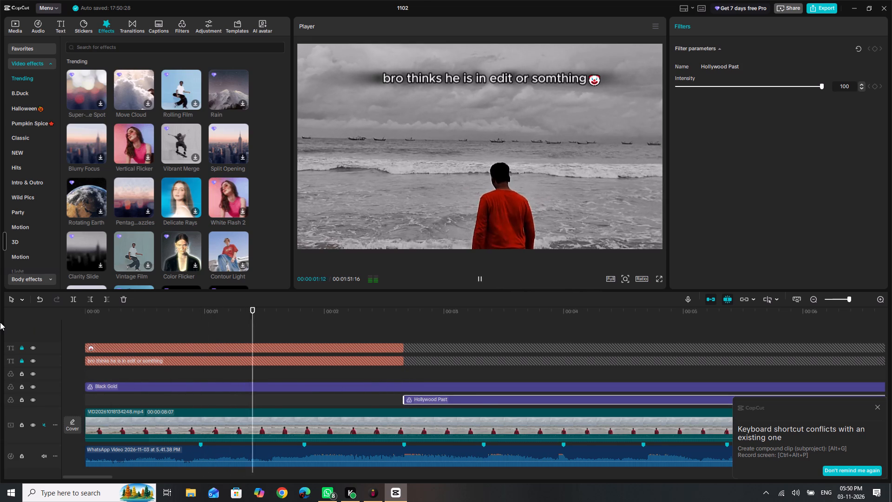
{"action": "key", "text": "space"}
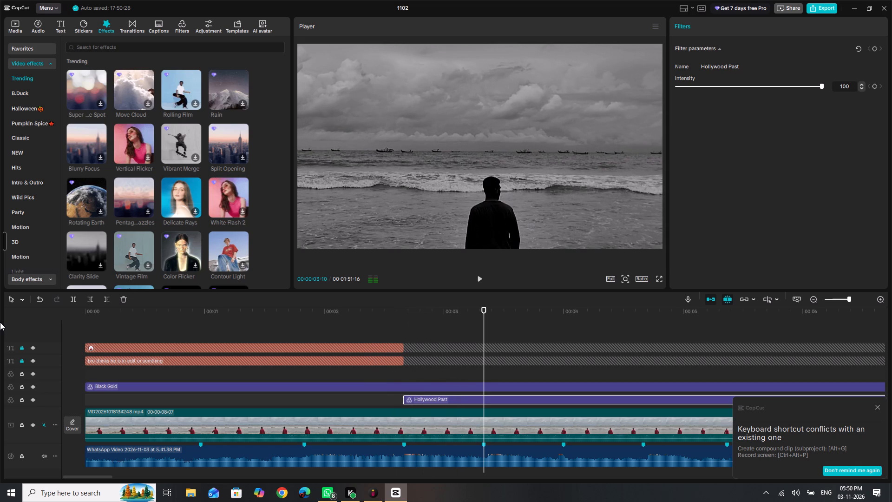
{"action": "key", "text": "space"}
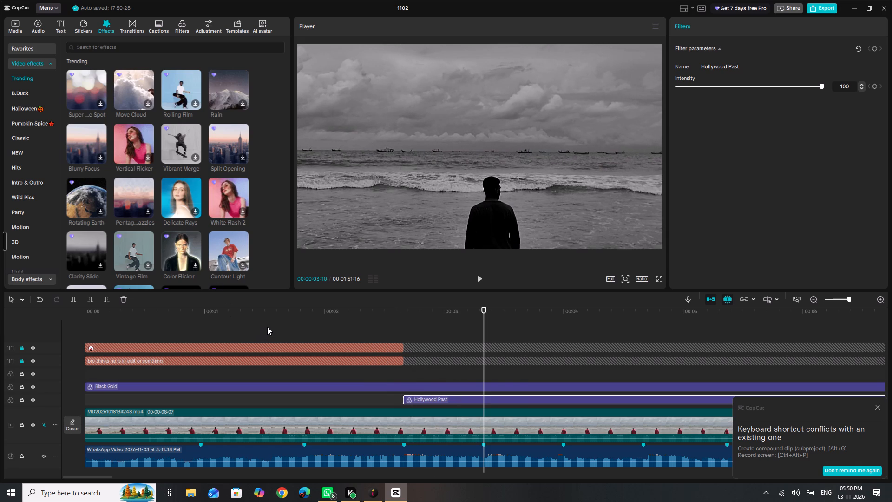
{"action": "key", "text": "space"}
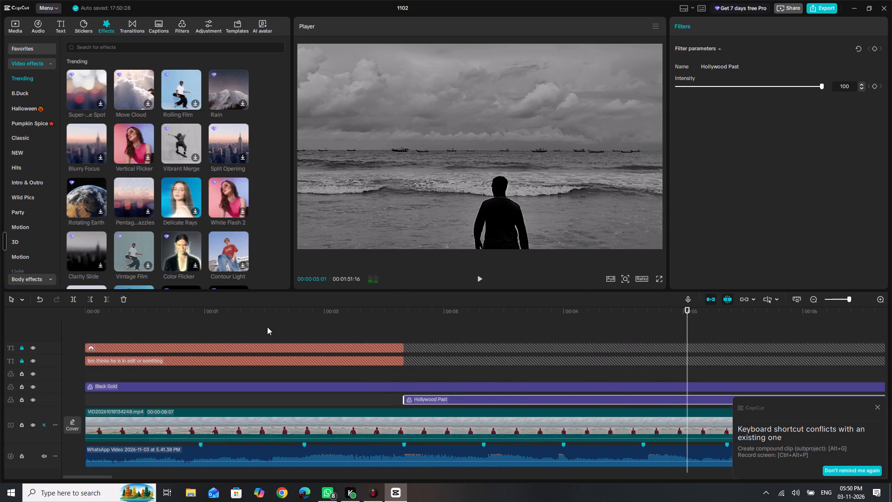
Move the Hollywood Past filter up to the track above Black Gold, directly below the caption tracks.
{"action": "scroll", "coordinate": [514, 380], "scroll_direction": "down", "scroll_amount": 12, "text": "ctrl"}
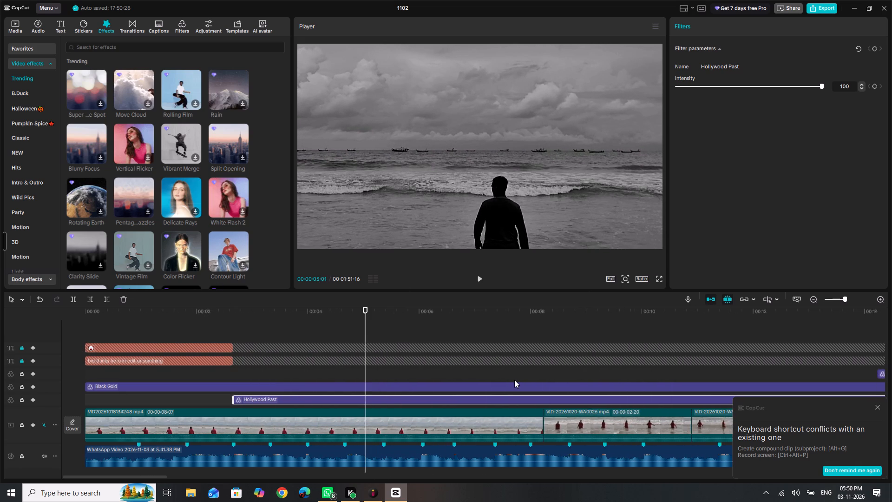
{"action": "scroll", "coordinate": [514, 380], "scroll_direction": "down", "scroll_amount": 7, "text": "ctrl"}
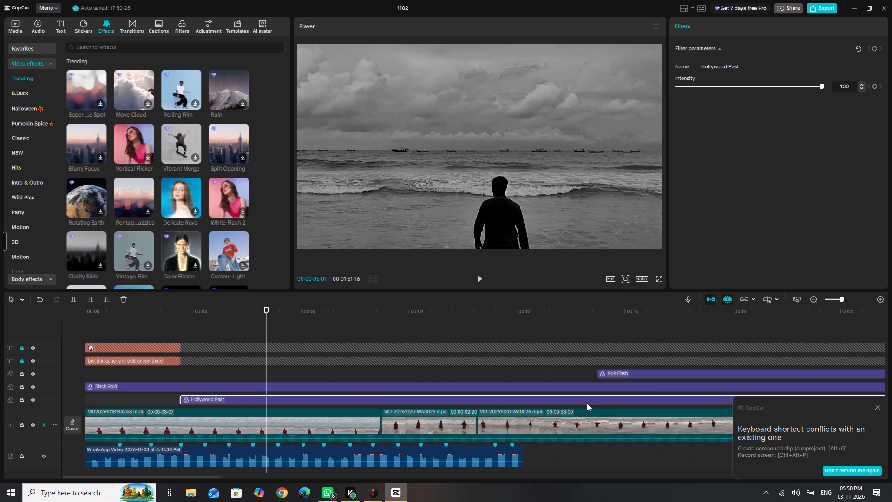
{"action": "left_click_drag", "start_coordinate": [587, 401], "coordinate": [584, 373]}
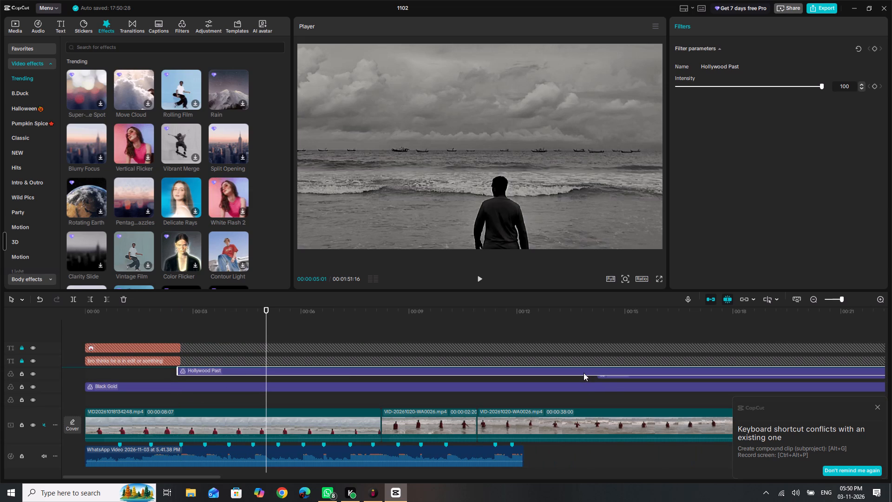
Move the Noir Flash filter to start at 2:20, on the track between Hollywood Past and Black Gold.
{"action": "left_click_drag", "start_coordinate": [613, 384], "coordinate": [209, 388]}
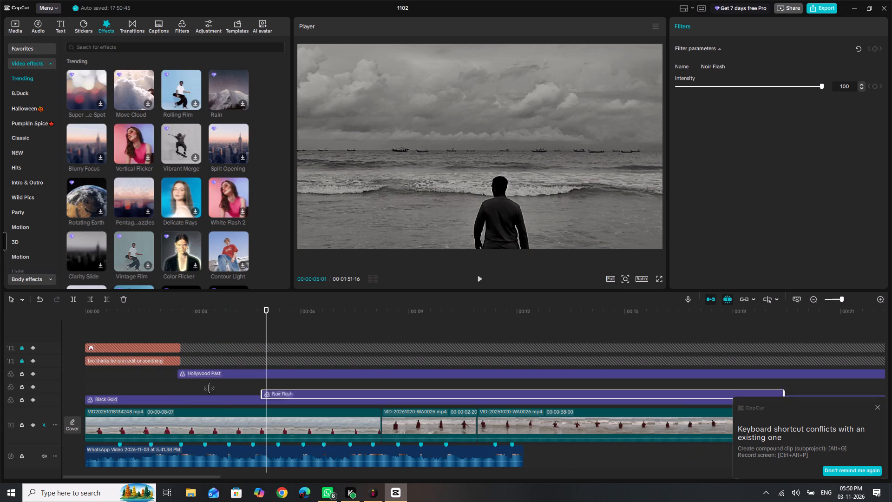
{"action": "left_click_drag", "start_coordinate": [209, 388], "coordinate": [197, 386]}
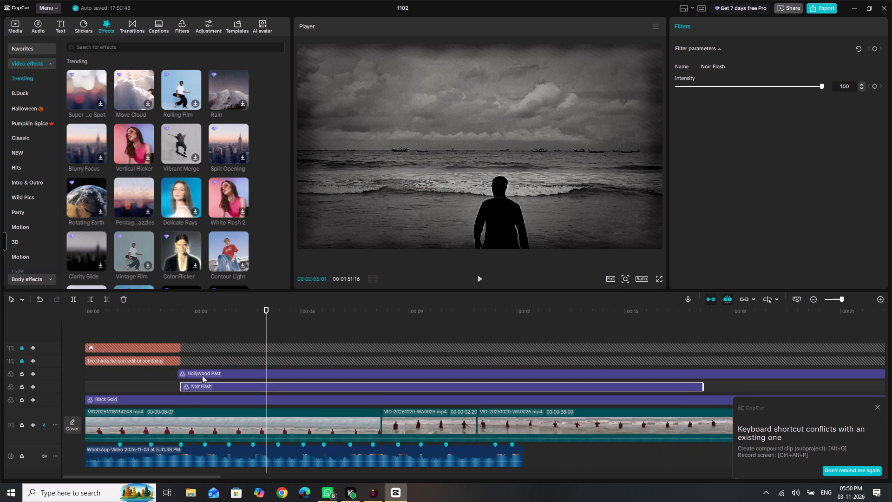
Align the starts of the Hollywood Past and Noir Flash filters at the 2:20 beat marker where the captions end.
{"action": "left_click", "coordinate": [205, 372]}
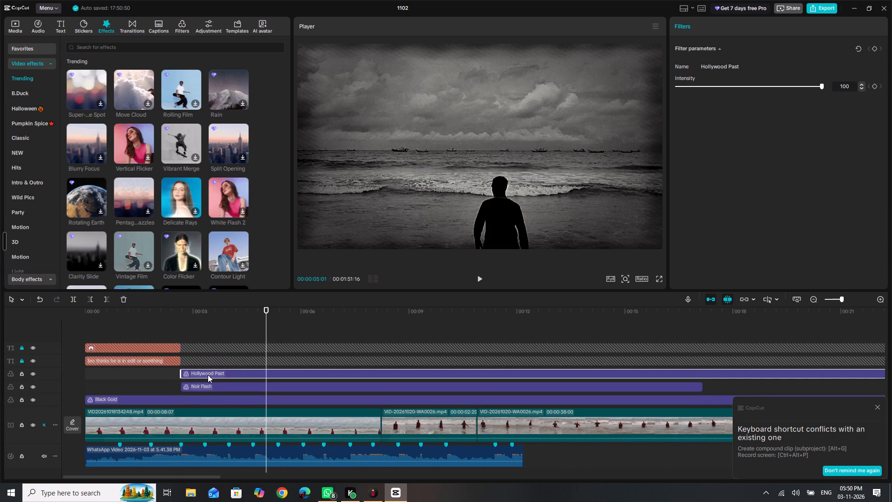
{"action": "left_click", "coordinate": [209, 383]}
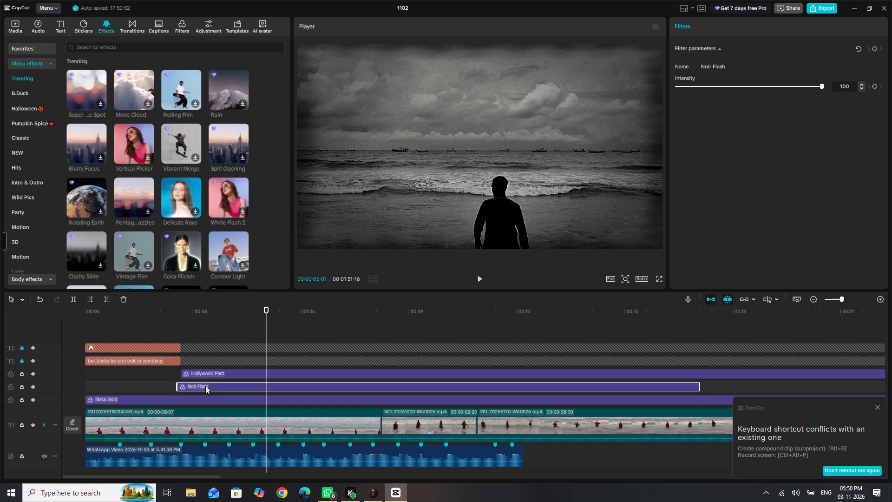
{"action": "left_click", "coordinate": [205, 386]}
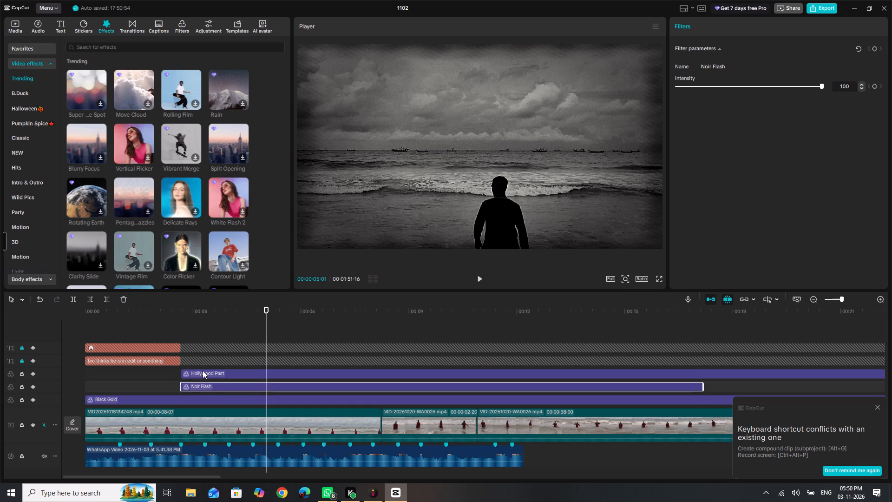
{"action": "left_click", "coordinate": [203, 370]}
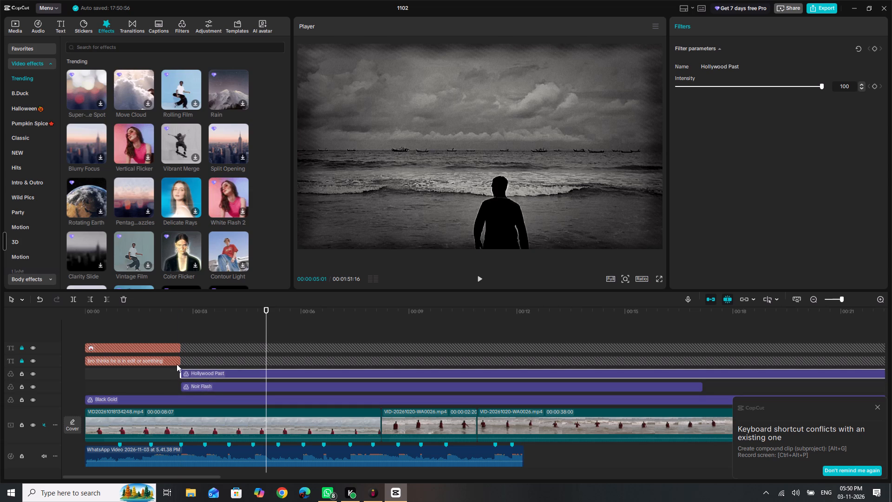
Play the opening past the captions' end to check the filter change, and return the playhead to 2:20.
{"action": "left_click_drag", "start_coordinate": [149, 309], "coordinate": [0, 332]}
{"action": "key", "text": "space"}
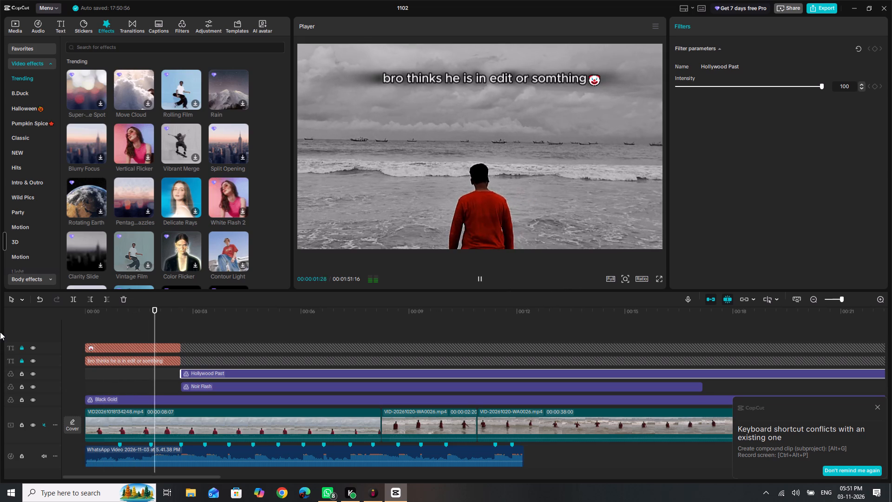
{"action": "key", "text": "space"}
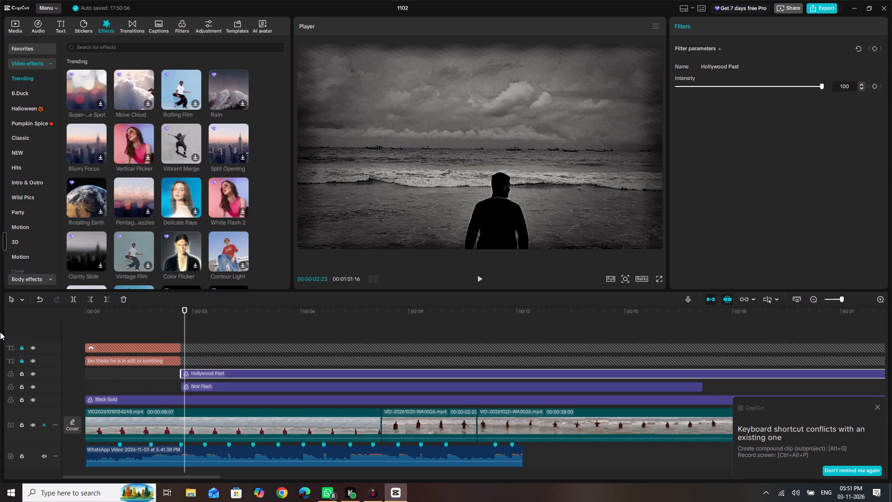
{"action": "scroll", "coordinate": [201, 396], "scroll_direction": "up", "scroll_amount": 16, "text": "ctrl"}
{"action": "scroll", "coordinate": [201, 396], "scroll_direction": "up", "scroll_amount": 5, "text": "ctrl"}
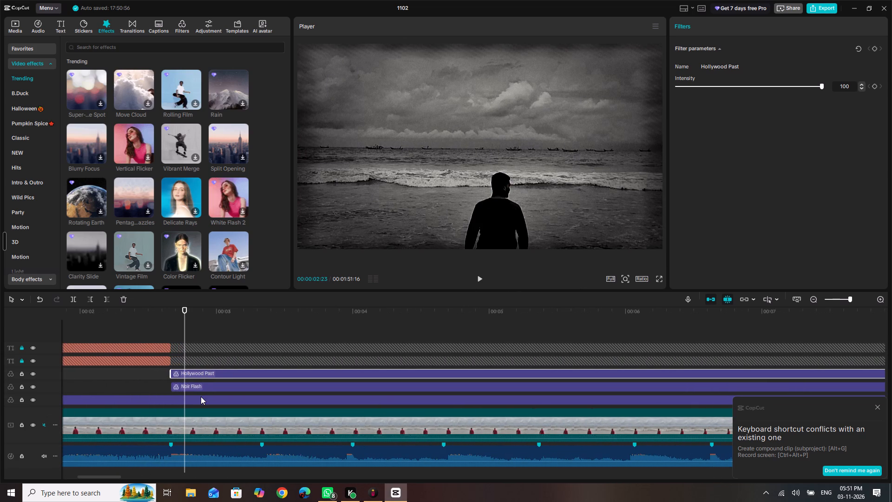
{"action": "left_click", "coordinate": [94, 316]}
{"action": "key", "text": "space"}
{"action": "key", "text": "space"}
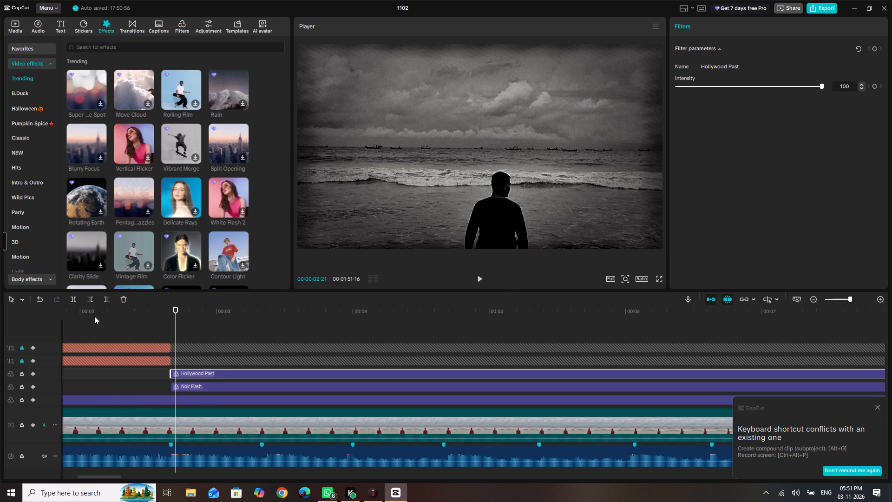
{"action": "key", "text": "Left"}
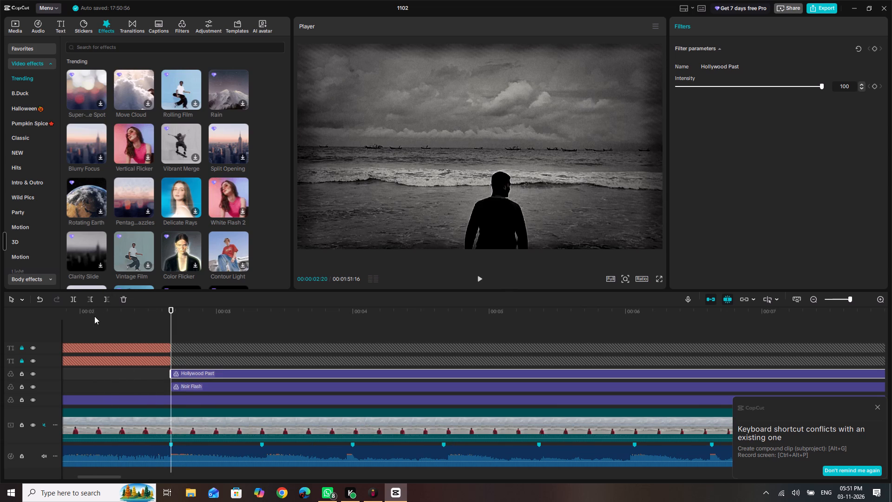
Examine the start of the stacked filters up close and replay the section from just before the 2:20 beat marker.
{"action": "scroll", "coordinate": [182, 406], "scroll_direction": "up", "scroll_amount": 5, "text": "ctrl"}
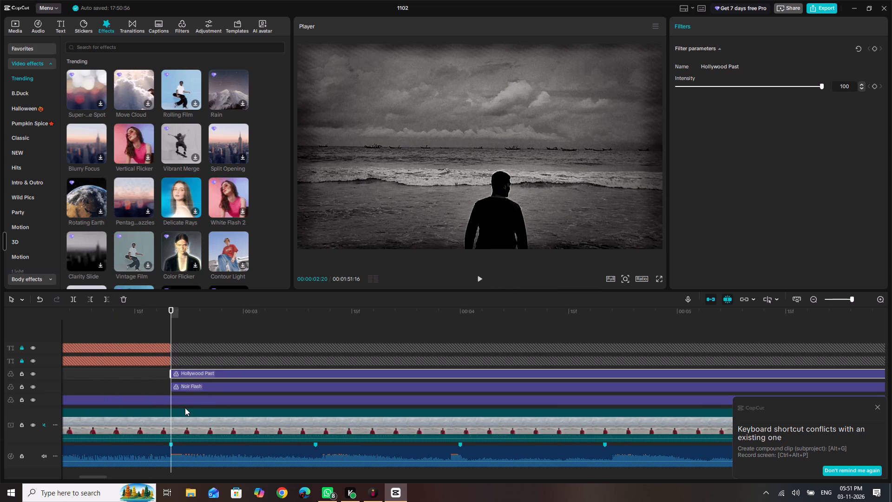
{"action": "scroll", "coordinate": [185, 408], "scroll_direction": "up", "scroll_amount": 14, "text": "ctrl"}
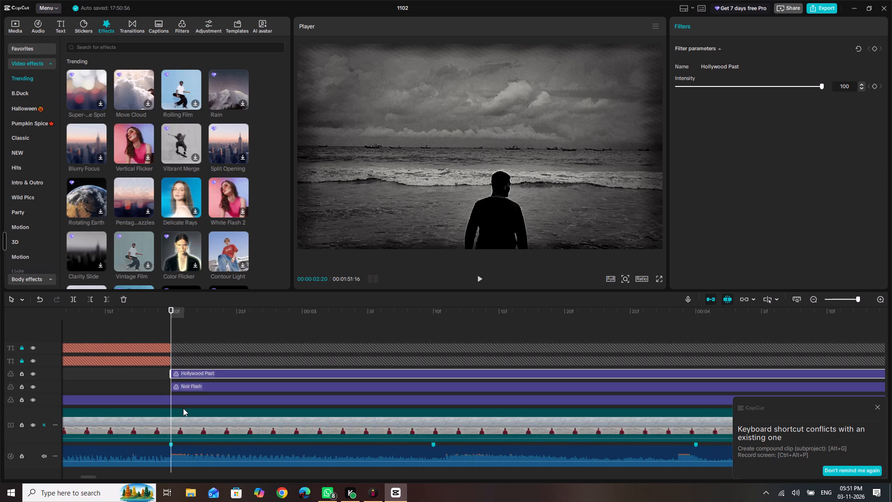
{"action": "left_click", "coordinate": [141, 310]}
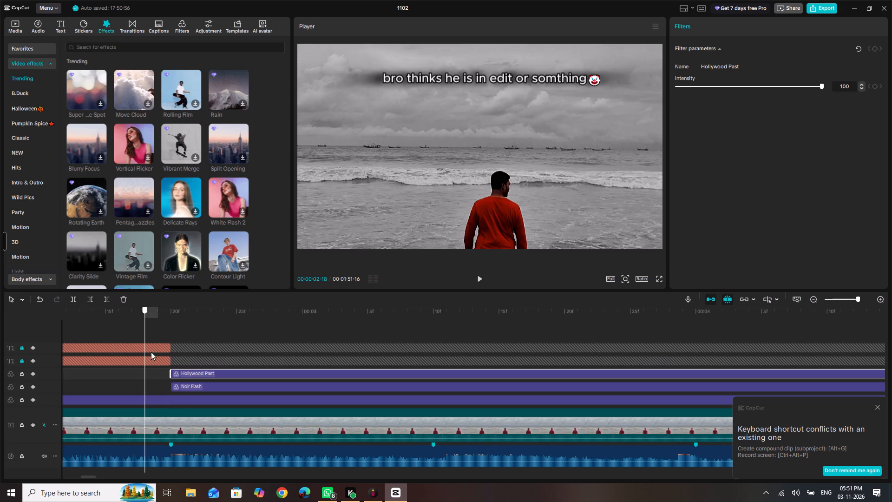
{"action": "left_click", "coordinate": [155, 359]}
{"action": "left_click", "coordinate": [156, 411]}
{"action": "left_click", "coordinate": [166, 312]}
{"action": "key", "text": "space"}
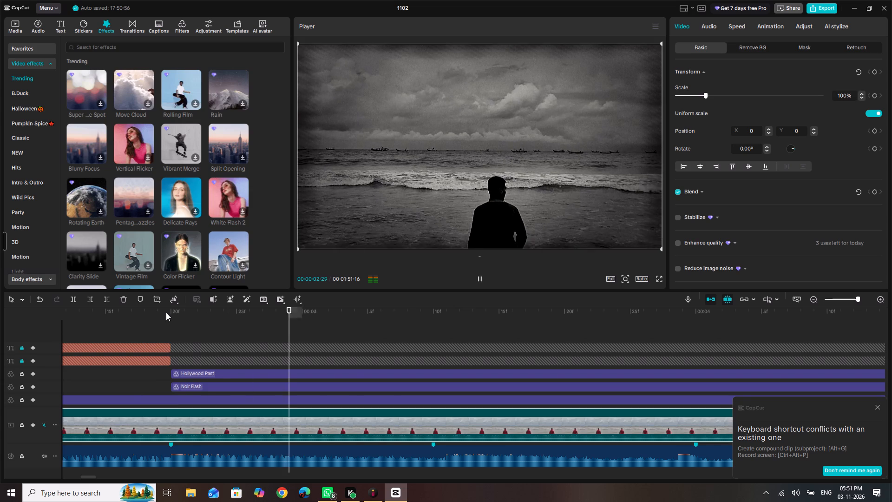
{"action": "key", "text": "space"}
{"action": "key", "text": "space"}
{"action": "key", "text": "space"}
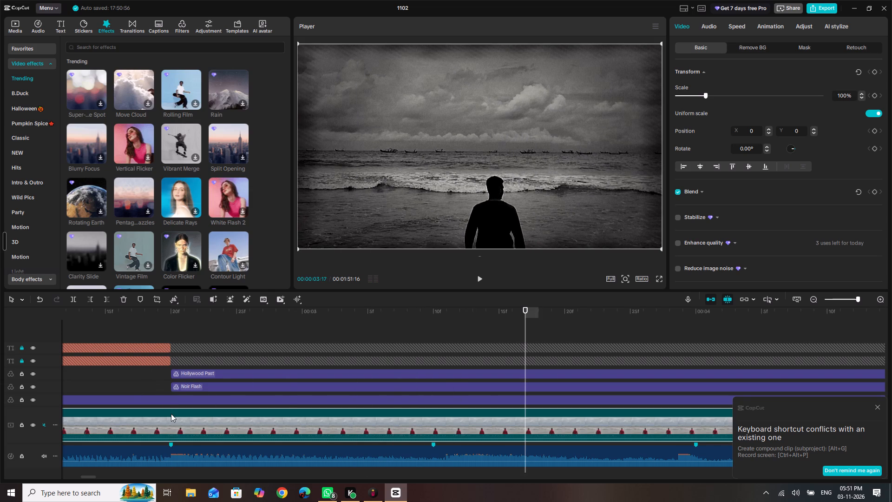
Split the first clip on the main video track at the beat markers at 2:20 and 3:10.
{"action": "left_click", "coordinate": [171, 414]}
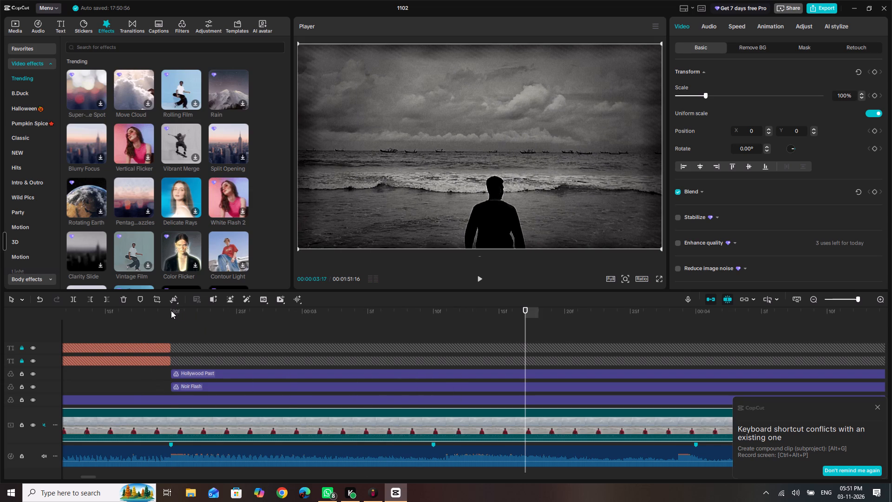
{"action": "left_click", "coordinate": [171, 310]}
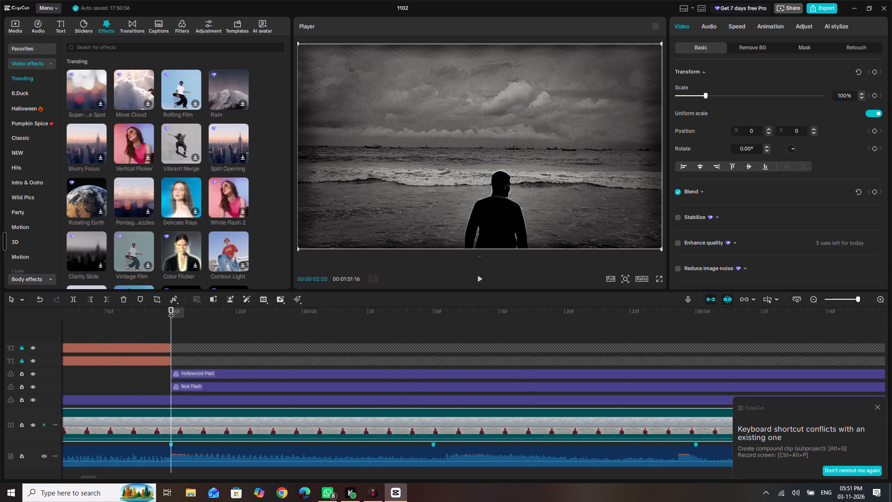
{"action": "left_click", "coordinate": [194, 415]}
{"action": "key", "text": "ctrl+b"}
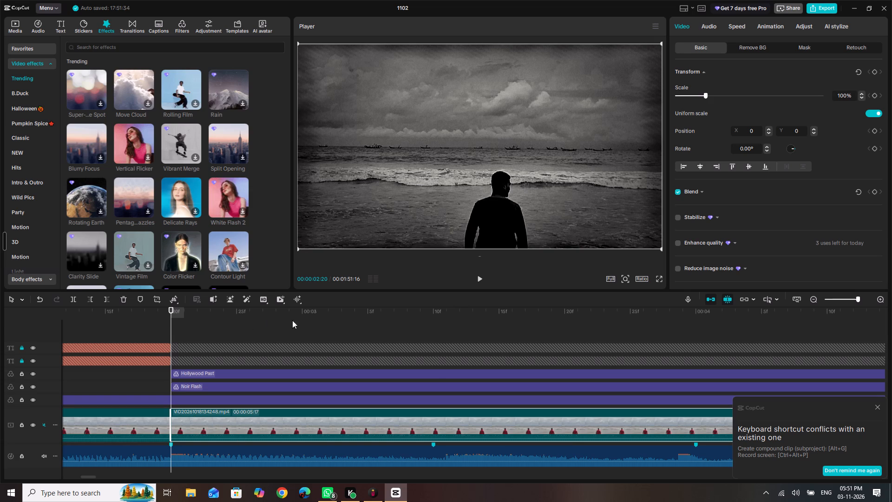
{"action": "left_click", "coordinate": [433, 315]}
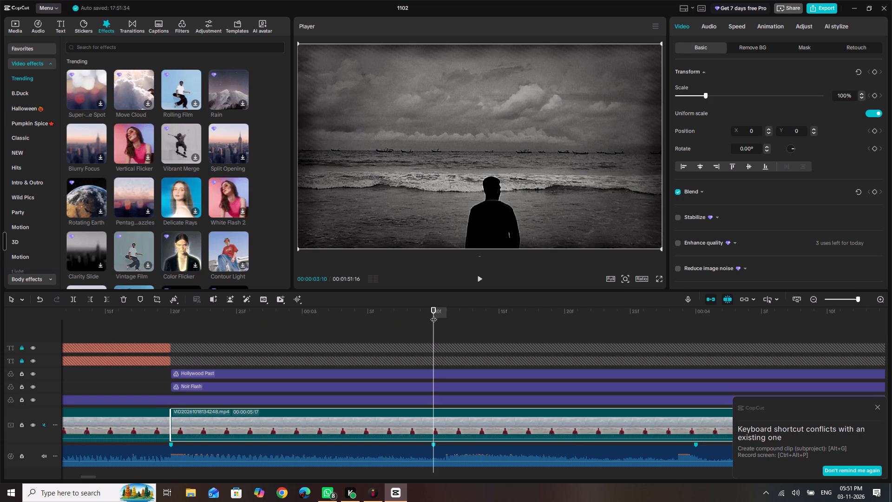
{"action": "key", "text": "ctrl+b"}
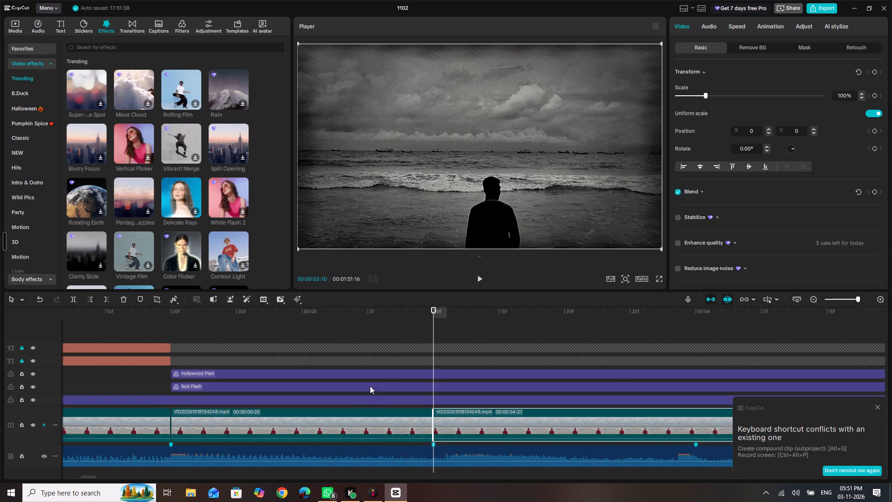
Set the standard speed of the video segment between the 2:20 and 3:10 splits to 0.70x.
{"action": "left_click", "coordinate": [352, 420]}
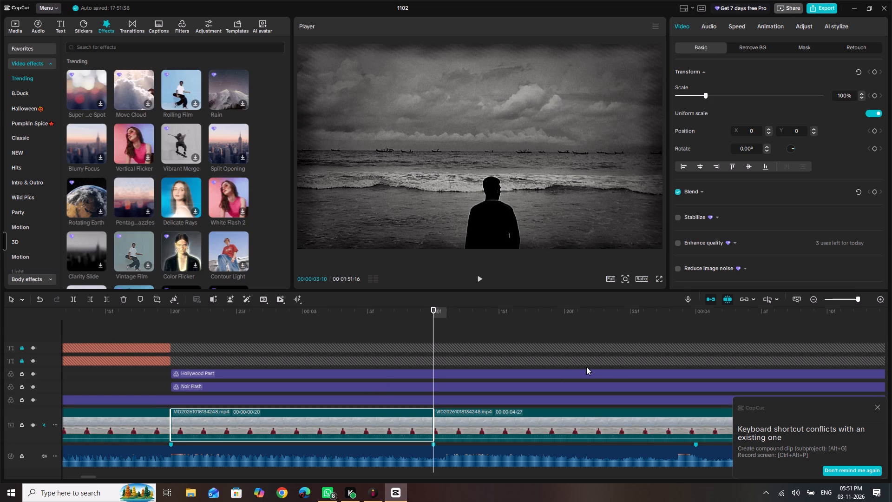
{"action": "left_click", "coordinate": [734, 23]}
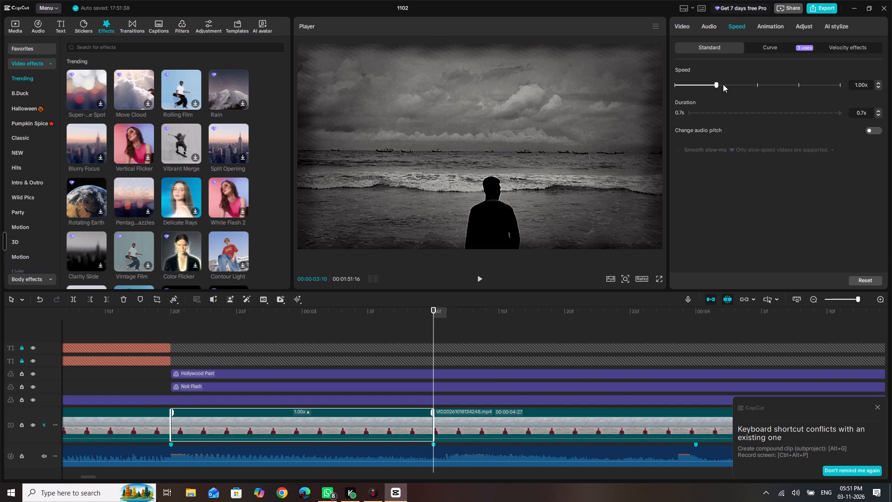
{"action": "left_click", "coordinate": [876, 88]}
{"action": "left_click", "coordinate": [876, 88]}
{"action": "left_click", "coordinate": [876, 88]}
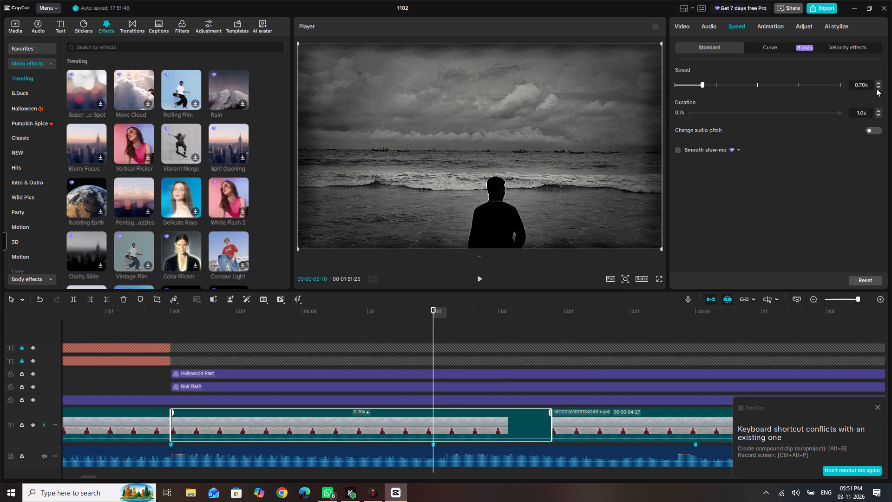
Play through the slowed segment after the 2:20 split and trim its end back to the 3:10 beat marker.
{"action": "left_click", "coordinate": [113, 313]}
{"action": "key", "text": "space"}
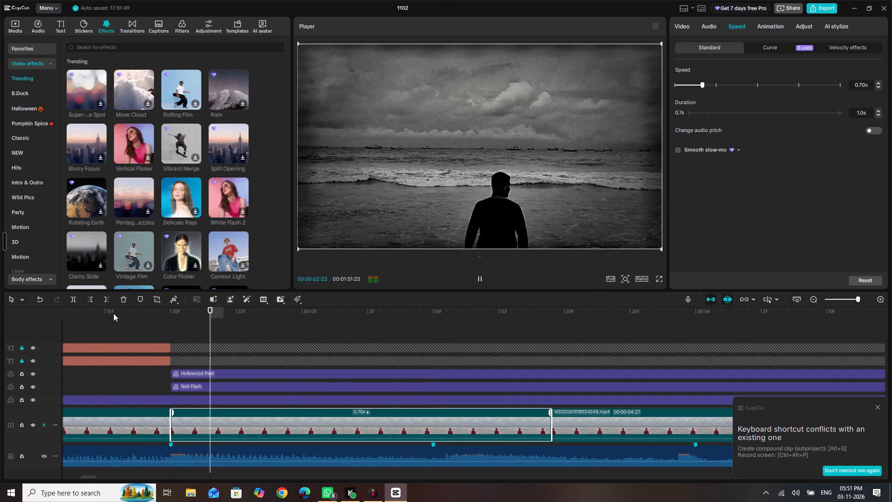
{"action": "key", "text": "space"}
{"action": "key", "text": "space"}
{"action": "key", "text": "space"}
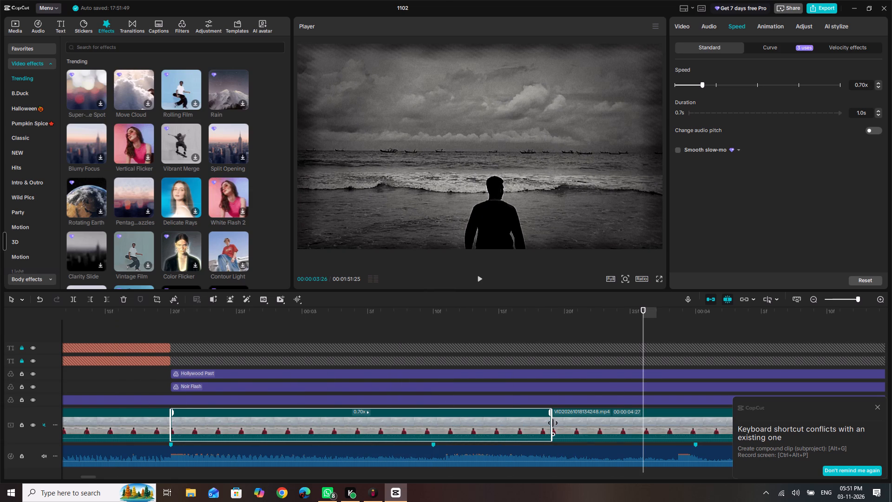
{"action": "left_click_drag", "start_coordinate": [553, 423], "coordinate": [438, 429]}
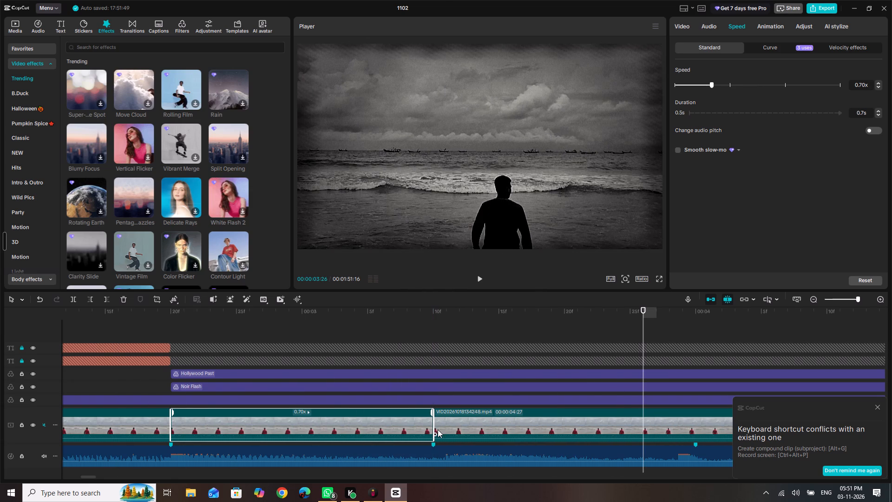
Replay the trimmed slow segment from just before 2:20, and again from the start of the video past 3:10.
{"action": "left_click", "coordinate": [125, 310]}
{"action": "key", "text": "space"}
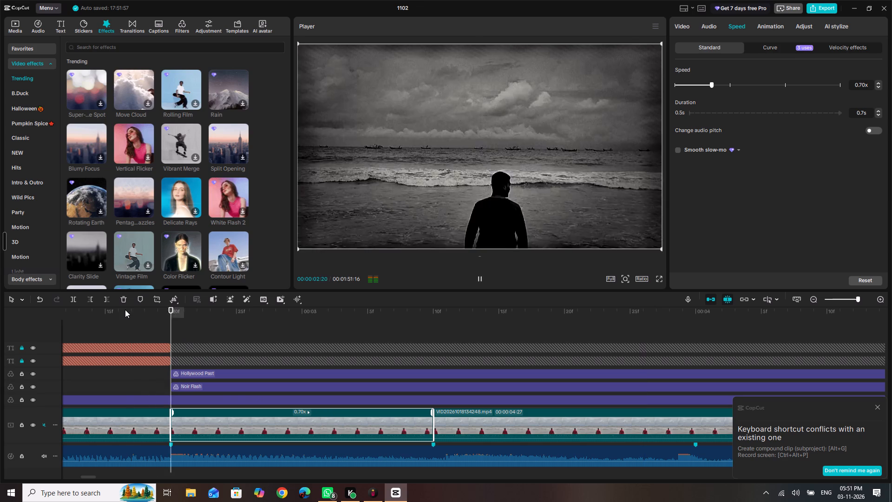
{"action": "key", "text": "space"}
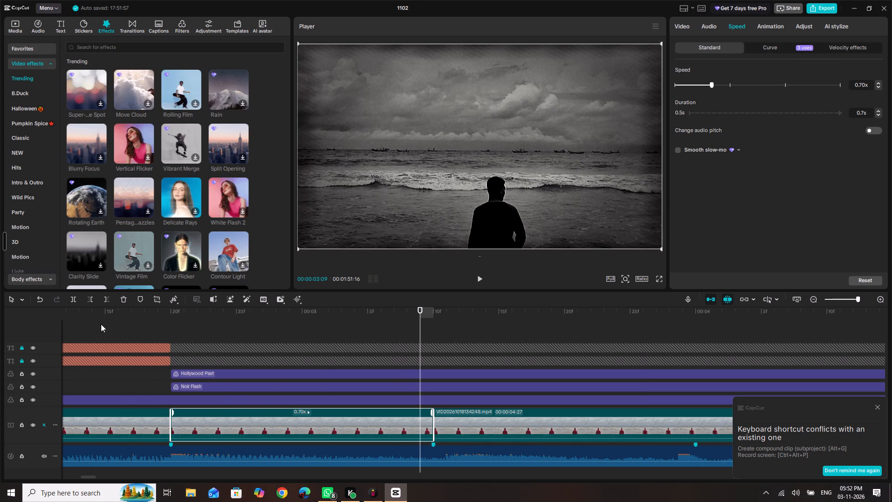
{"action": "scroll", "coordinate": [115, 326], "scroll_direction": "down", "scroll_amount": 17, "text": "ctrl"}
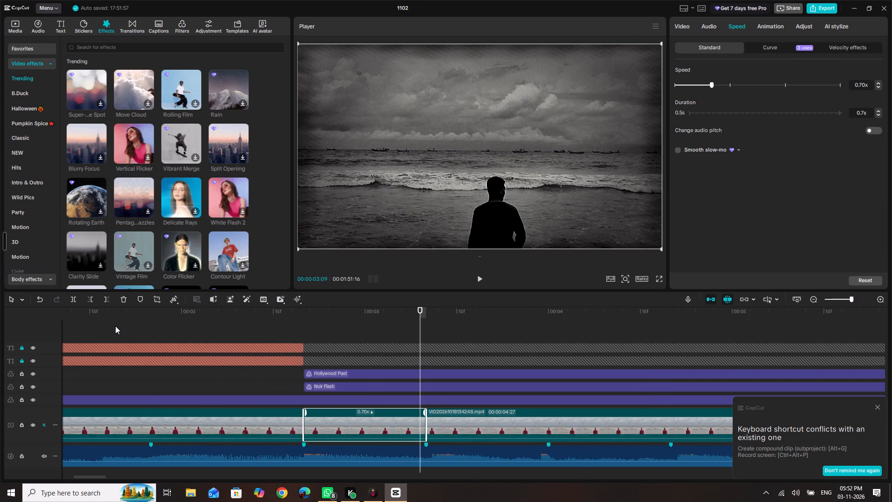
{"action": "scroll", "coordinate": [115, 326], "scroll_direction": "down", "scroll_amount": 3, "text": "ctrl"}
{"action": "left_click_drag", "start_coordinate": [140, 316], "coordinate": [0, 359]}
{"action": "key", "text": "space"}
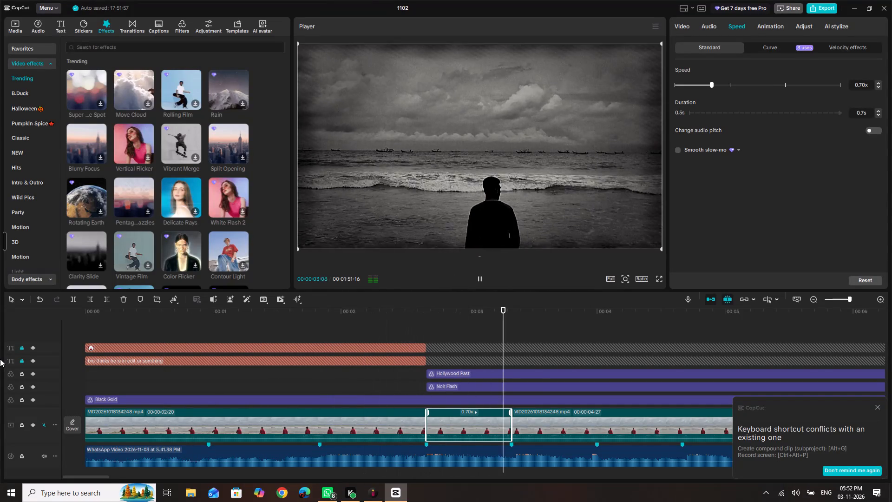
{"action": "key", "text": "space"}
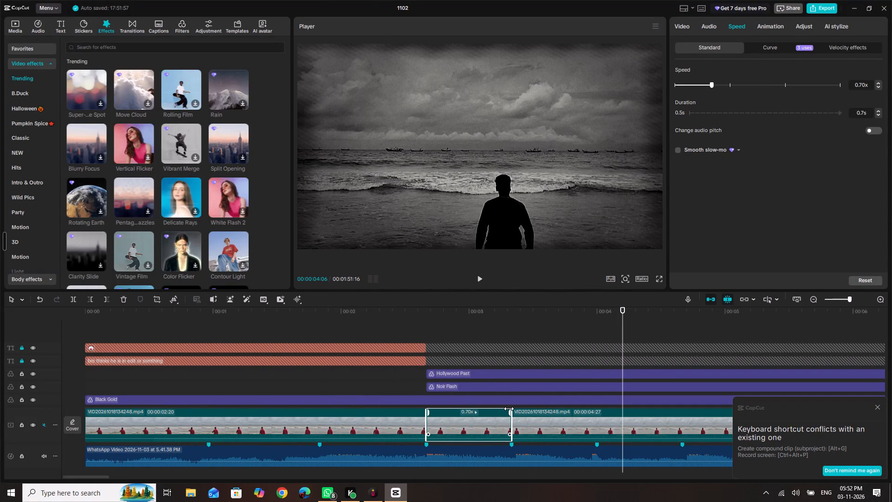
Set the standard speed of the slowed segment after 2:20 to 0.50x and play the opening through it.
{"action": "left_click", "coordinate": [490, 424]}
{"action": "double_click", "coordinate": [878, 87]}
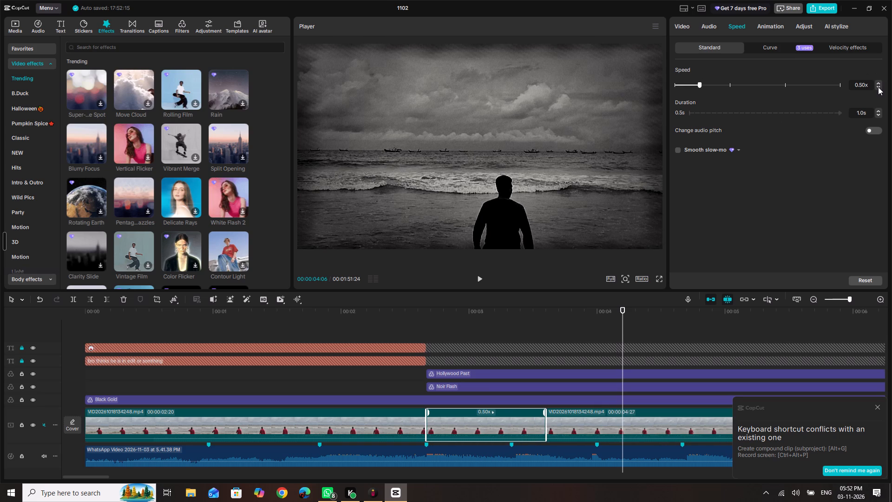
{"action": "left_click_drag", "start_coordinate": [258, 313], "coordinate": [0, 317]}
{"action": "key", "text": "space"}
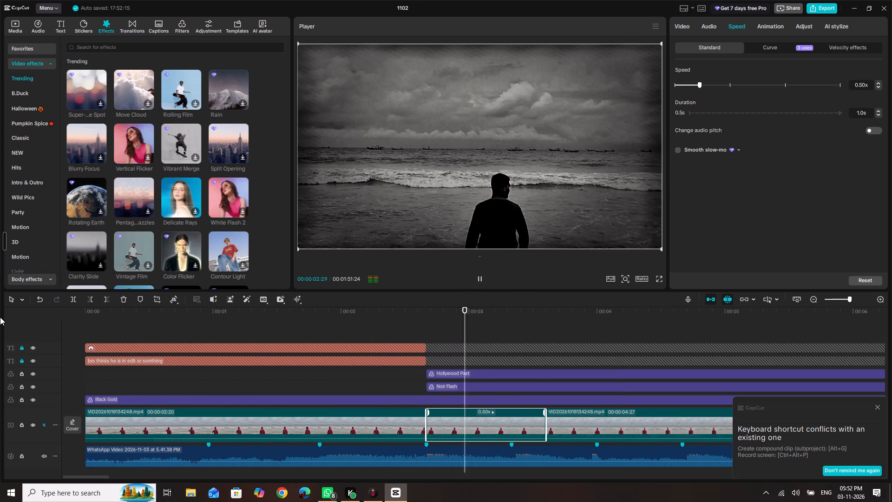
{"action": "key", "text": "space"}
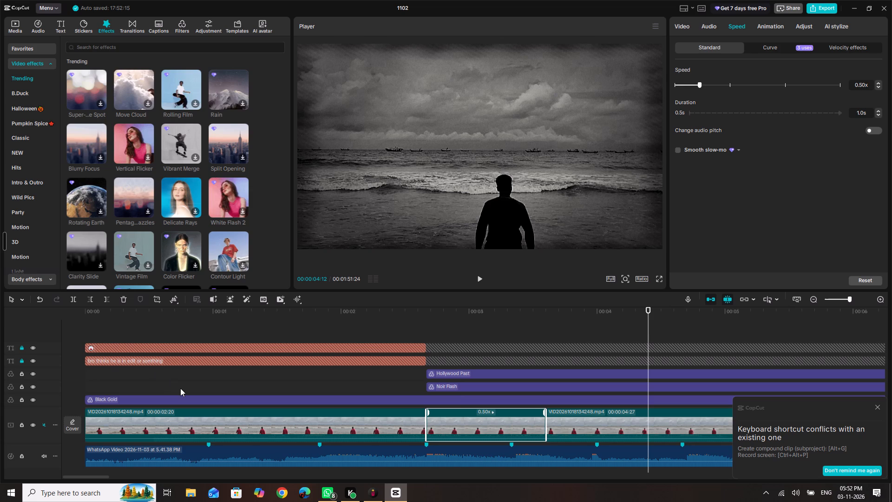
Trim the end of the 0.50x segment back to the 3:10 beat marker.
{"action": "left_click_drag", "start_coordinate": [544, 423], "coordinate": [532, 425]}
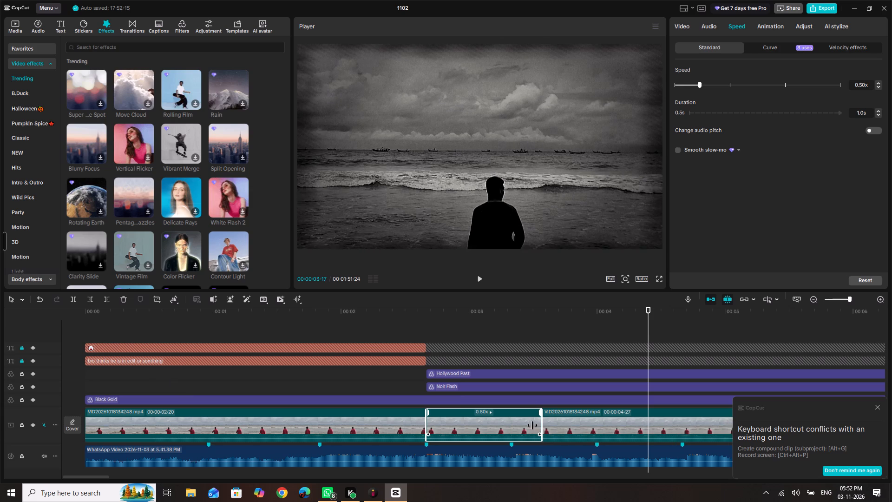
{"action": "left_click_drag", "start_coordinate": [532, 425], "coordinate": [512, 430]}
Play the video from 3:04 through the following clips to about 28 seconds to review footage and filters.
{"action": "left_click", "coordinate": [485, 313]}
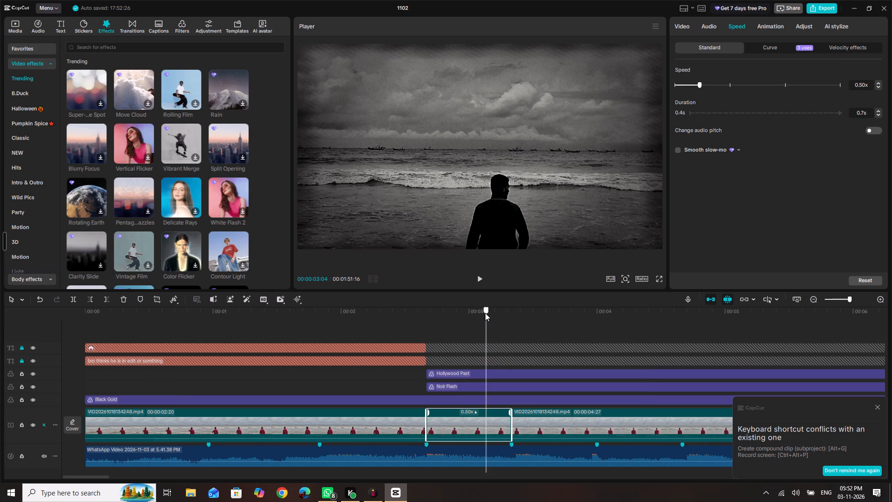
{"action": "key", "text": "space"}
{"action": "key", "text": "space"}
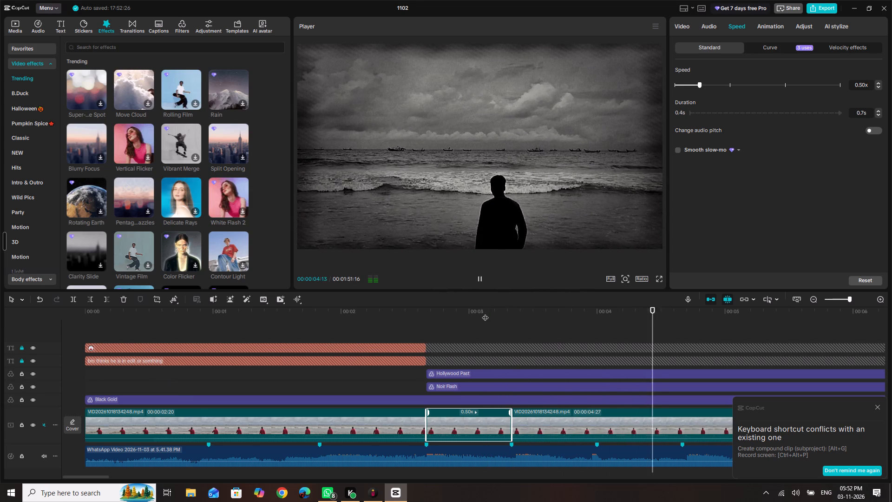
{"action": "scroll", "coordinate": [605, 353], "scroll_direction": "left", "scroll_amount": 5}
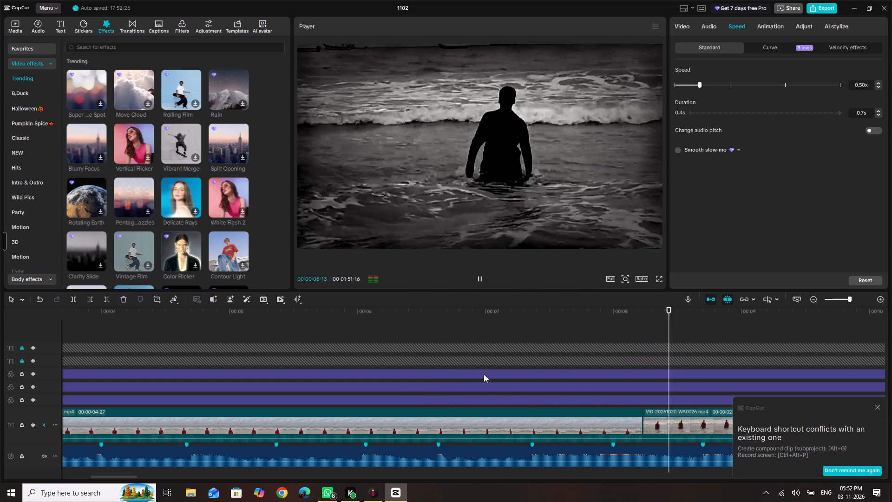
{"action": "scroll", "coordinate": [484, 374], "scroll_direction": "right", "scroll_amount": 1}
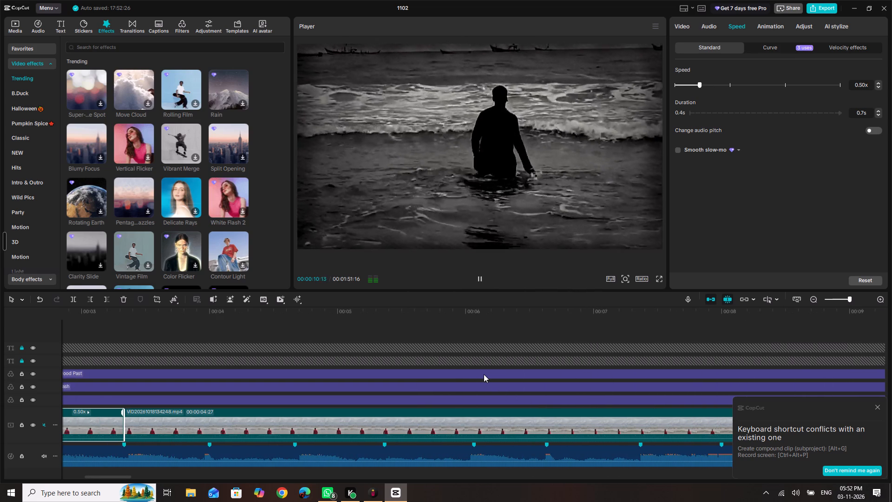
{"action": "scroll", "coordinate": [418, 320], "scroll_direction": "up", "scroll_amount": 1}
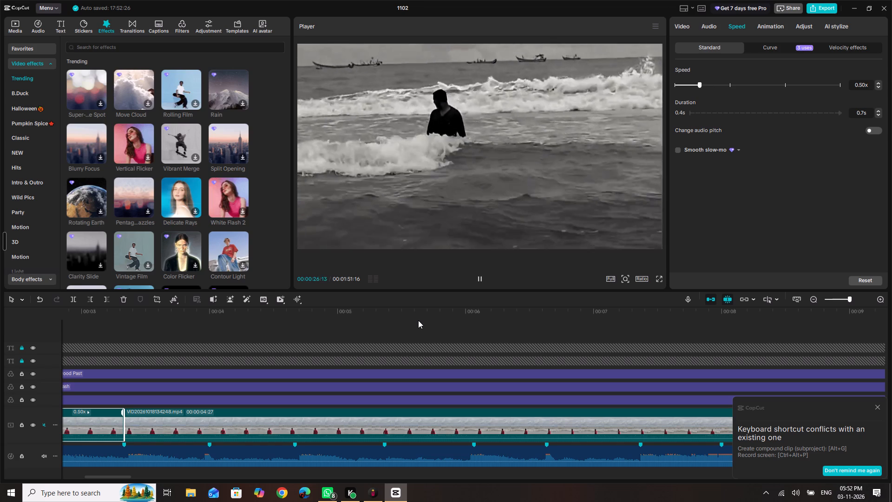
{"action": "key", "text": "space"}
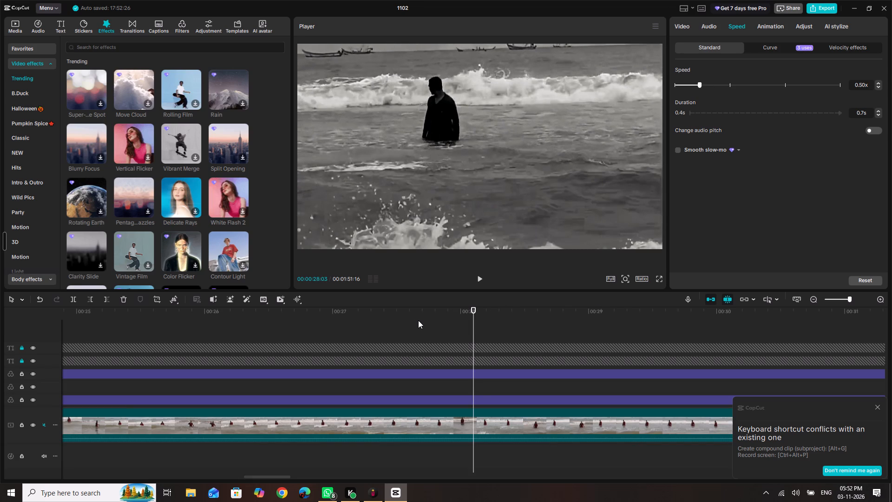
Shorten the Black Gold filter to end at about 17 seconds, level with the end of the Noir Flash filter.
{"action": "scroll", "coordinate": [479, 393], "scroll_direction": "down", "scroll_amount": 14, "text": "ctrl"}
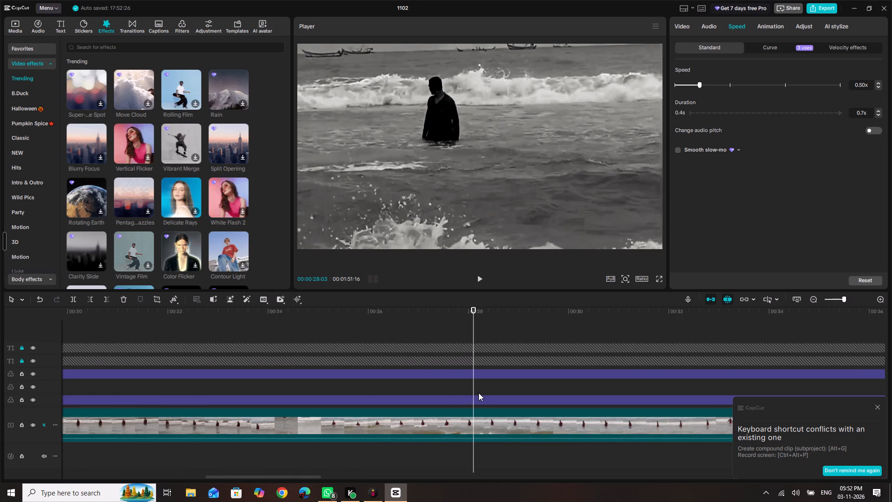
{"action": "scroll", "coordinate": [479, 393], "scroll_direction": "down", "scroll_amount": 18, "text": "ctrl"}
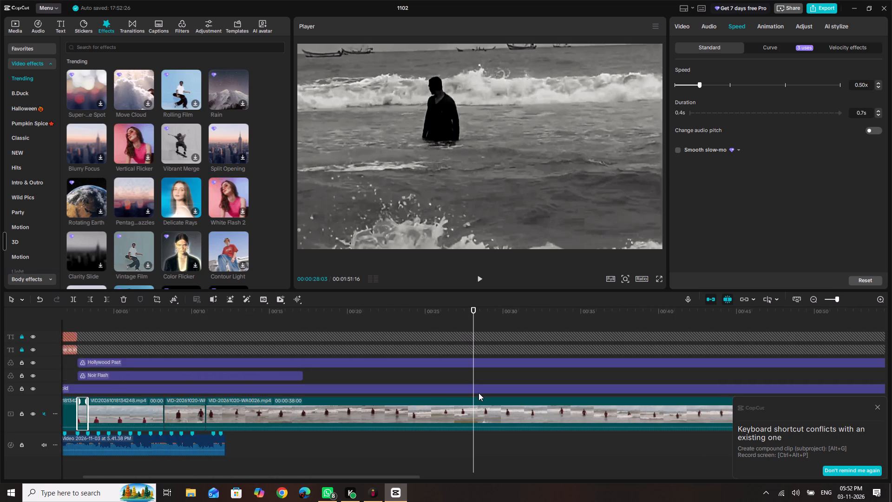
{"action": "scroll", "coordinate": [479, 393], "scroll_direction": "down", "scroll_amount": 8, "text": "ctrl"}
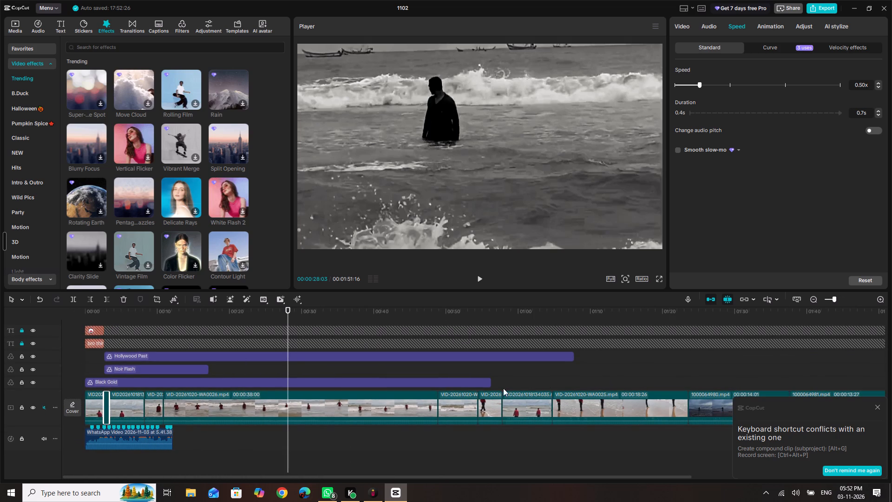
{"action": "left_click", "coordinate": [483, 382]}
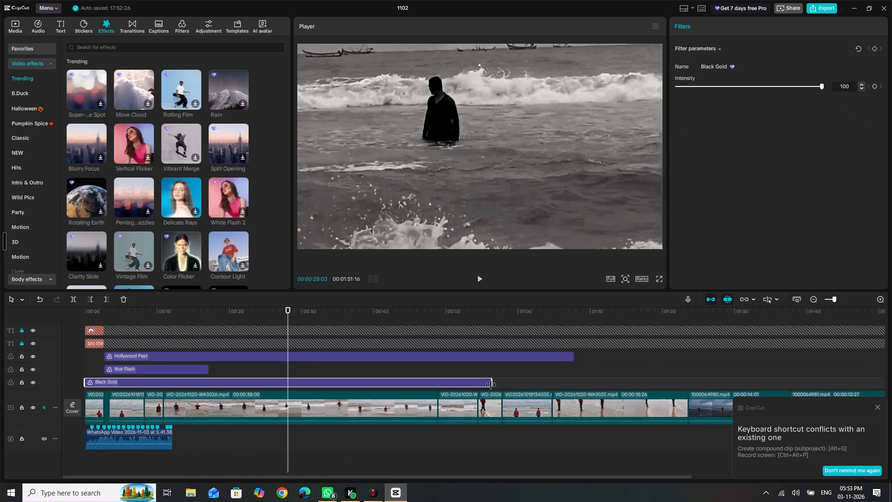
{"action": "left_click_drag", "start_coordinate": [491, 385], "coordinate": [203, 393]}
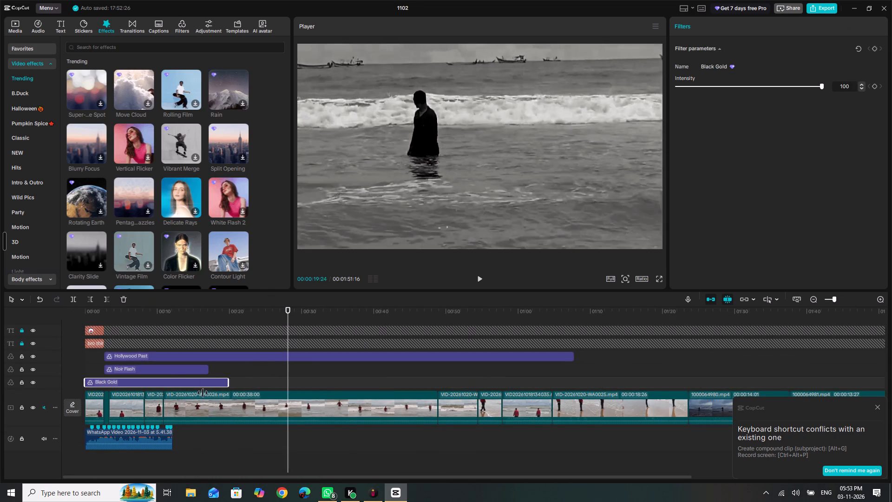
{"action": "left_click_drag", "start_coordinate": [203, 393], "coordinate": [131, 399]}
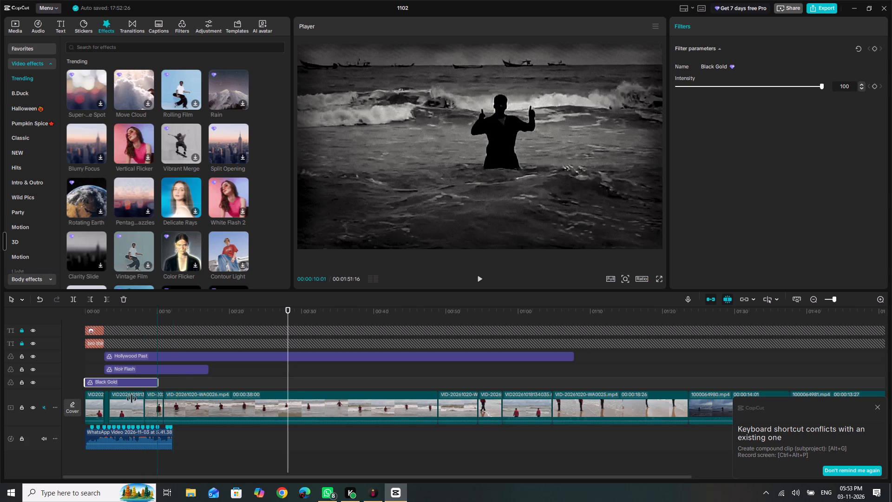
{"action": "left_click_drag", "start_coordinate": [131, 399], "coordinate": [113, 396]}
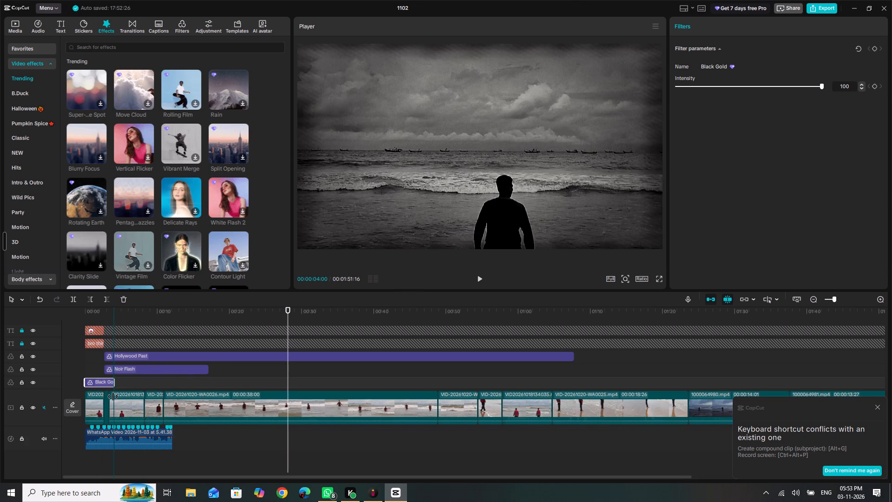
{"action": "left_click_drag", "start_coordinate": [113, 396], "coordinate": [213, 402]}
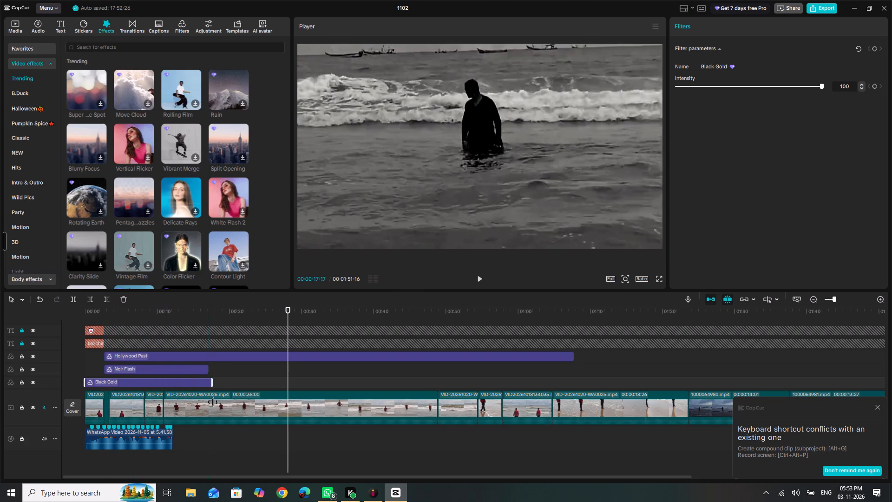
{"action": "left_click_drag", "start_coordinate": [213, 402], "coordinate": [212, 404]}
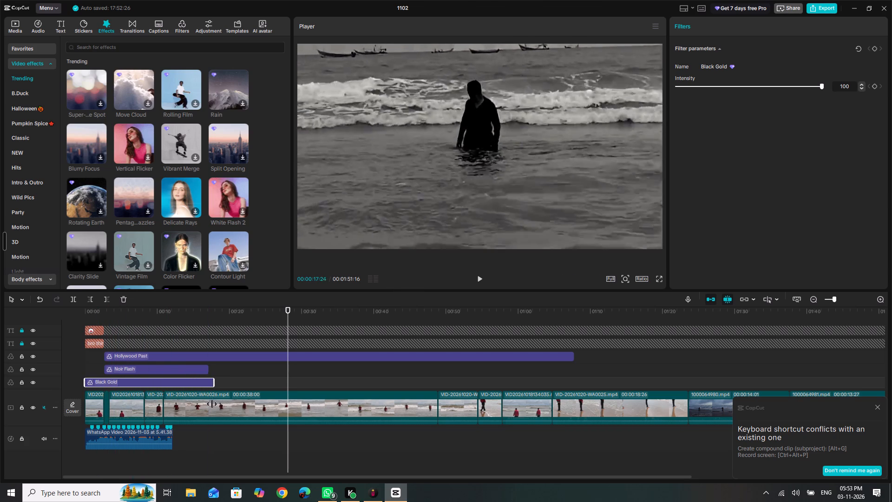
{"action": "left_click_drag", "start_coordinate": [212, 404], "coordinate": [210, 404]}
Shorten the Noir Flash filter to end at the 3:10 beat marker, level with the slowed segment's end.
{"action": "scroll", "coordinate": [187, 374], "scroll_direction": "up", "scroll_amount": 4, "text": "ctrl"}
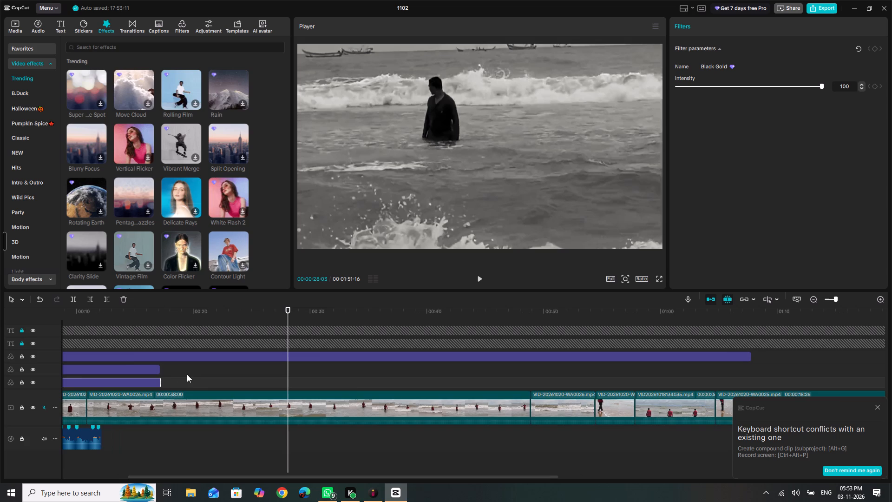
{"action": "scroll", "coordinate": [187, 374], "scroll_direction": "right", "scroll_amount": 7}
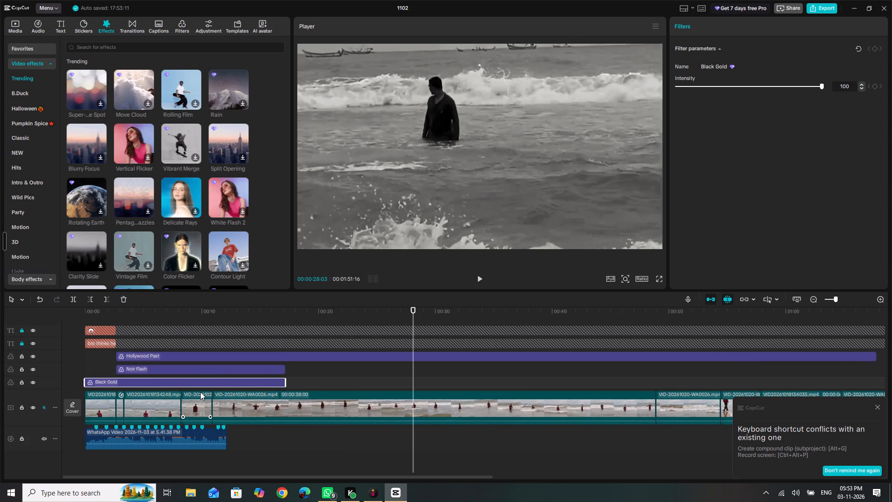
{"action": "left_click", "coordinate": [235, 369]}
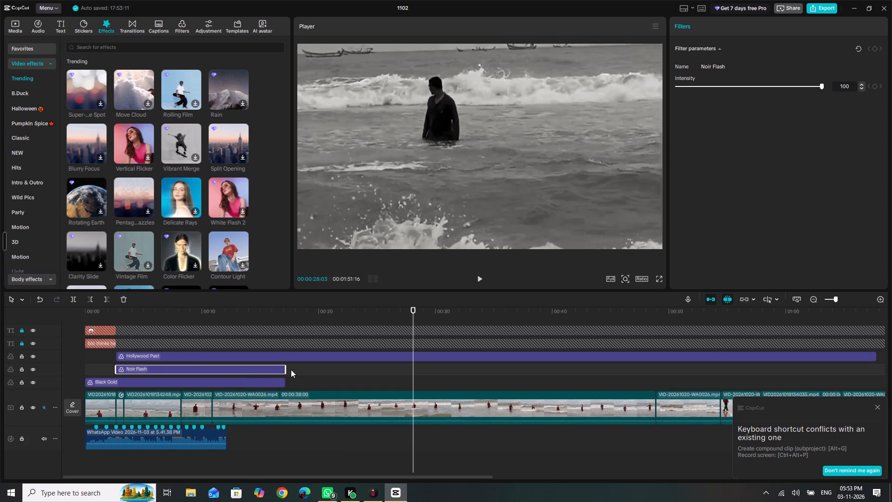
{"action": "left_click_drag", "start_coordinate": [287, 370], "coordinate": [170, 371]}
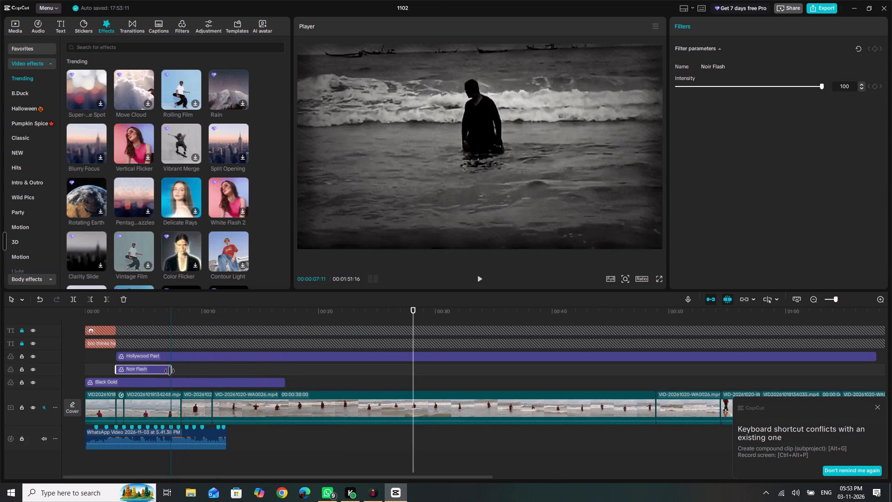
{"action": "left_click_drag", "start_coordinate": [170, 371], "coordinate": [144, 373]}
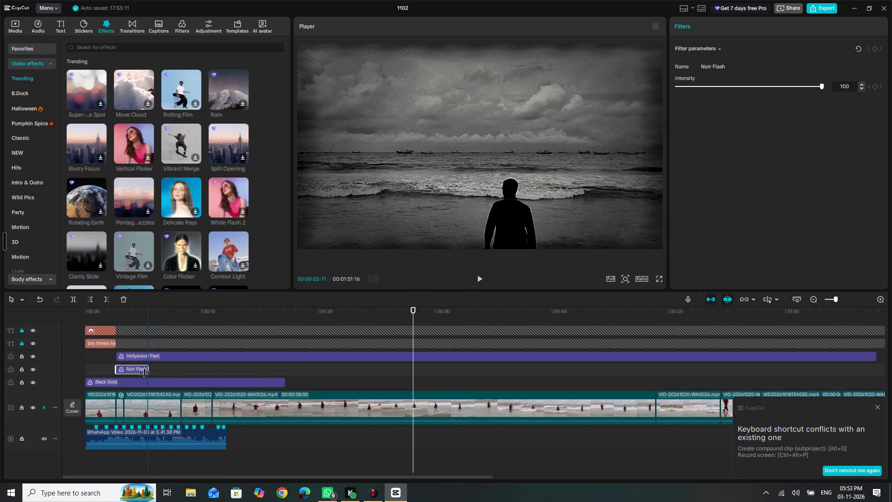
{"action": "left_click_drag", "start_coordinate": [144, 373], "coordinate": [59, 374]}
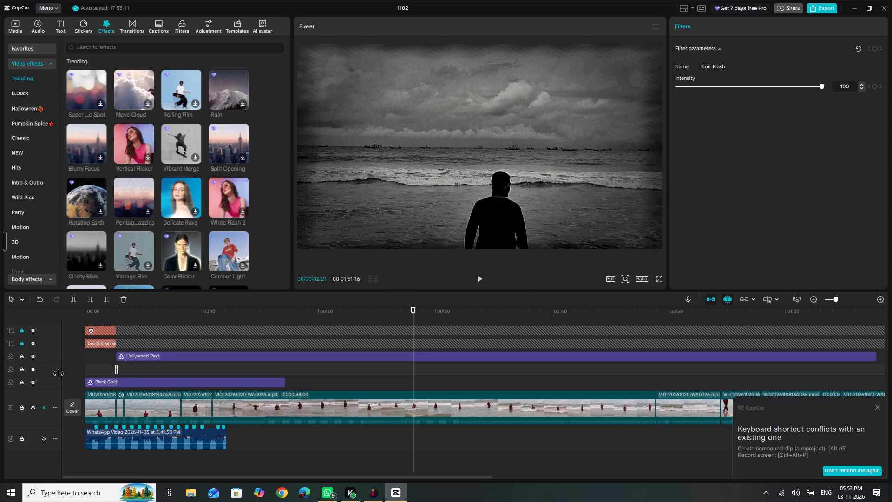
{"action": "left_click_drag", "start_coordinate": [59, 374], "coordinate": [123, 376]}
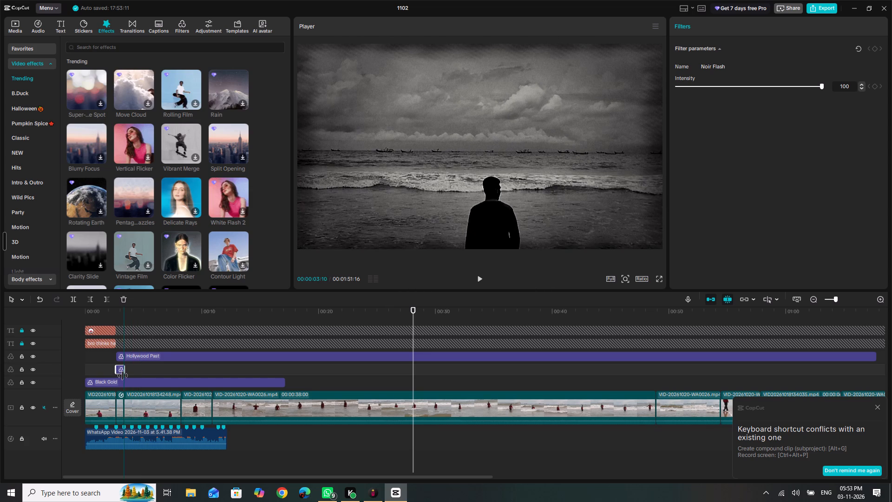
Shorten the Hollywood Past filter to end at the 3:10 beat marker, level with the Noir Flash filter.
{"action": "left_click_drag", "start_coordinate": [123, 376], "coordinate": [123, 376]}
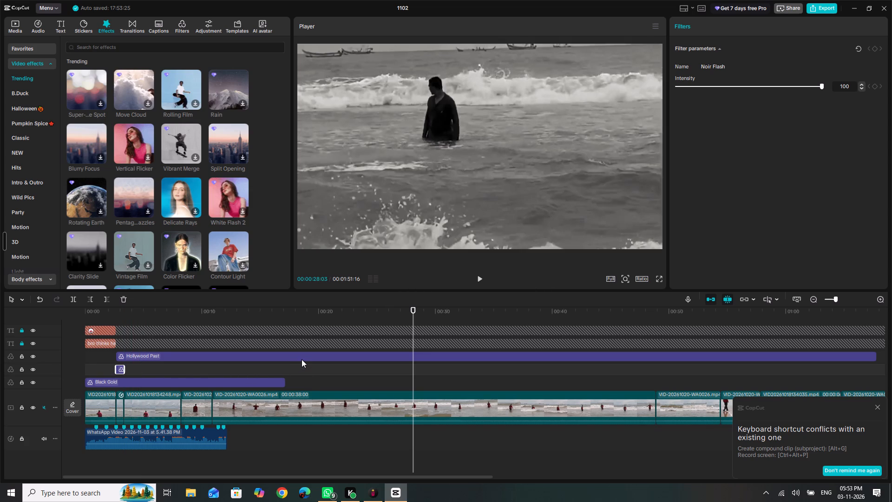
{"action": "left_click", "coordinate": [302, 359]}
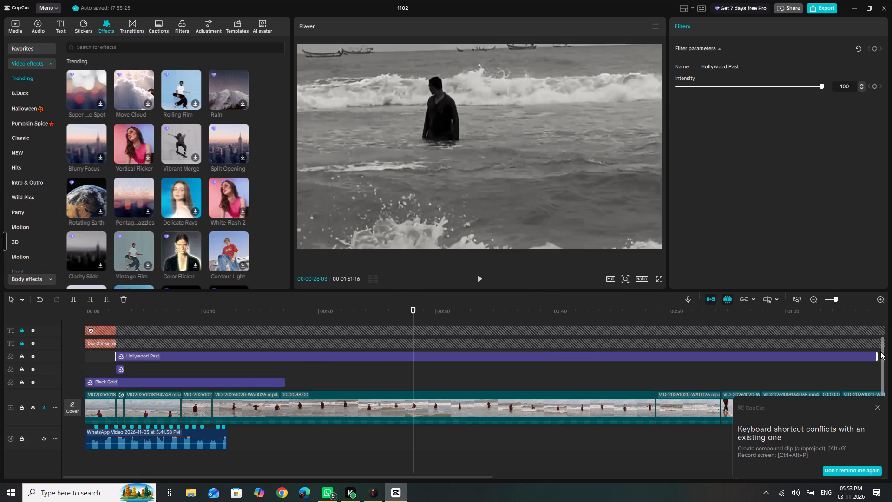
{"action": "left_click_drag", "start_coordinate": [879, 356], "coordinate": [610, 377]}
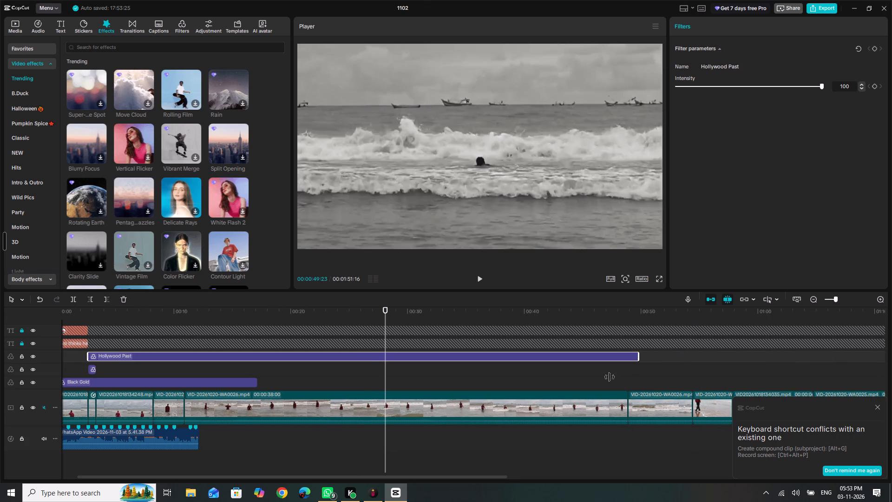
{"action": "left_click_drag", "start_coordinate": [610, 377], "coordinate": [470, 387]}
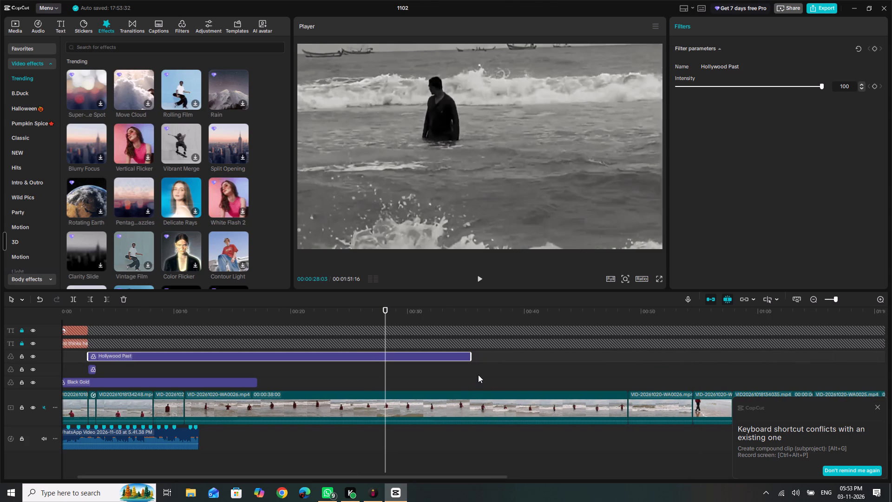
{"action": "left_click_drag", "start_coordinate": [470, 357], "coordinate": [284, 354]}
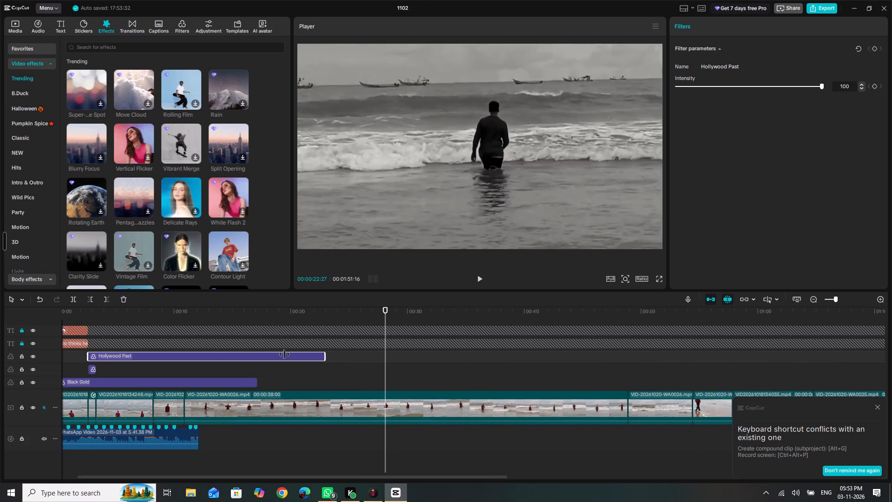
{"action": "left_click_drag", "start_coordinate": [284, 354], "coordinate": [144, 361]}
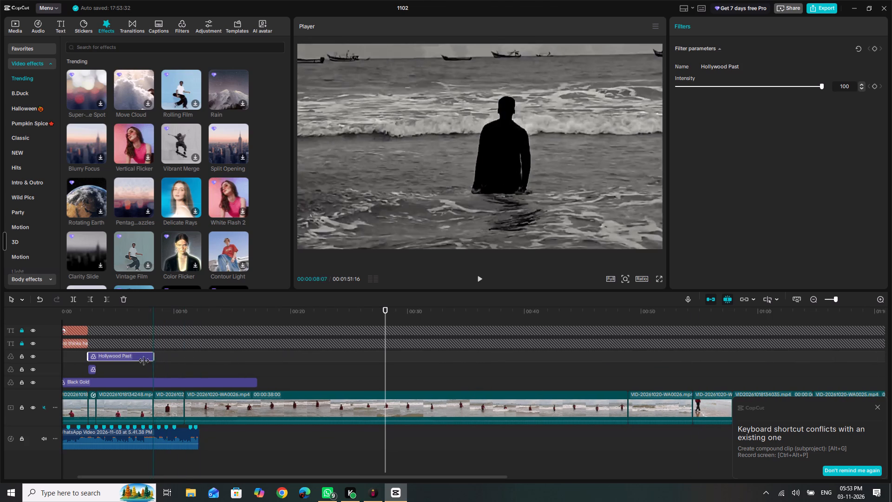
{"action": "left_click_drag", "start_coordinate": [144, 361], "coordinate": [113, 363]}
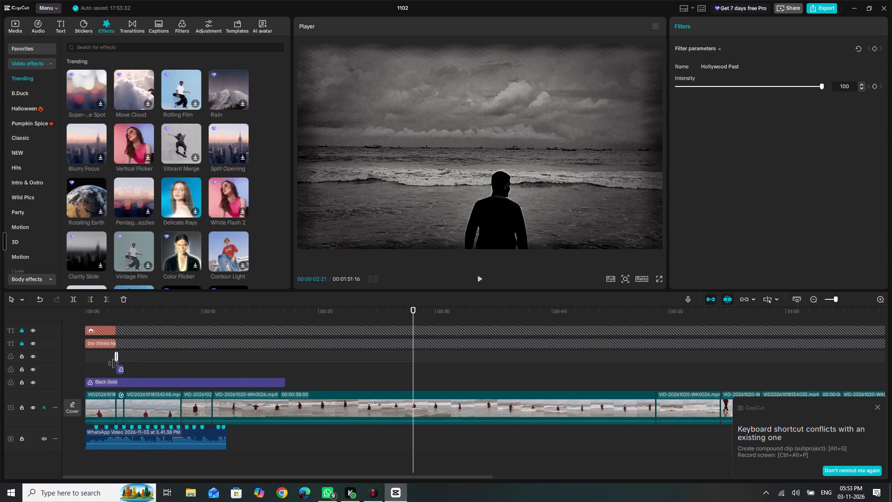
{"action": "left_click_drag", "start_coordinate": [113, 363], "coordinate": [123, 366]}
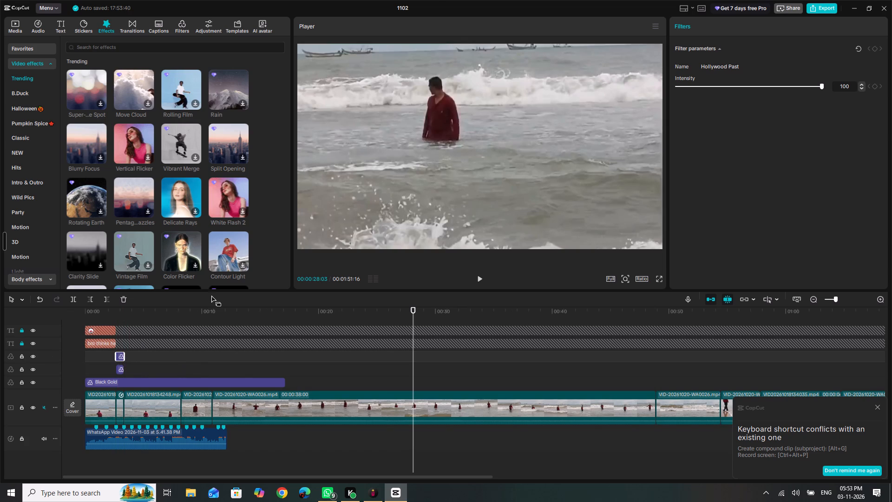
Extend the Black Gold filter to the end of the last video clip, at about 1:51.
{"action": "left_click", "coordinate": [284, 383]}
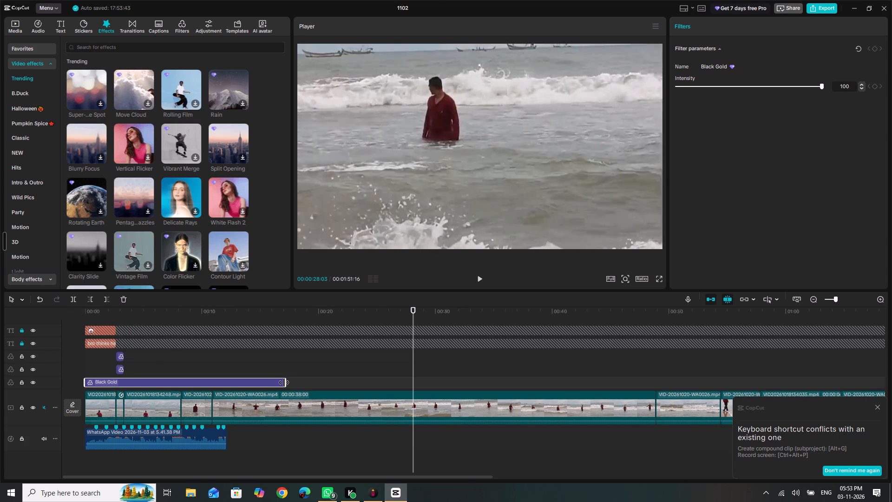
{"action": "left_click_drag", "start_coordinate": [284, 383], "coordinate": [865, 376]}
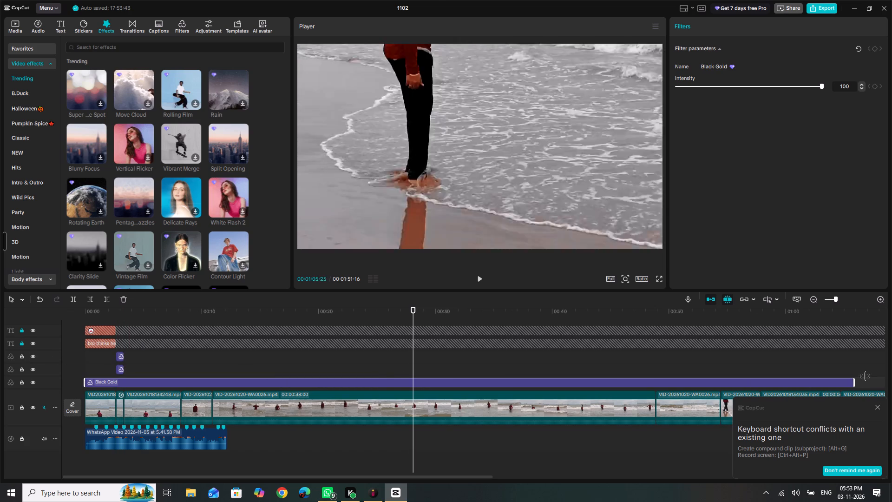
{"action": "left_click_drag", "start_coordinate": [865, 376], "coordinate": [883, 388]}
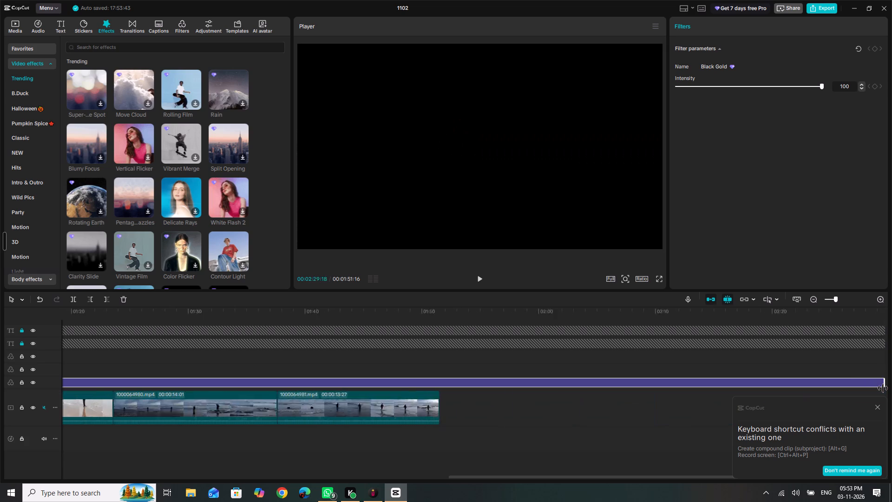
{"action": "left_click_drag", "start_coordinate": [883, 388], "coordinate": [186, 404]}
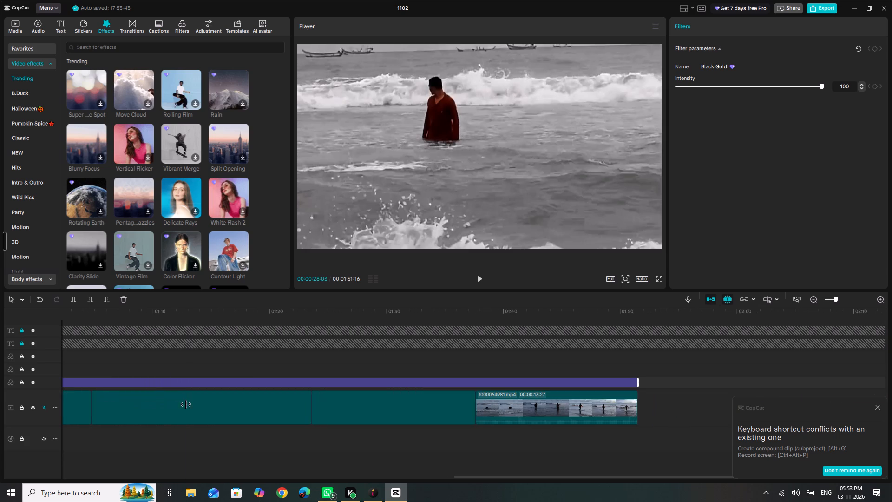
Play the video from the start to about 5 seconds to review the filter change after the slowed segment.
{"action": "scroll", "coordinate": [248, 370], "scroll_direction": "right", "scroll_amount": 20}
{"action": "scroll", "coordinate": [248, 370], "scroll_direction": "right", "scroll_amount": 4}
{"action": "left_click_drag", "start_coordinate": [182, 313], "coordinate": [0, 347]}
{"action": "key", "text": "space"}
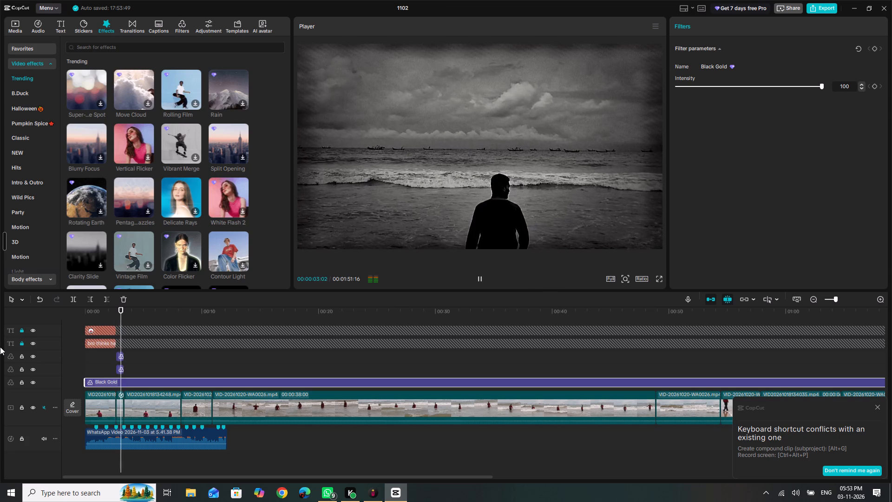
{"action": "key", "text": "space"}
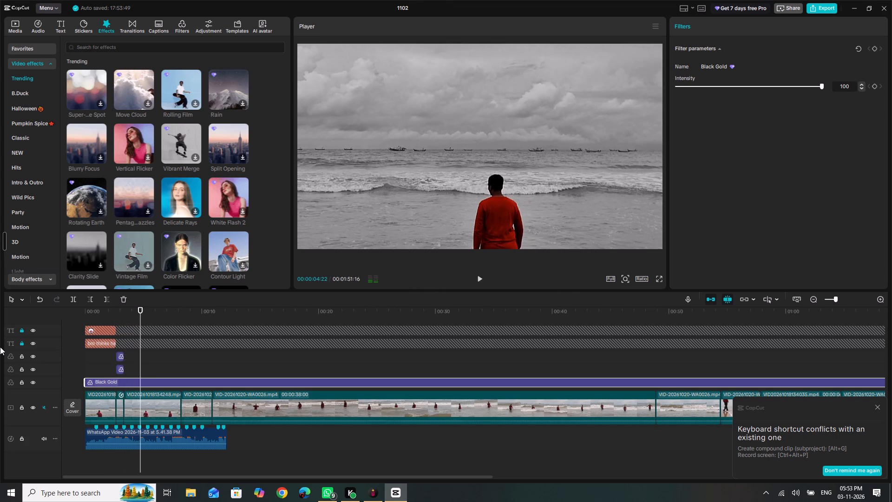
{"action": "key", "text": "space"}
{"action": "key", "text": "space"}
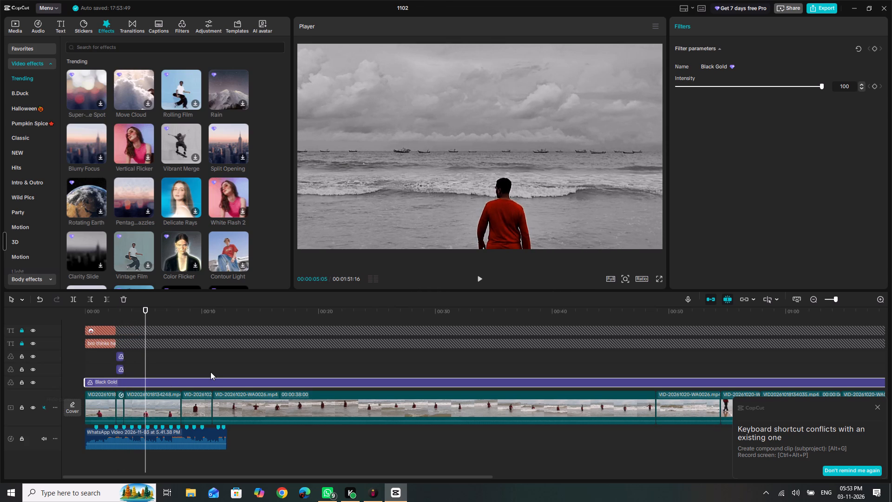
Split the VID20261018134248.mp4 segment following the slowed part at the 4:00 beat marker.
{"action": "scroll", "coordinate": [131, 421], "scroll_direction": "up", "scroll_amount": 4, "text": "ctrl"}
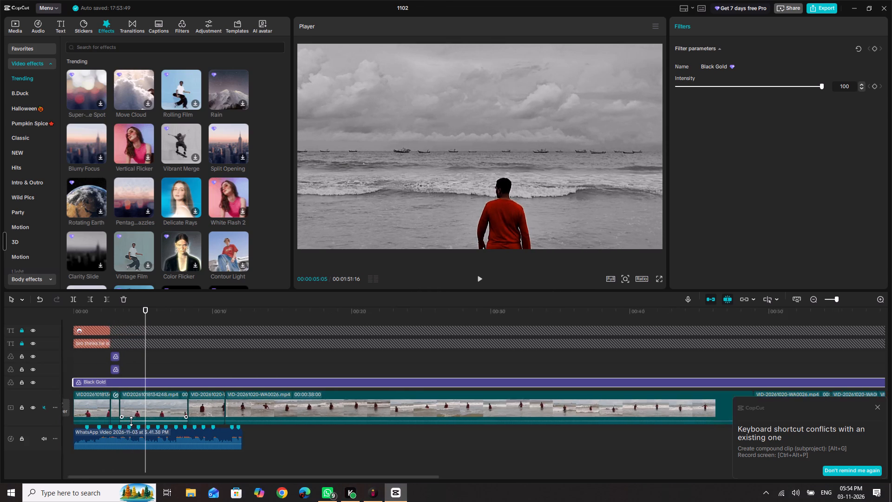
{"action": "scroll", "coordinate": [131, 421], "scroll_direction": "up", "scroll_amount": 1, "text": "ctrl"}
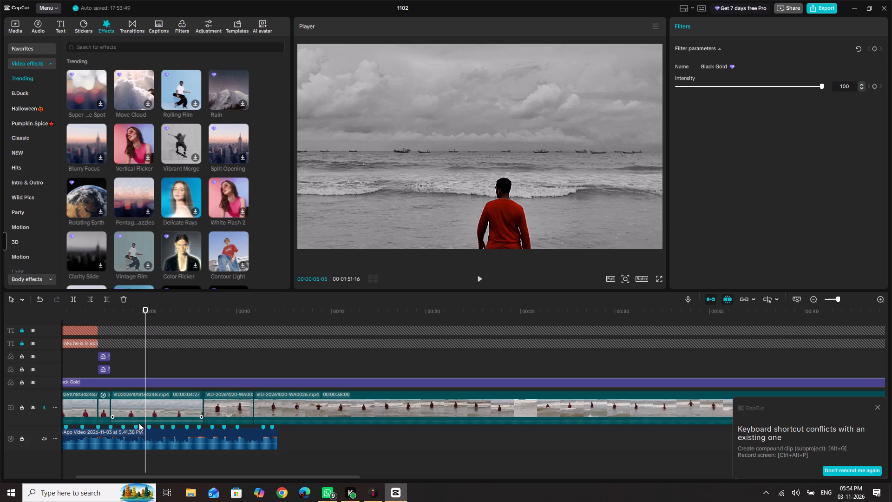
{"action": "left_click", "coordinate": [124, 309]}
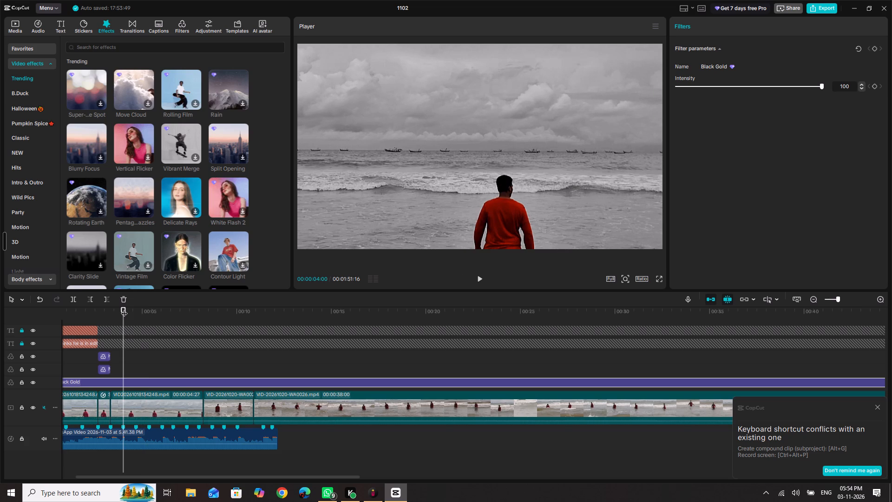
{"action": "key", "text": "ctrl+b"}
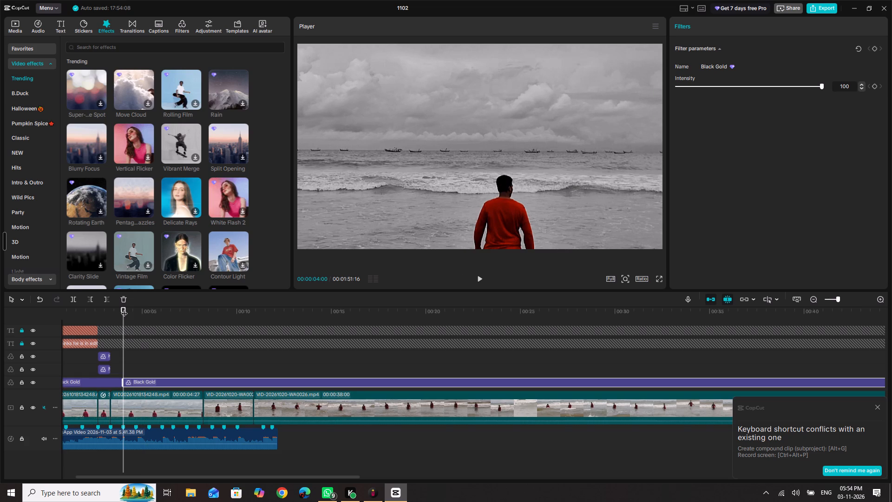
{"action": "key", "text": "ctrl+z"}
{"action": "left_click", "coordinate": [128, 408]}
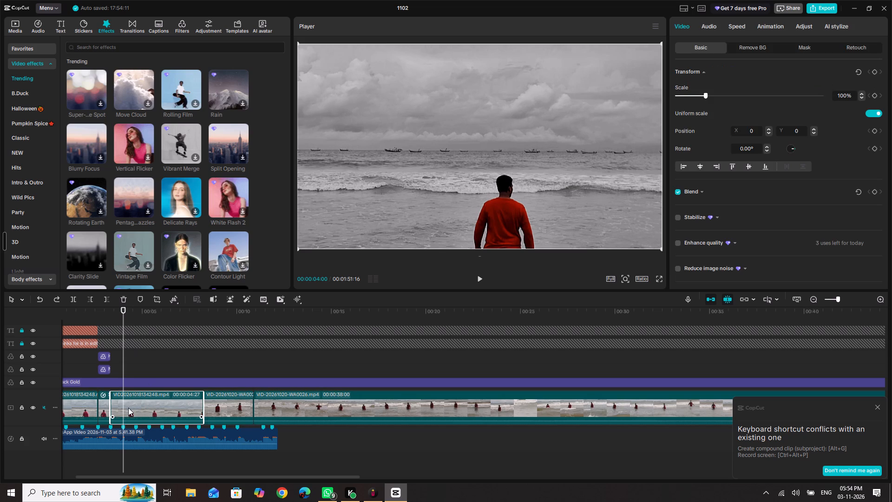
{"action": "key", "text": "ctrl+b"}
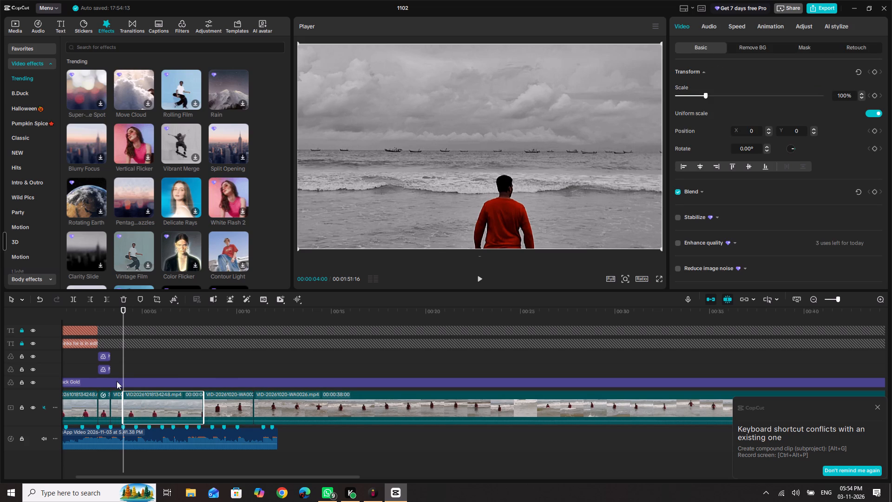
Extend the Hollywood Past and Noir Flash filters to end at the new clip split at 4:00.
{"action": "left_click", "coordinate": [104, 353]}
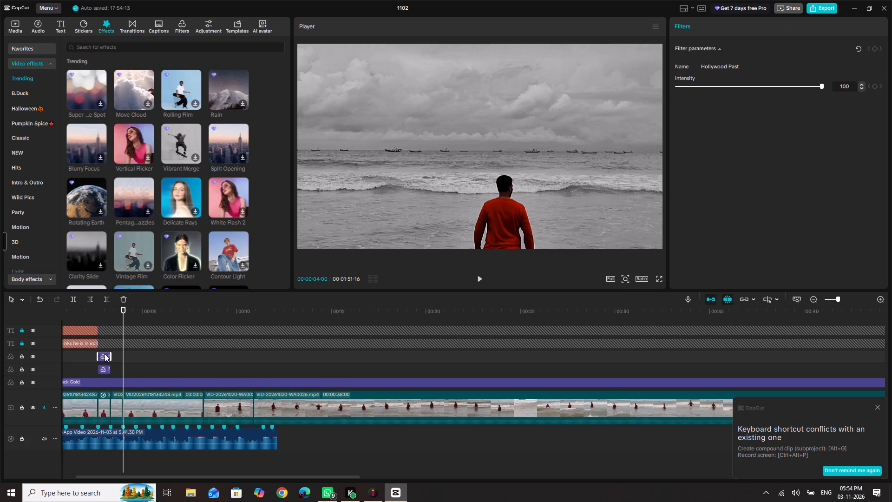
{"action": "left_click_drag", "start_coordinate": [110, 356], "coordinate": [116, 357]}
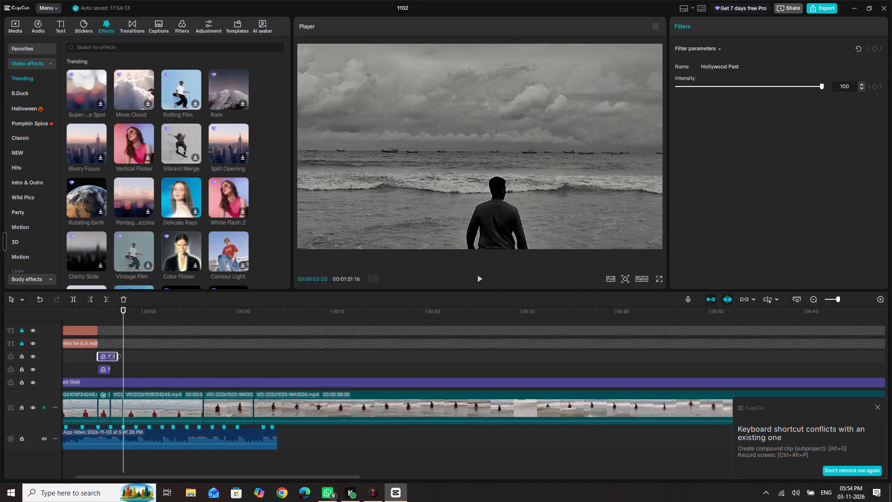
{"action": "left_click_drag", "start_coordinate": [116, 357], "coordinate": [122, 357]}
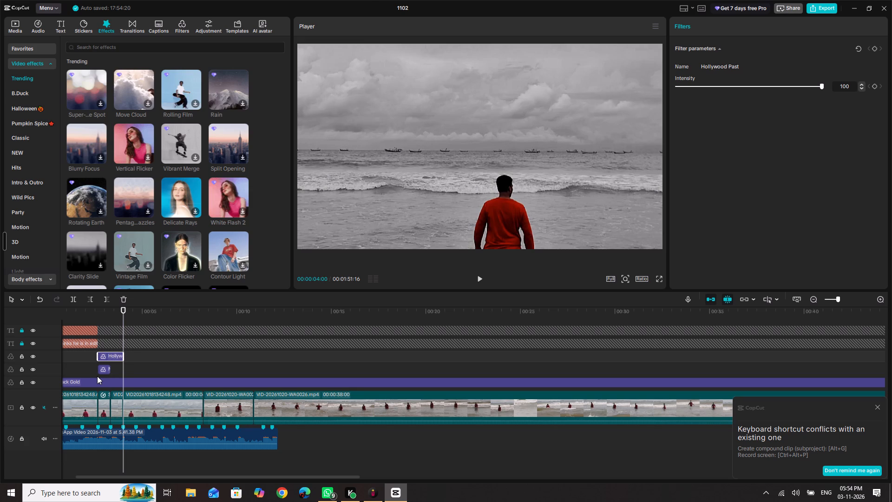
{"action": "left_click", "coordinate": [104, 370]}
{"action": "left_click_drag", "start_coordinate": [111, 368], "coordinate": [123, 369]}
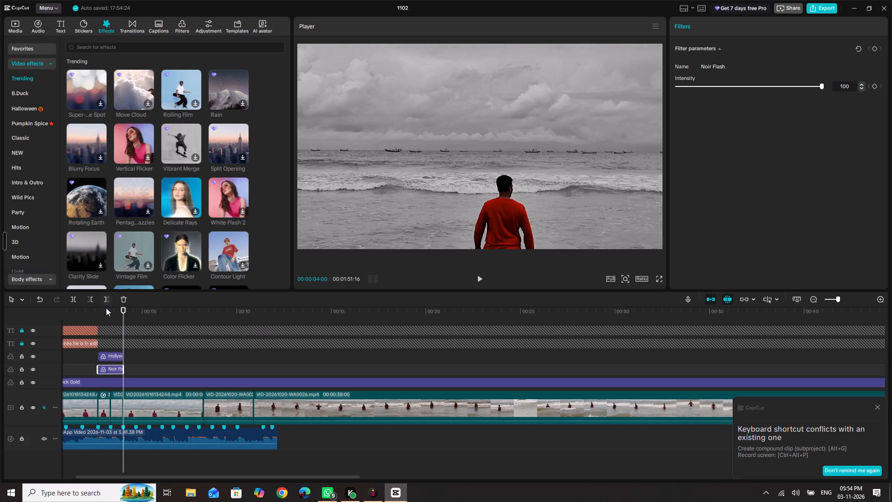
Play the video from the start to about 4 seconds to review the lengthened filters.
{"action": "left_click_drag", "start_coordinate": [105, 312], "coordinate": [0, 306]}
{"action": "key", "text": "space"}
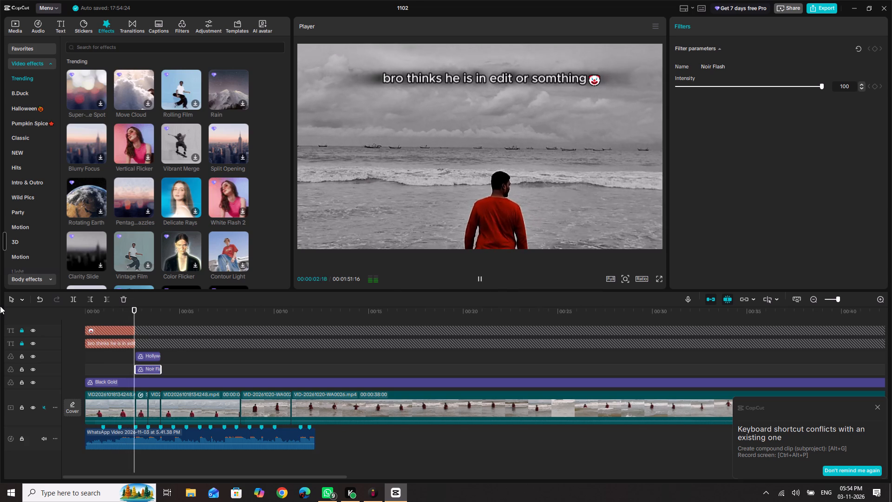
{"action": "key", "text": "space"}
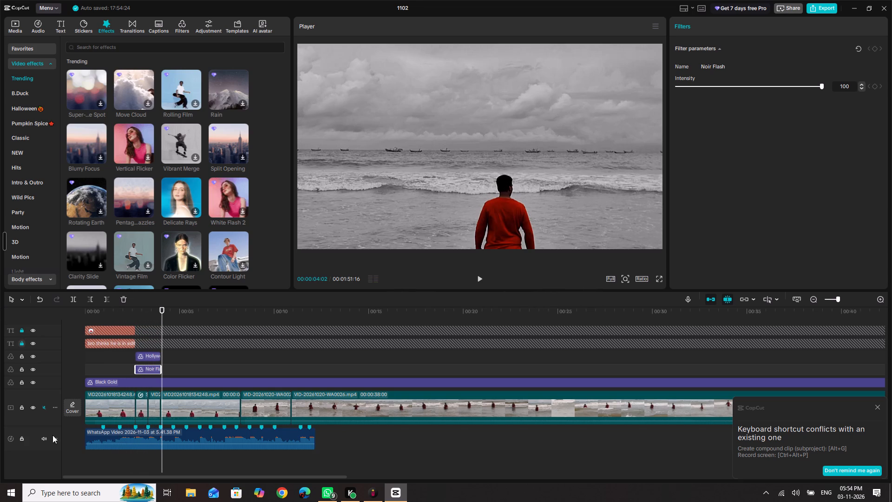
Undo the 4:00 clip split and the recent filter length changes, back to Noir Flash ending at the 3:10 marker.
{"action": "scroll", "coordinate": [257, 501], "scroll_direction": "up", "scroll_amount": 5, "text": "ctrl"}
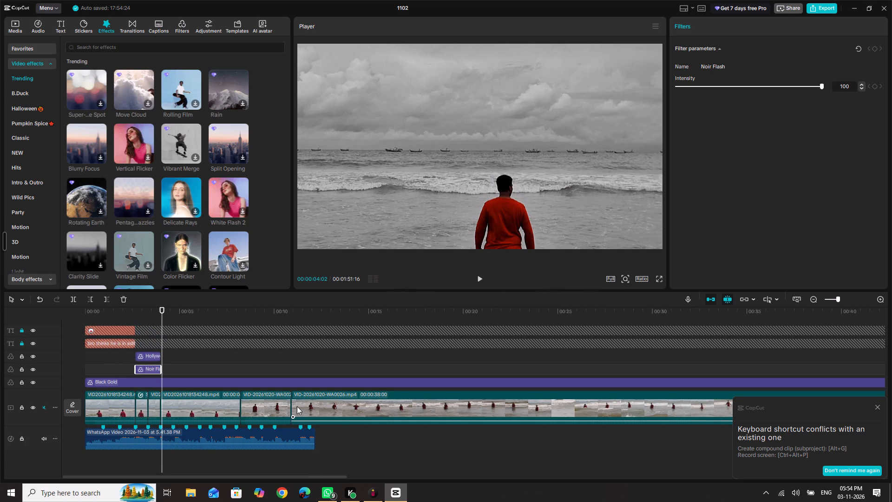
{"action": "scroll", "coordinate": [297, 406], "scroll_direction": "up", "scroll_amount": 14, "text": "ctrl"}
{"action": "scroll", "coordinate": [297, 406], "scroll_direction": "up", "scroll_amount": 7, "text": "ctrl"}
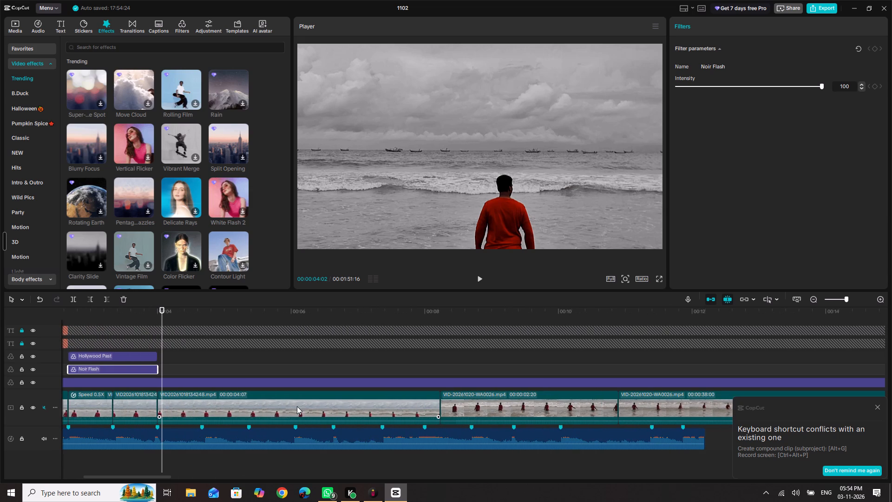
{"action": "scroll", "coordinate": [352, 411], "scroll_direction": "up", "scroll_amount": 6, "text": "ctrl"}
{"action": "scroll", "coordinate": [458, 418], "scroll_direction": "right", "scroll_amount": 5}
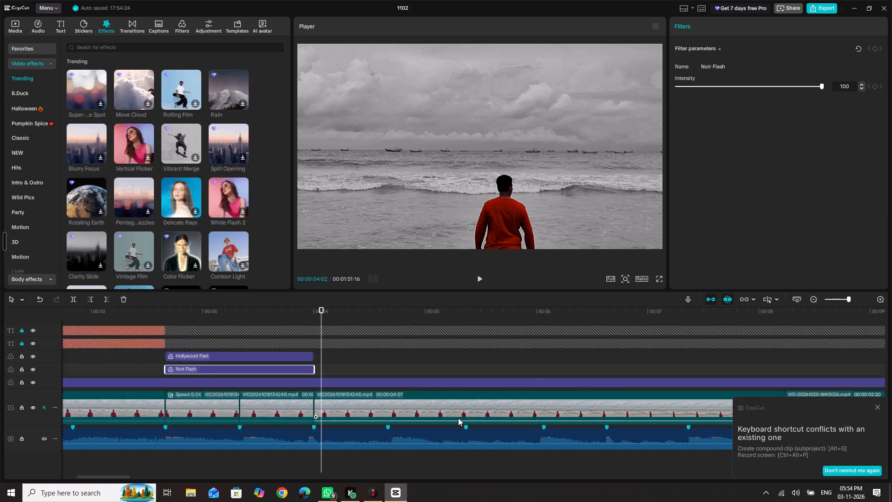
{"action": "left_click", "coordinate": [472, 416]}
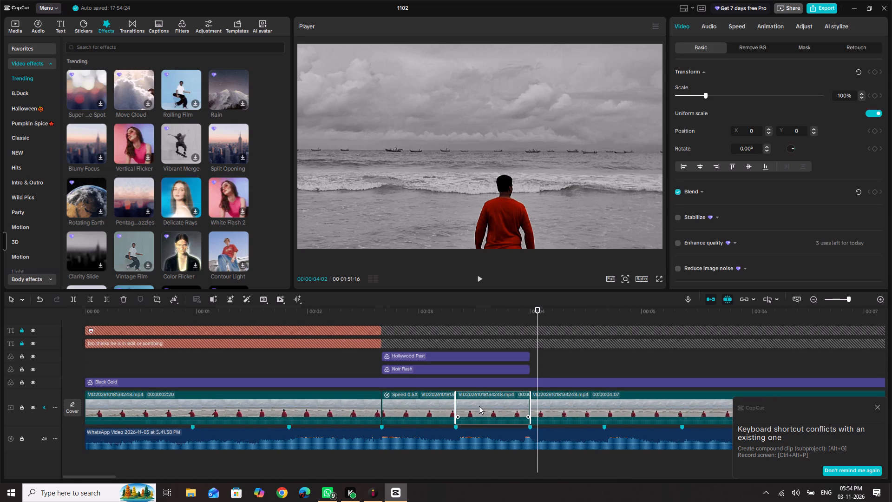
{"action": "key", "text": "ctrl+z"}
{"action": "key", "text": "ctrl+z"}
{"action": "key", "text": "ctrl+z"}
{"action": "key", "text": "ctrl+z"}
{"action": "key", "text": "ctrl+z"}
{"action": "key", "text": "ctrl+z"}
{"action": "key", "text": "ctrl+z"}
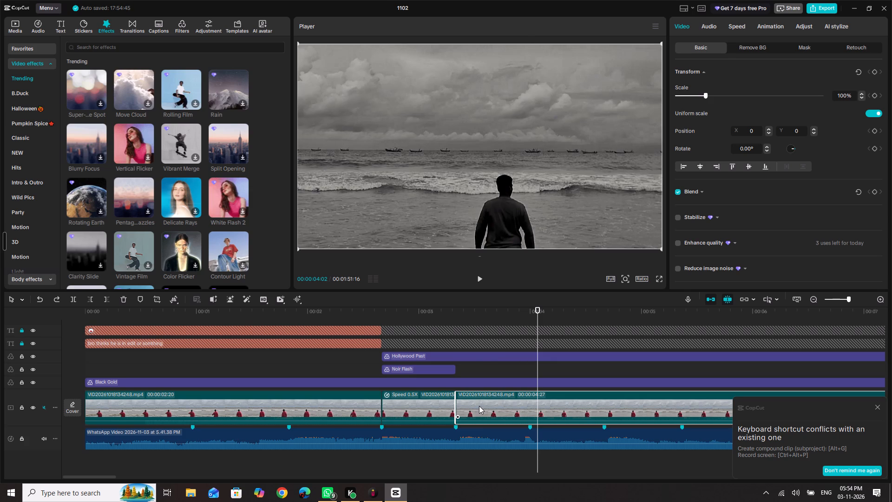
Undo further back through the slow-motion edit, the opening clip's splits and the added Noir Flash filter, keeping Black Gold and Hollywood Past.
{"action": "key", "text": "ctrl+z"}
{"action": "key", "text": "ctrl+z"}
{"action": "key", "text": "ctrl+z"}
{"action": "key", "text": "ctrl+z"}
{"action": "key", "text": "ctrl+z"}
{"action": "key", "text": "ctrl+z"}
{"action": "key", "text": "ctrl+z"}
{"action": "key", "text": "ctrl+z"}
{"action": "key", "text": "ctrl+z"}
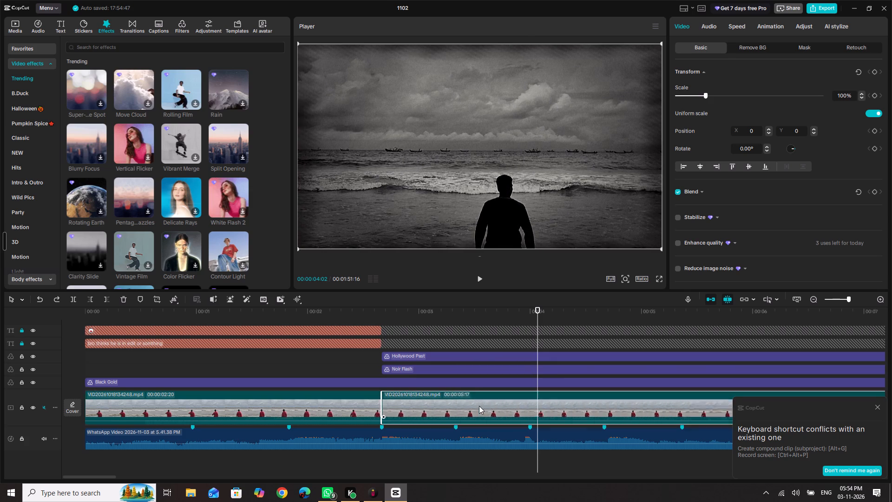
{"action": "key", "text": "ctrl+z"}
{"action": "key", "text": "ctrl+z"}
{"action": "key", "text": "ctrl+z"}
{"action": "key", "text": "ctrl+z"}
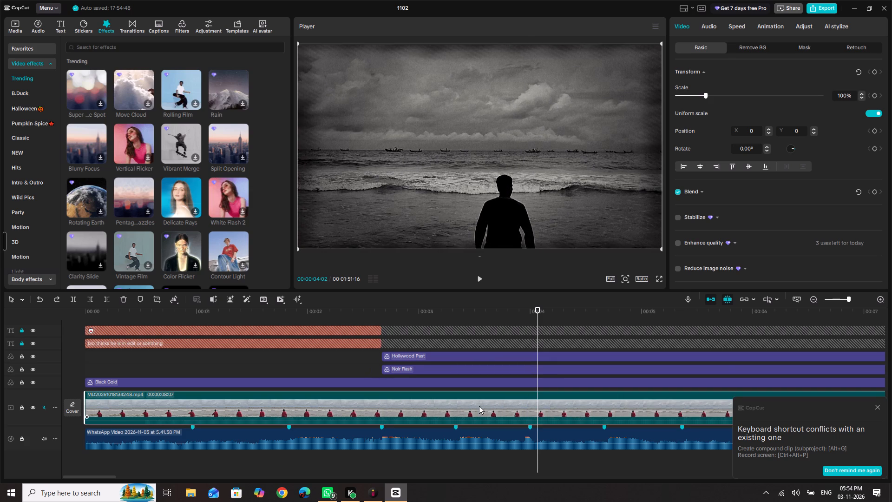
{"action": "key", "text": "ctrl+z"}
{"action": "key", "text": "ctrl+z"}
{"action": "key", "text": "ctrl+z"}
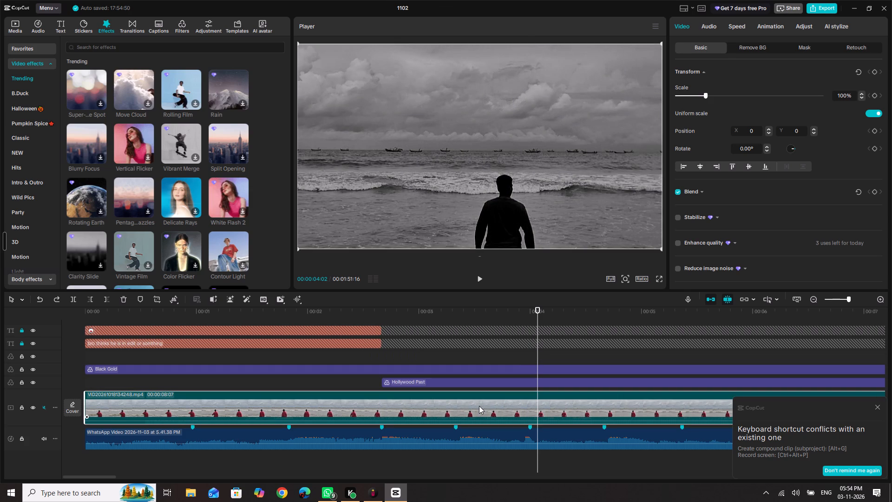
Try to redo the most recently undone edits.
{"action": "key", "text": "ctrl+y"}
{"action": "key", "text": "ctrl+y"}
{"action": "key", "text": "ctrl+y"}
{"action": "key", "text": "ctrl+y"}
Move the Noir Flash filter to start where the two text clips end, aligned with the Hollywood Past filter.
{"action": "scroll", "coordinate": [479, 406], "scroll_direction": "down", "scroll_amount": 15, "text": "ctrl"}
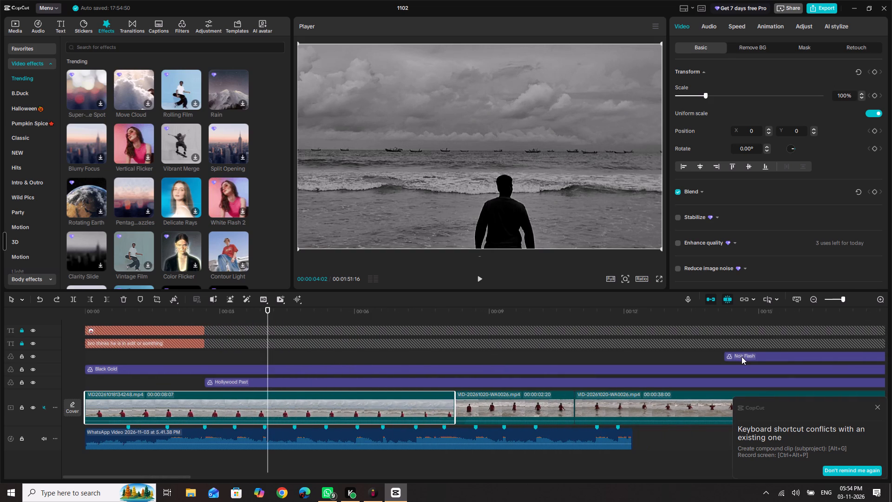
{"action": "left_click_drag", "start_coordinate": [741, 357], "coordinate": [227, 360]}
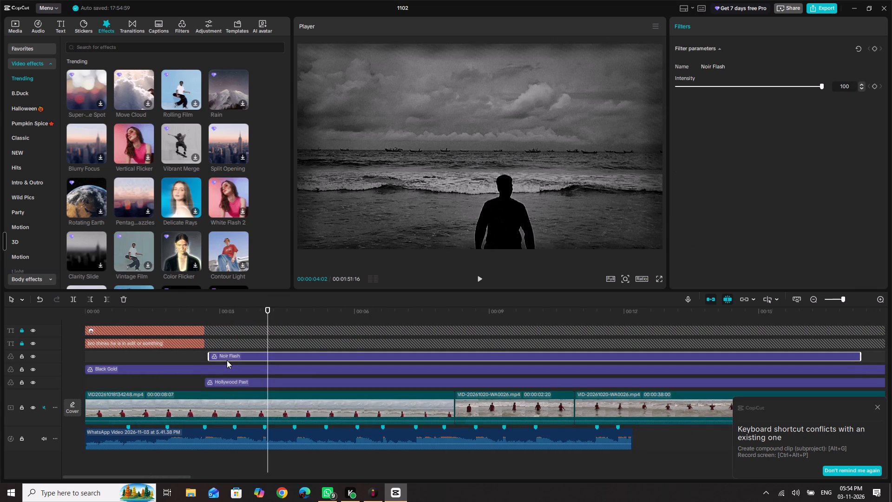
{"action": "left_click", "coordinate": [227, 360]}
{"action": "left_click_drag", "start_coordinate": [240, 357], "coordinate": [233, 357]}
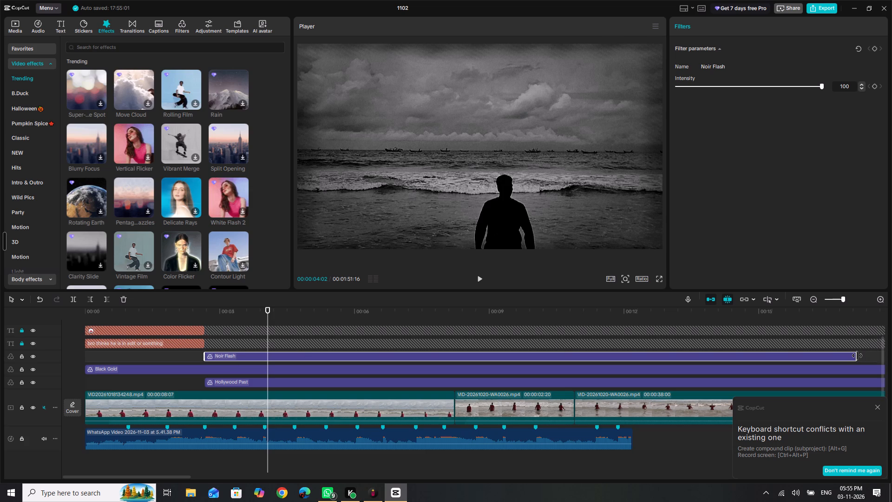
Trim the Noir Flash filter to end at the first beat marker after the text clips, at about 3:10.
{"action": "left_click_drag", "start_coordinate": [857, 356], "coordinate": [271, 382]}
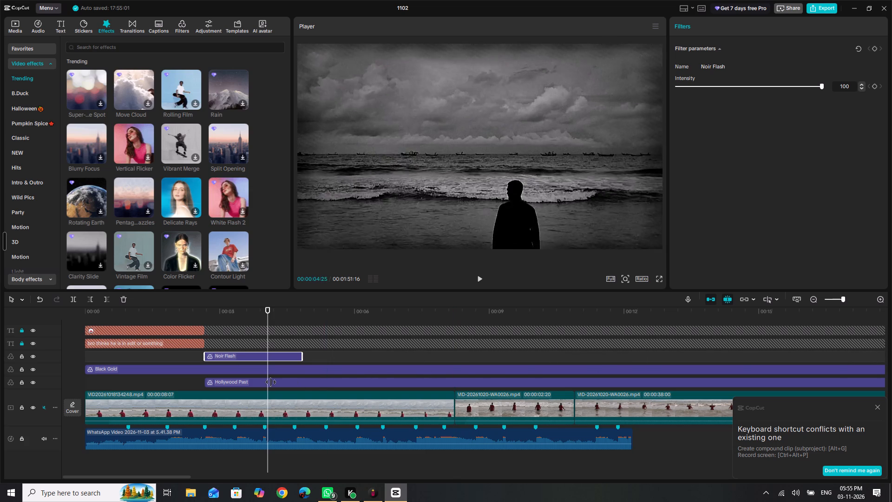
{"action": "left_click_drag", "start_coordinate": [271, 382], "coordinate": [265, 380]}
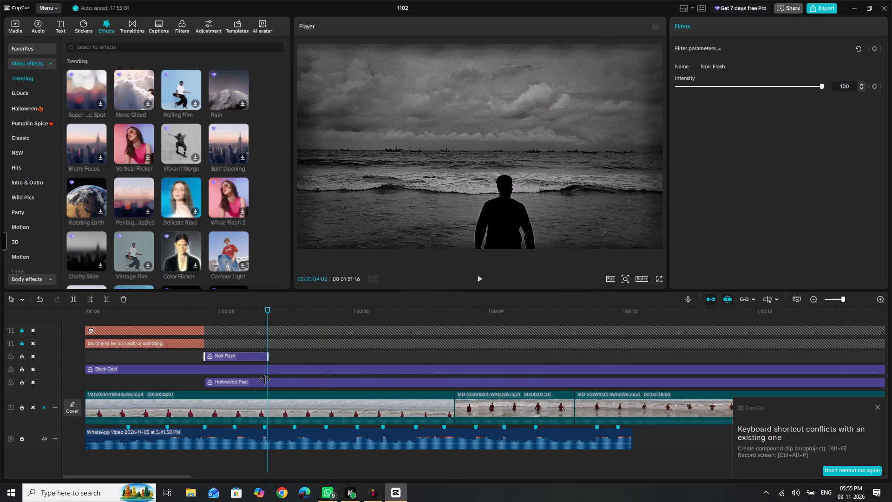
{"action": "left_click_drag", "start_coordinate": [265, 380], "coordinate": [241, 385]}
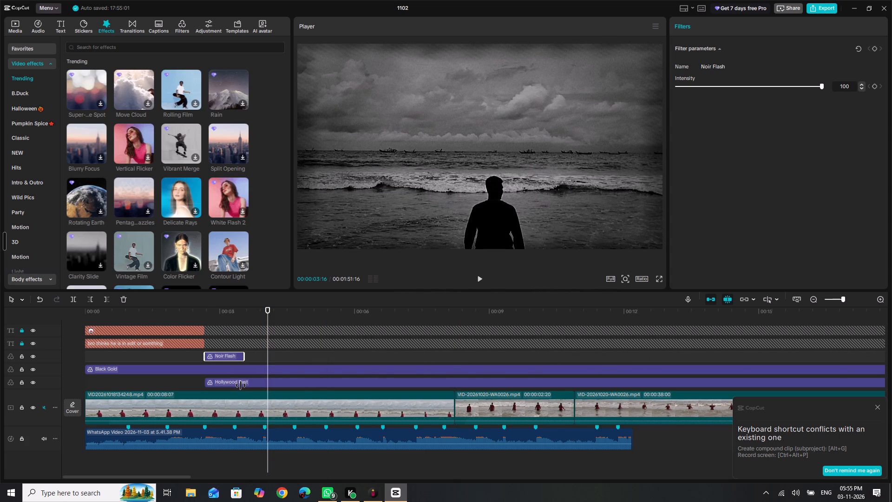
{"action": "left_click_drag", "start_coordinate": [241, 385], "coordinate": [236, 382]}
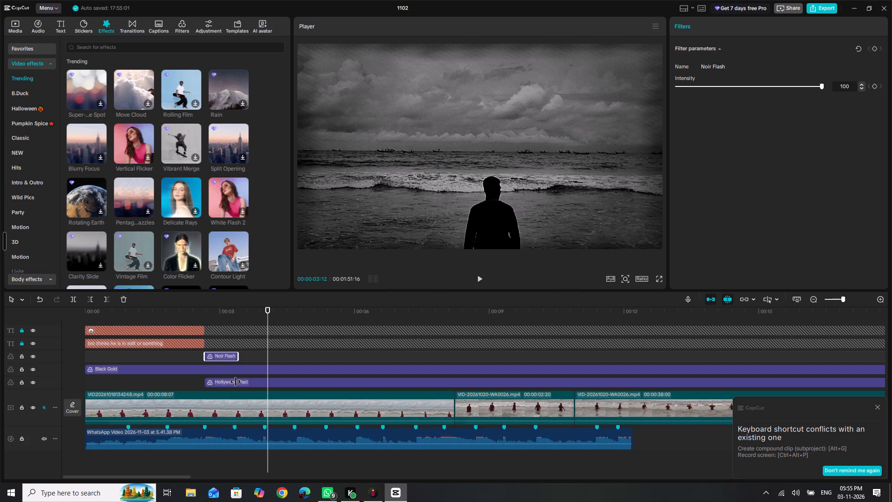
{"action": "left_click_drag", "start_coordinate": [236, 382], "coordinate": [203, 382]}
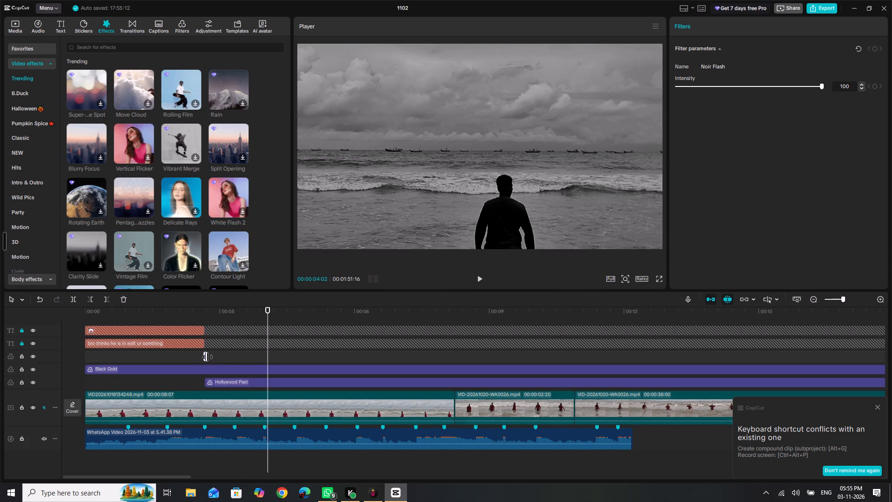
{"action": "left_click_drag", "start_coordinate": [207, 357], "coordinate": [230, 358]}
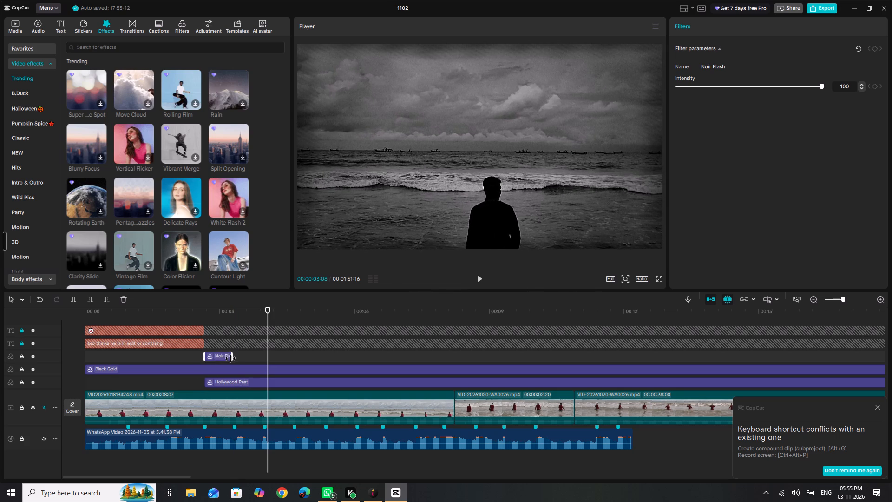
{"action": "left_click_drag", "start_coordinate": [230, 358], "coordinate": [234, 358]}
Move the Black Gold filter to start where the text clips end, aligned with Noir Flash and Hollywood Past.
{"action": "left_click", "coordinate": [218, 373]}
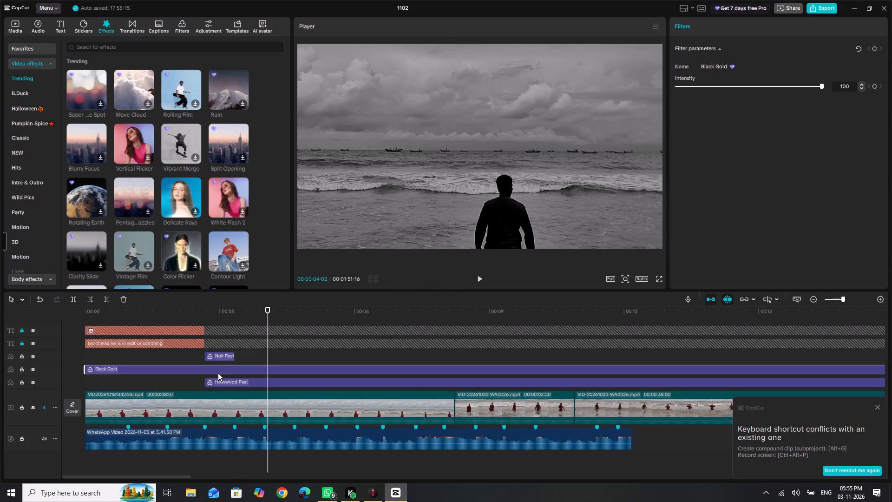
{"action": "left_click_drag", "start_coordinate": [219, 369], "coordinate": [324, 367]}
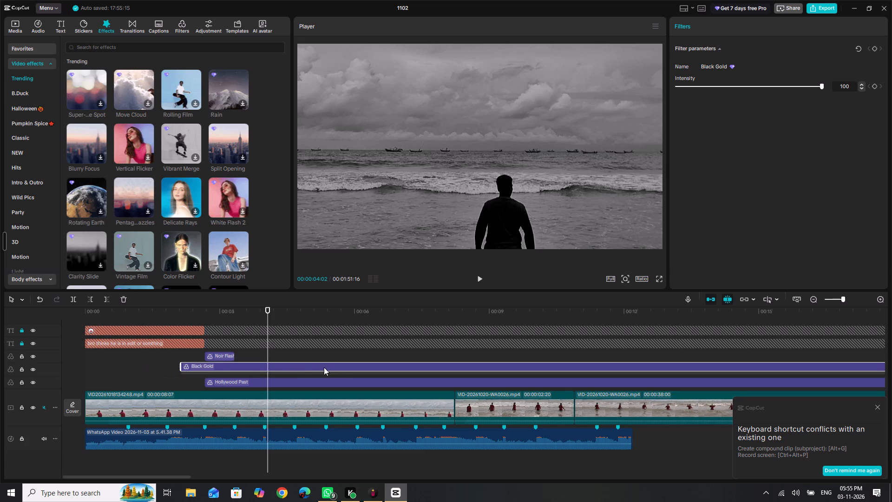
{"action": "left_click_drag", "start_coordinate": [324, 367], "coordinate": [340, 369]}
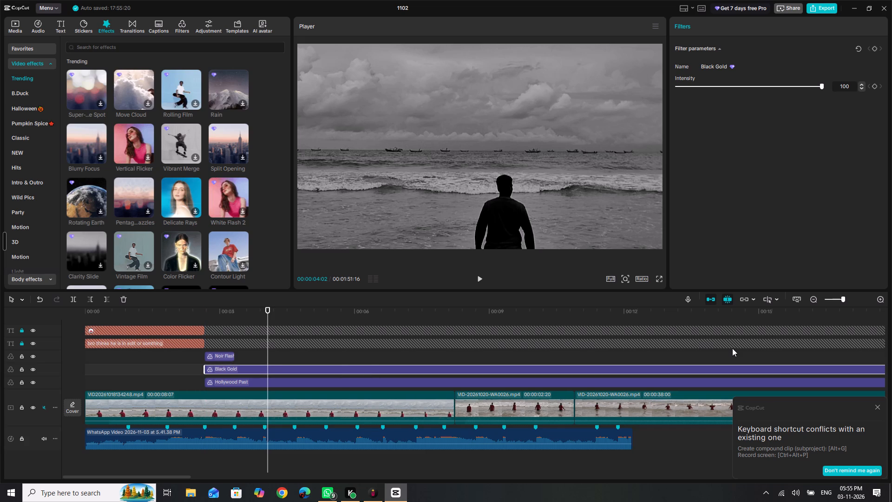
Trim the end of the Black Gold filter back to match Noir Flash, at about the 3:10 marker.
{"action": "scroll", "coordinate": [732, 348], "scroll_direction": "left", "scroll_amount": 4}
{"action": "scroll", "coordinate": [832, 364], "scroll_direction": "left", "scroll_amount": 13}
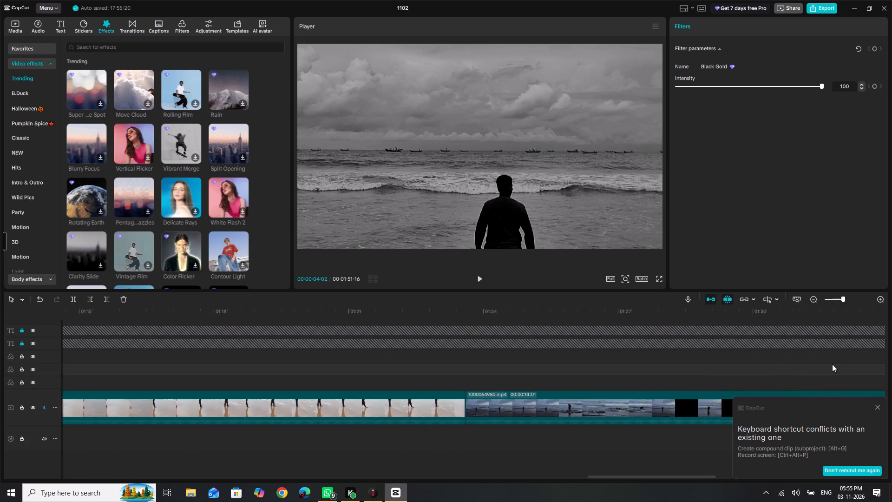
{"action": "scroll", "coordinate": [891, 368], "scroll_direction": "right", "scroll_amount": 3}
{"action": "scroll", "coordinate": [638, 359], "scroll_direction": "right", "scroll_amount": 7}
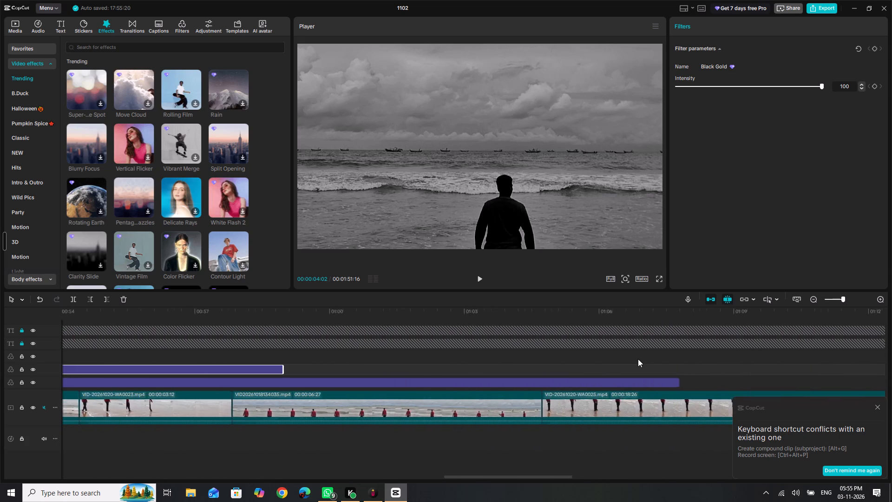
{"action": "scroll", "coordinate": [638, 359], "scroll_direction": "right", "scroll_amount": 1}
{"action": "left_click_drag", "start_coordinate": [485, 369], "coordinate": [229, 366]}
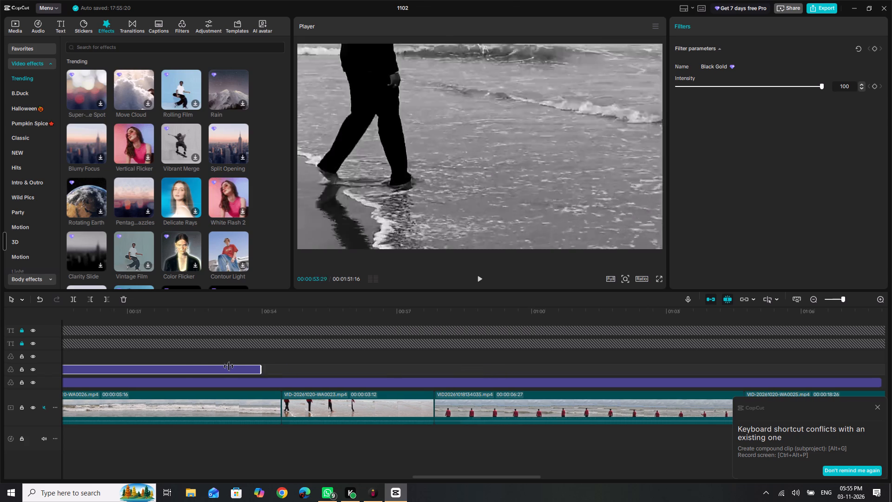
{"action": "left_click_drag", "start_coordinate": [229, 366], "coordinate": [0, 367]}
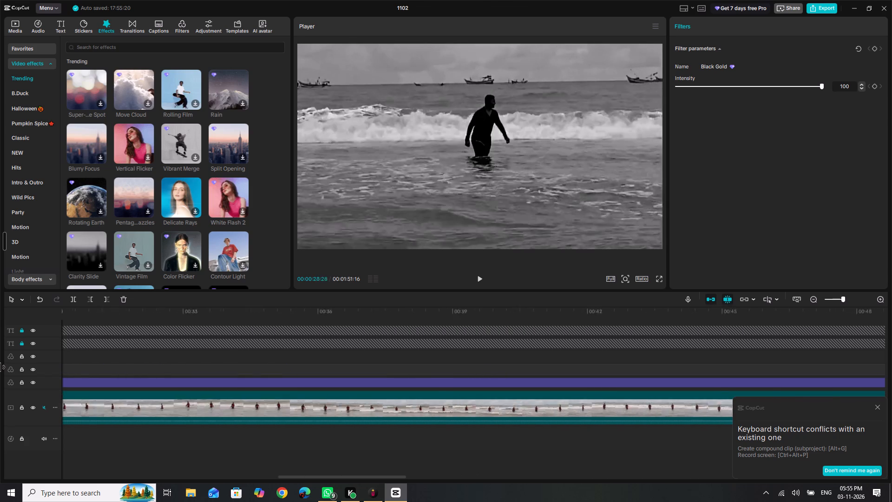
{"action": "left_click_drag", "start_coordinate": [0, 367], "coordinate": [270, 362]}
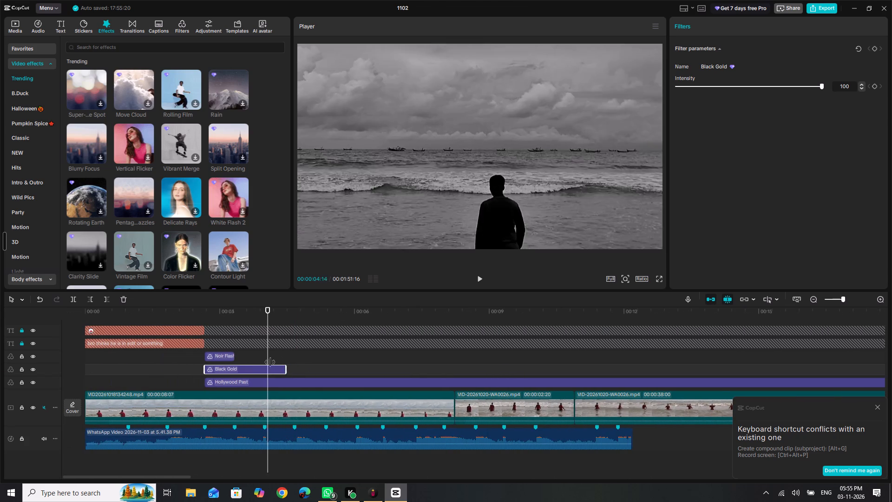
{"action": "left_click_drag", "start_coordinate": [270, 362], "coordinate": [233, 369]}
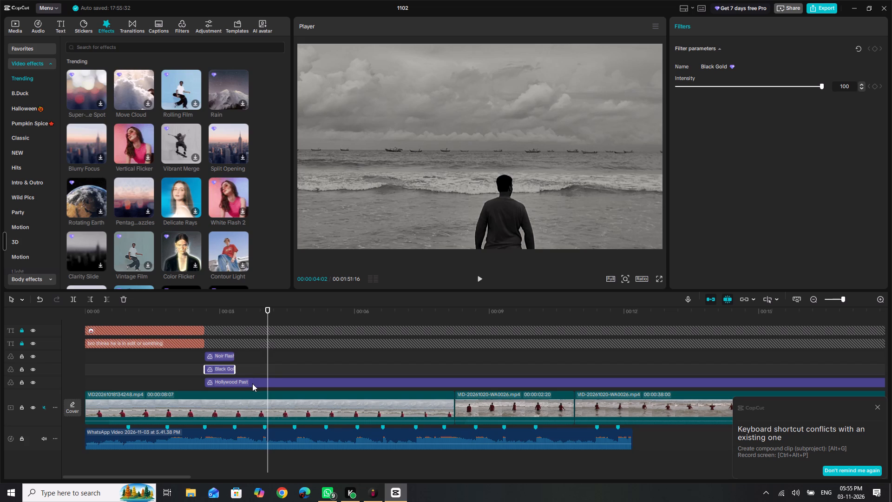
Move the Hollywood Past filter up to the middle filter track, placing Black Gold on the track below it.
{"action": "left_click_drag", "start_coordinate": [252, 381], "coordinate": [250, 366]}
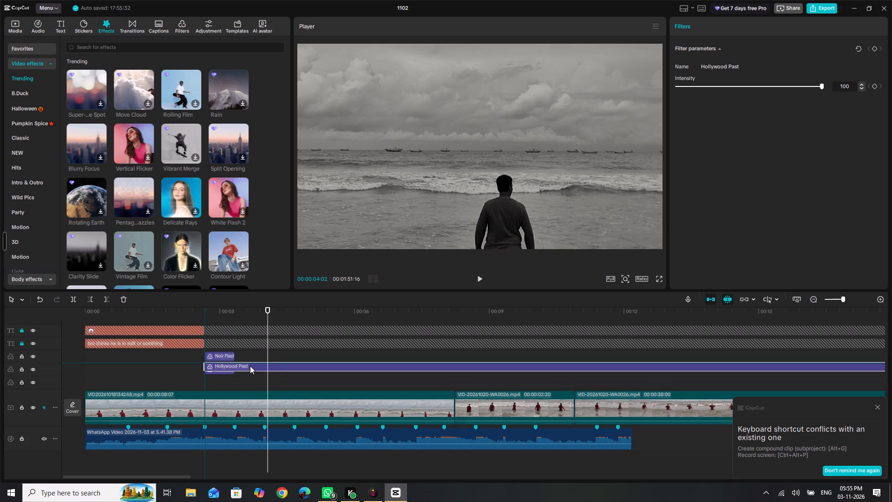
{"action": "left_click_drag", "start_coordinate": [250, 366], "coordinate": [252, 368]}
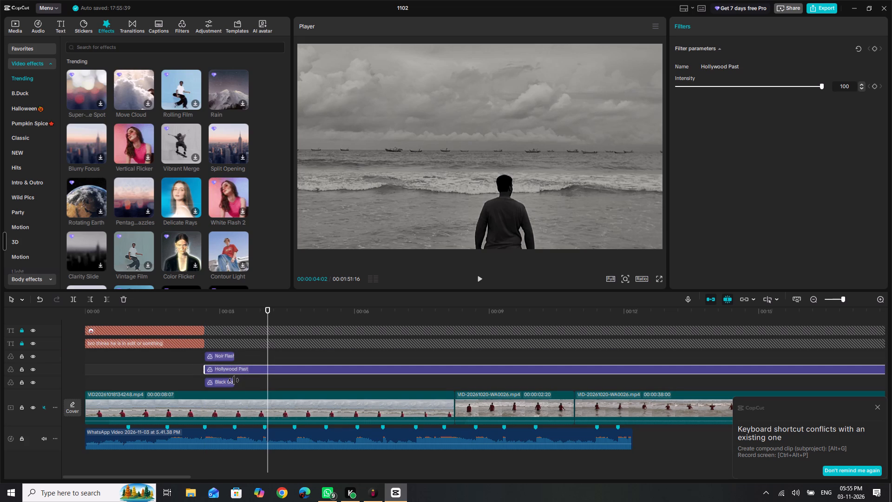
Extend the Black Gold filter to end at about 13 seconds, past the end of the audio.
{"action": "left_click", "coordinate": [234, 380]}
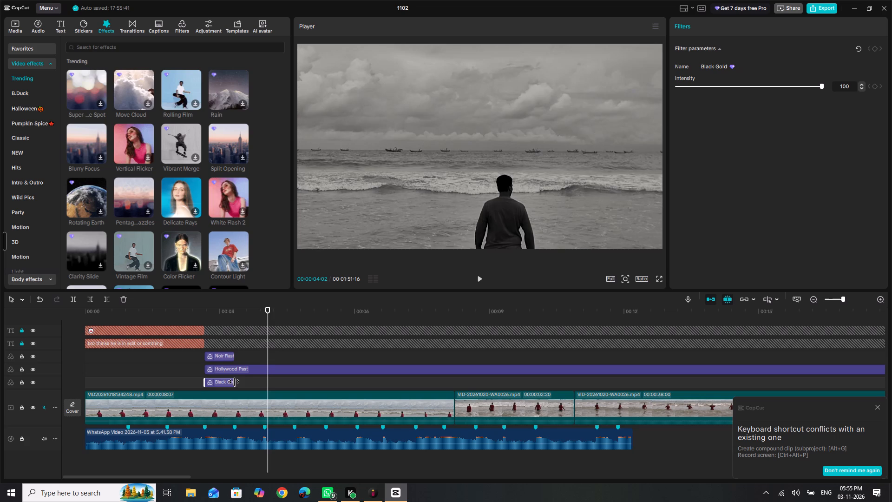
{"action": "left_click_drag", "start_coordinate": [234, 382], "coordinate": [668, 395]}
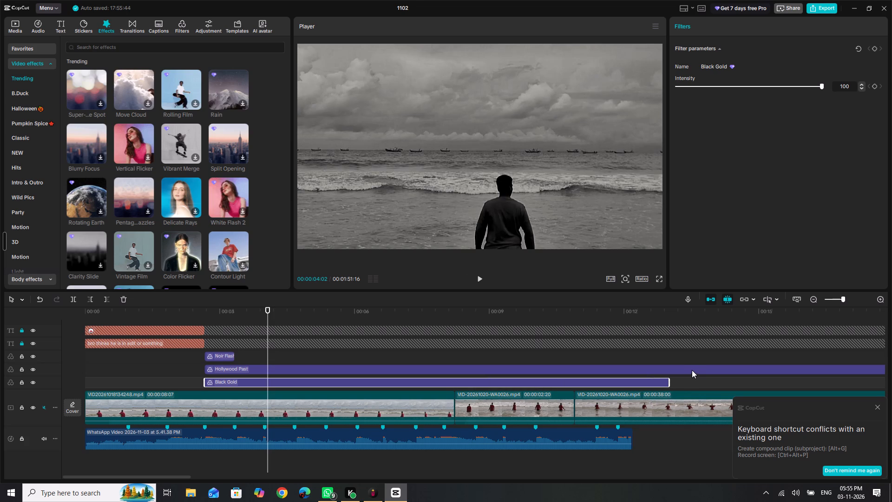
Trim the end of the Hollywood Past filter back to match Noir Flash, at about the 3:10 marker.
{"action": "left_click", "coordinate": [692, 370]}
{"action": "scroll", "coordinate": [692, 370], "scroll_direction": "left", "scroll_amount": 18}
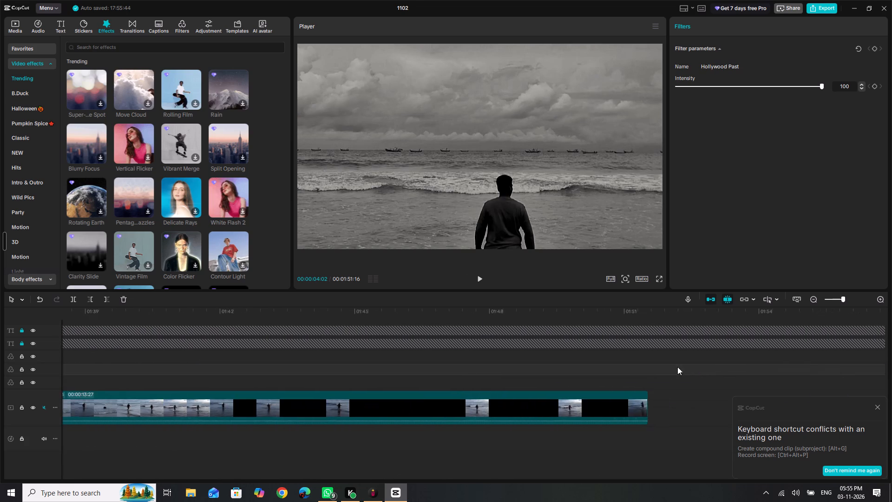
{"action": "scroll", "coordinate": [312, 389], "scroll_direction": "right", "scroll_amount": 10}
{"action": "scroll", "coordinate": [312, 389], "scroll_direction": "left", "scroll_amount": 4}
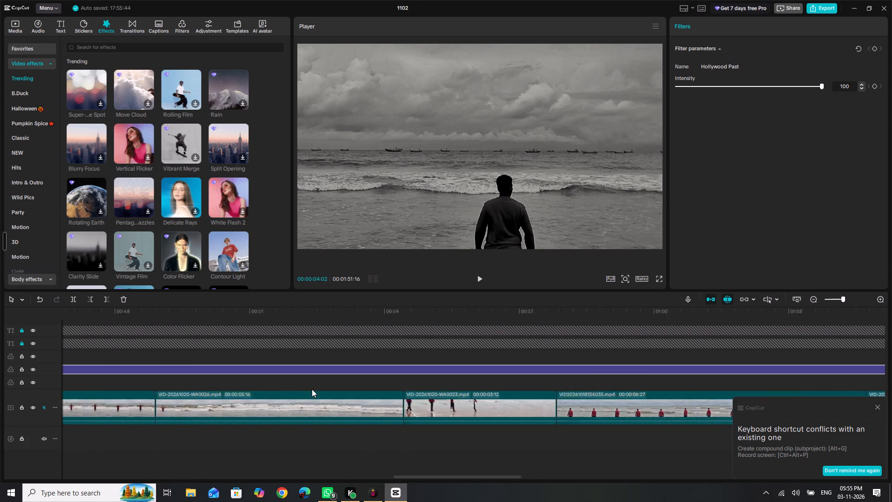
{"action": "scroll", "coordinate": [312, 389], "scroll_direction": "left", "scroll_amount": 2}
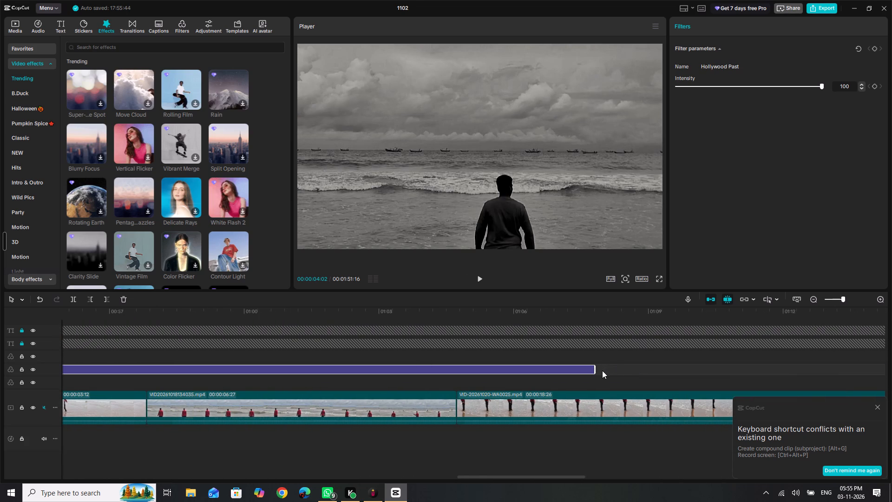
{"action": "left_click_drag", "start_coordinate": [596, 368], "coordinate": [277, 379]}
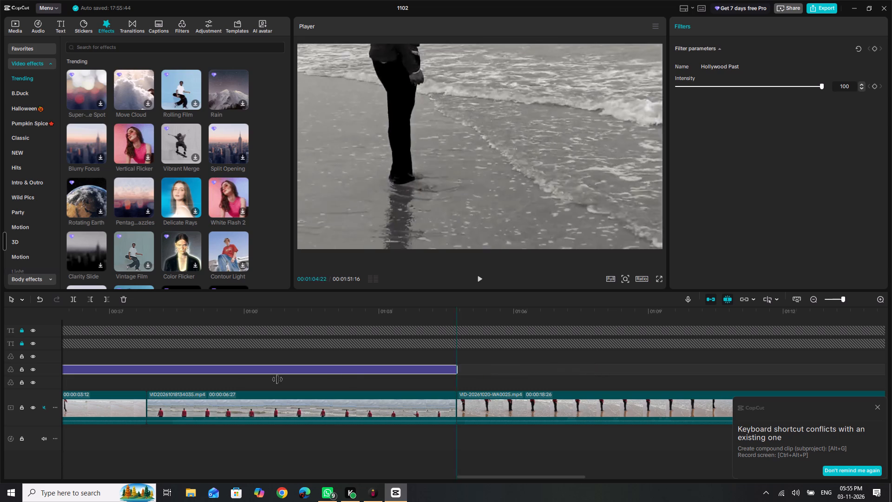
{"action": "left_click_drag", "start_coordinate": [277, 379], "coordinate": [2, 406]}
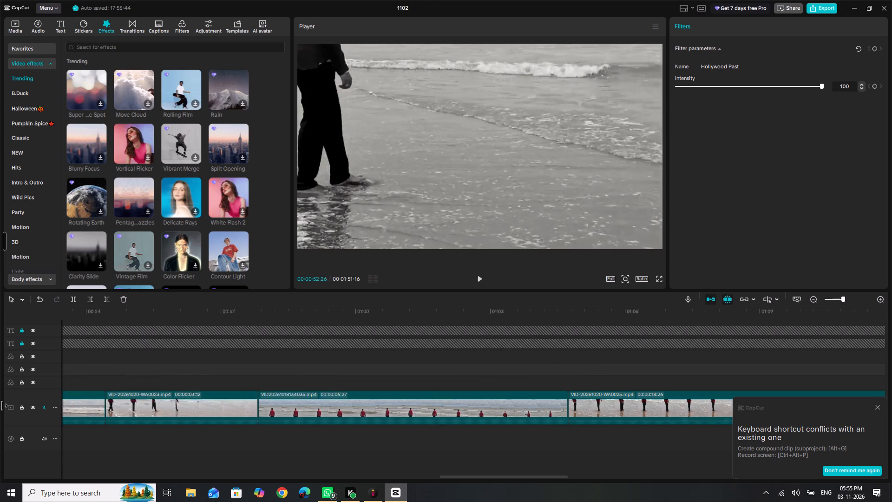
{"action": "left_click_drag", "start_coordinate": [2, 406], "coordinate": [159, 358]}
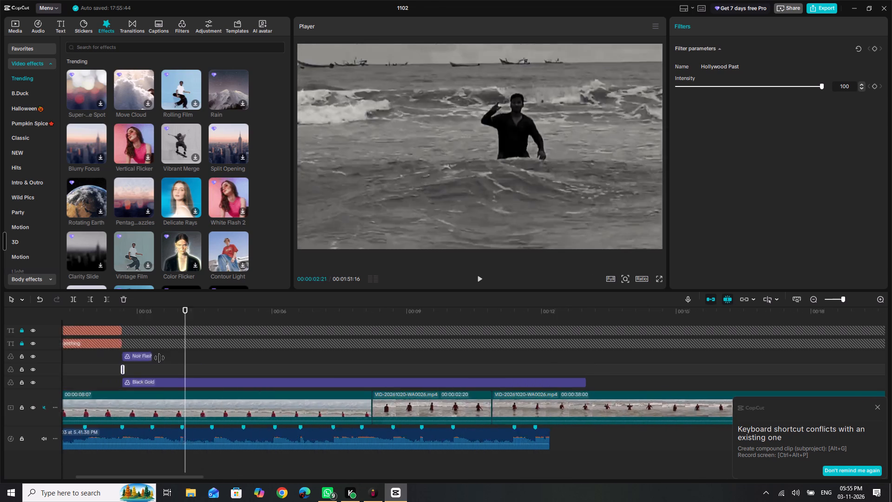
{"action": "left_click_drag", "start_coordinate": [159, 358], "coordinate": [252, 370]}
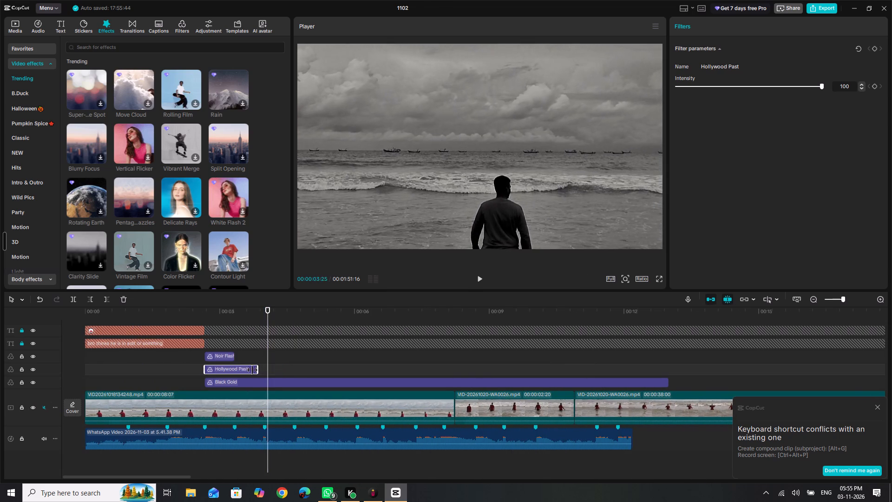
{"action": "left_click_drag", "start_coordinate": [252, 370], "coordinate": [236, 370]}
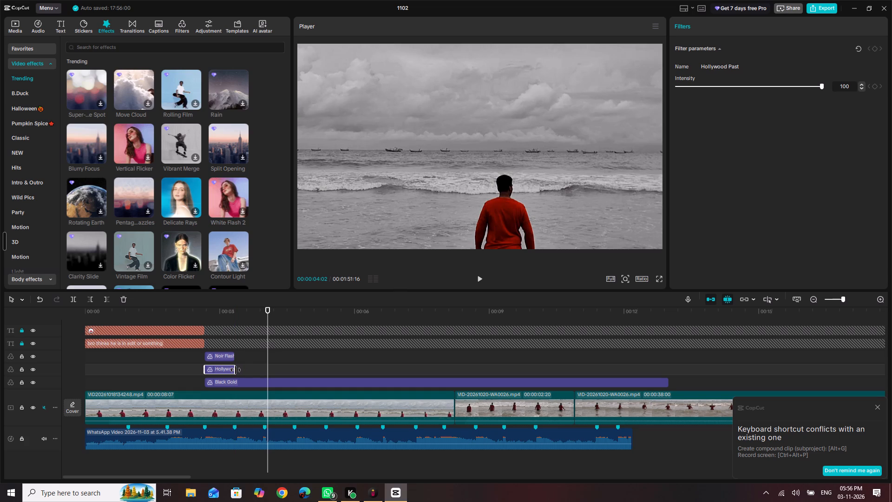
Play the video from the start to about 4 seconds to review the repositioned filters.
{"action": "left_click", "coordinate": [230, 310]}
{"action": "left_click_drag", "start_coordinate": [230, 310], "coordinate": [52, 315]}
{"action": "key", "text": "space"}
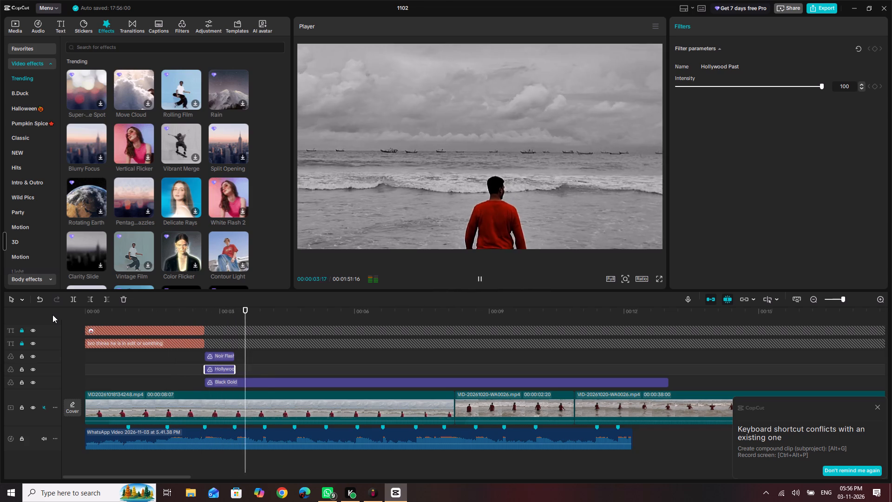
{"action": "key", "text": "space"}
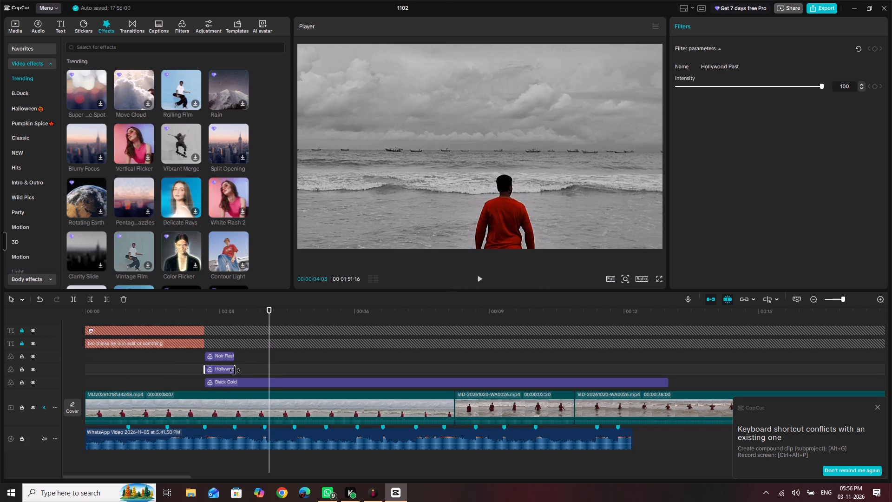
Extend the Hollywood Past filter to end at the 4:00 beat marker.
{"action": "left_click_drag", "start_coordinate": [235, 370], "coordinate": [262, 373]}
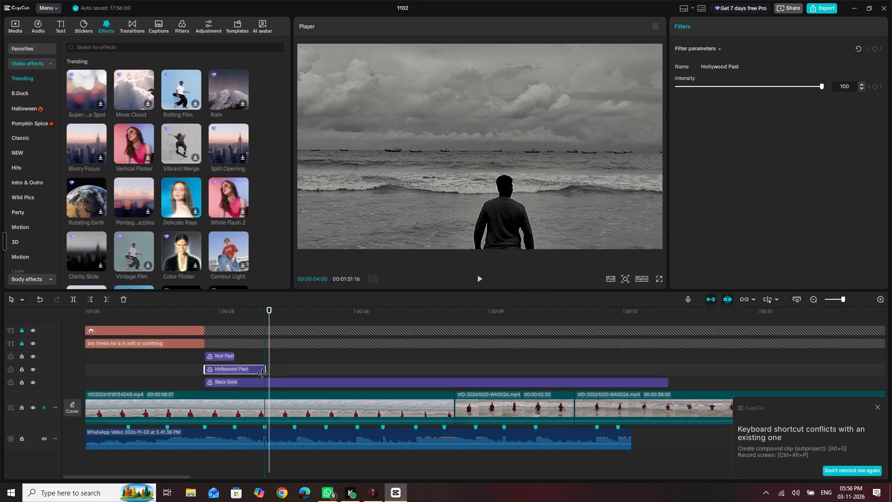
{"action": "left_click_drag", "start_coordinate": [262, 373], "coordinate": [262, 373]}
Extend the Noir Flash filter to end at the 4:00 beat marker, matching Hollywood Past.
{"action": "left_click", "coordinate": [226, 353]}
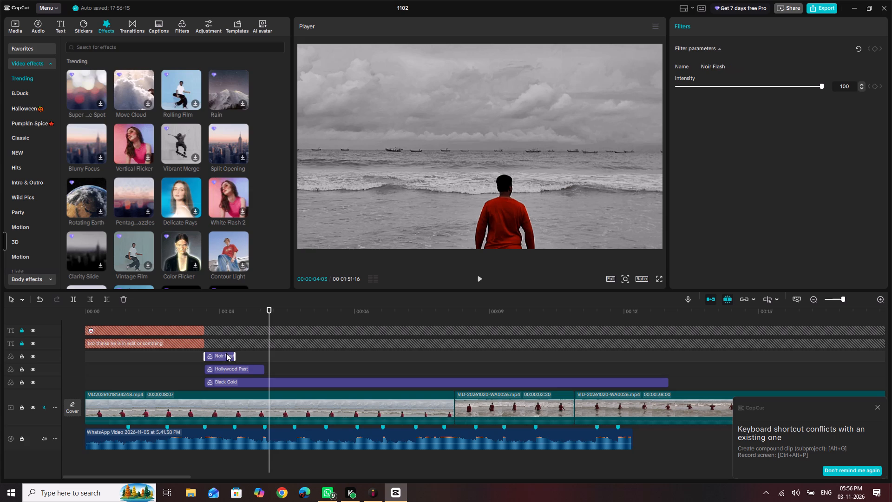
{"action": "left_click_drag", "start_coordinate": [234, 356], "coordinate": [238, 356]}
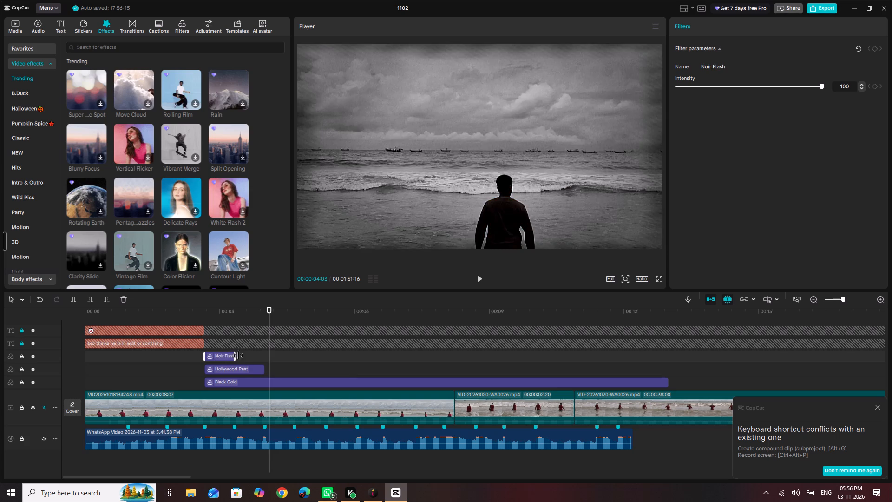
{"action": "left_click_drag", "start_coordinate": [238, 356], "coordinate": [262, 359]}
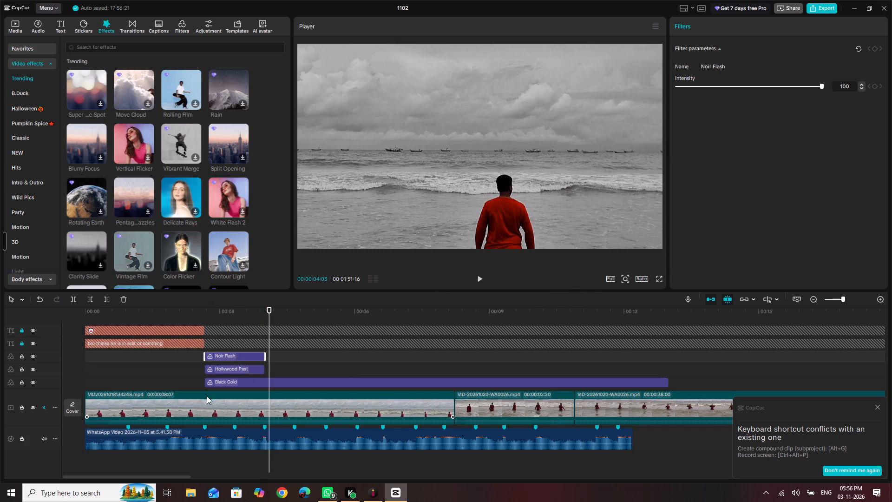
Split the audio clip at the 2:20 and 4:00 beat markers.
{"action": "left_click", "coordinate": [205, 430]}
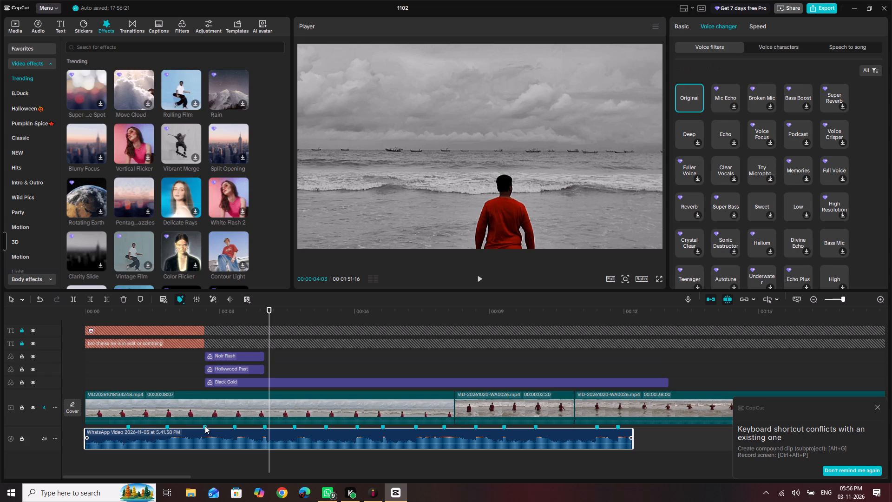
{"action": "left_click", "coordinate": [205, 426]}
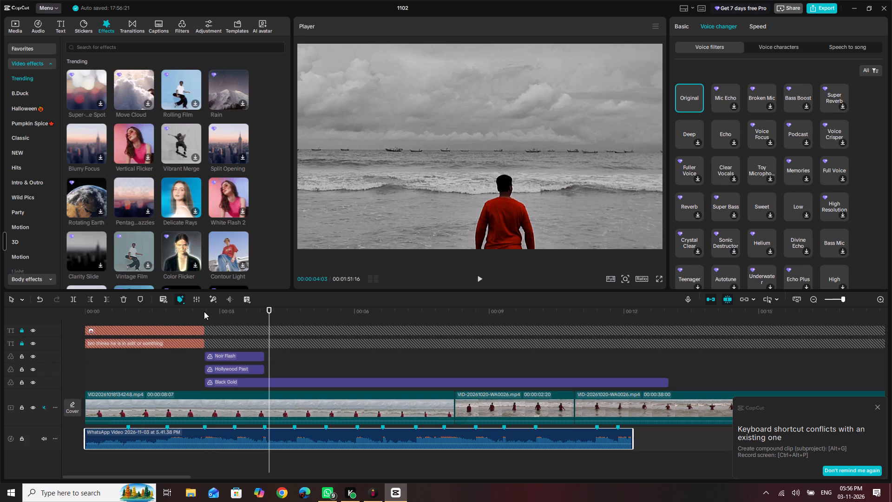
{"action": "left_click", "coordinate": [204, 311]}
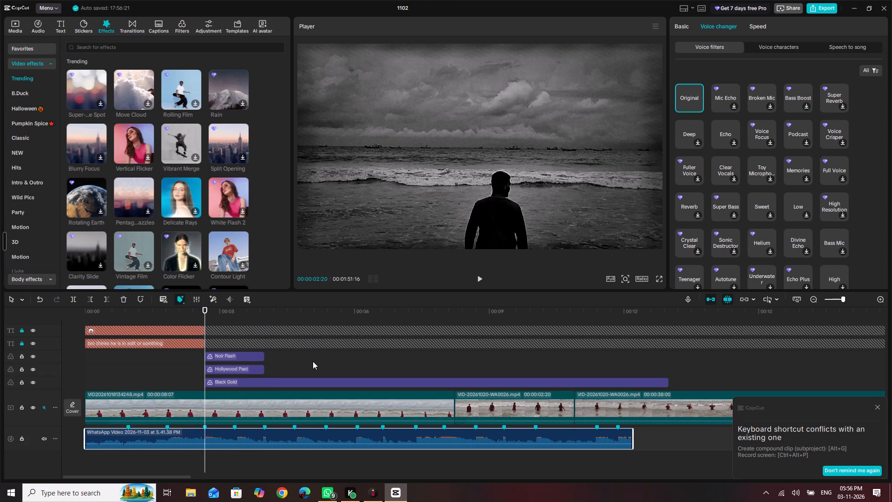
{"action": "key", "text": "ctrl+b"}
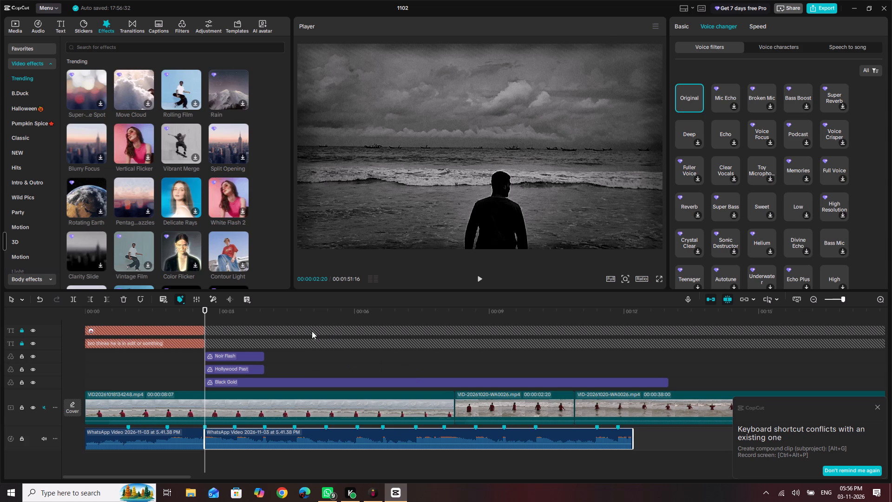
{"action": "left_click", "coordinate": [260, 310]}
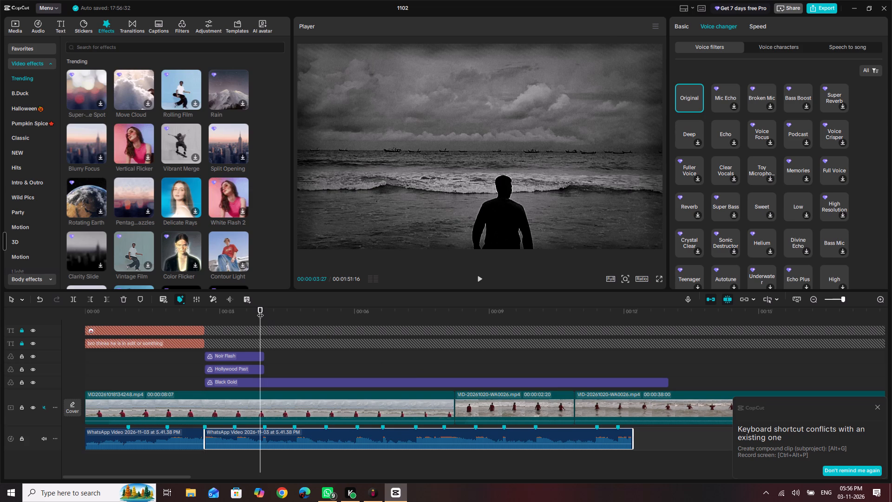
{"action": "left_click", "coordinate": [260, 310]}
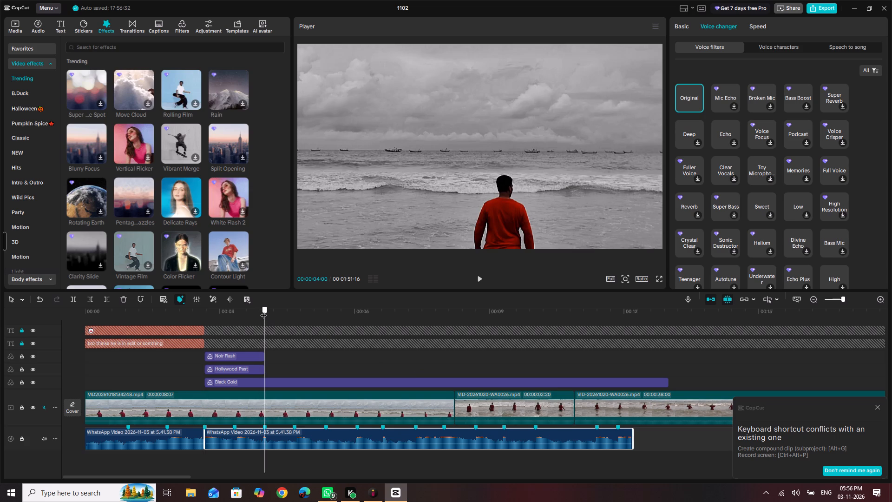
{"action": "key", "text": "ctrl+b"}
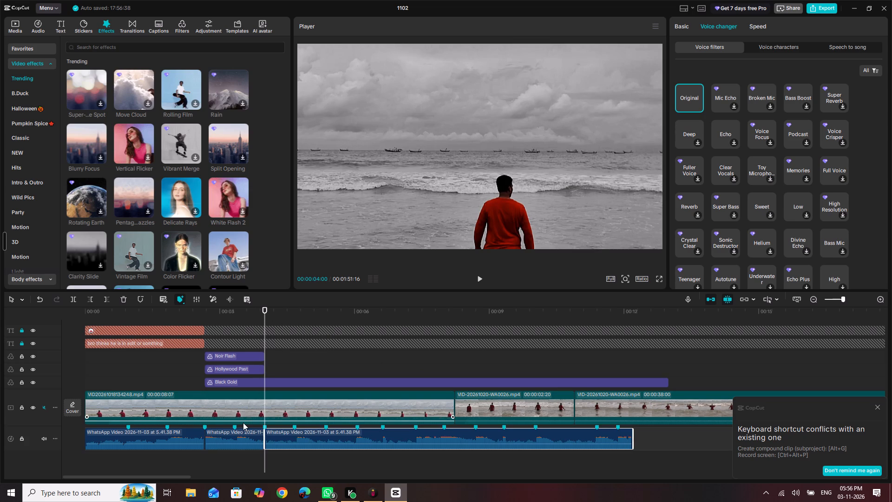
Split the first beach video clip at the 4:00 and 2:20 beat markers.
{"action": "left_click", "coordinate": [242, 409]}
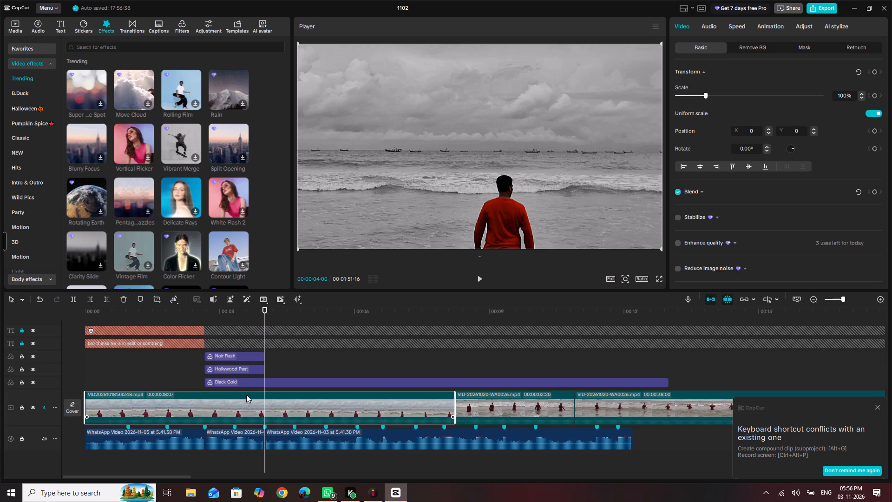
{"action": "key", "text": "ctrl+v"}
{"action": "key", "text": "ctrl+b"}
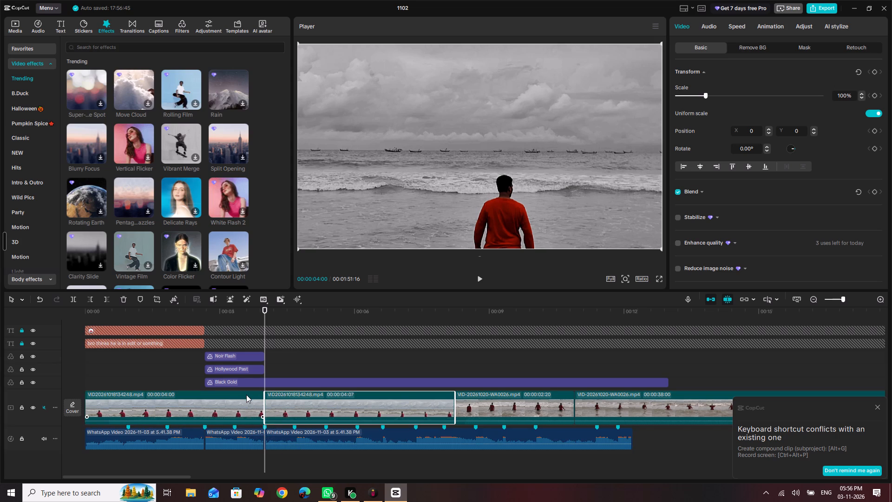
{"action": "left_click", "coordinate": [205, 312]}
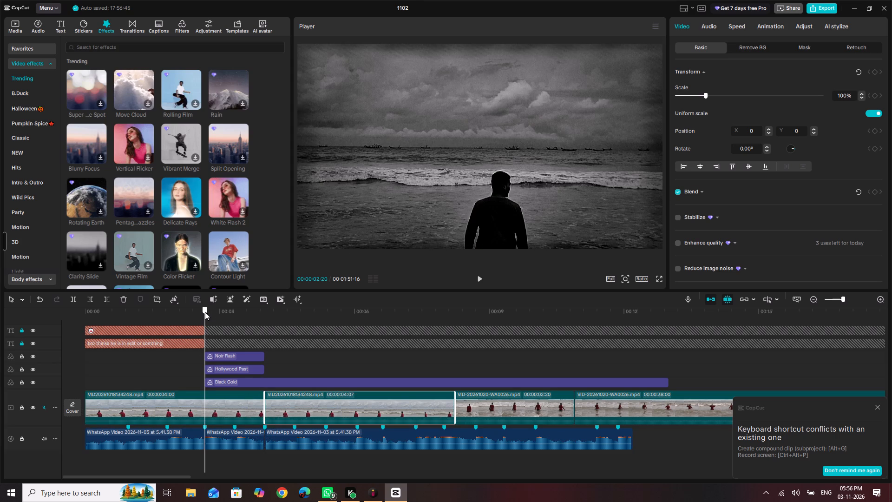
{"action": "left_click", "coordinate": [203, 410]}
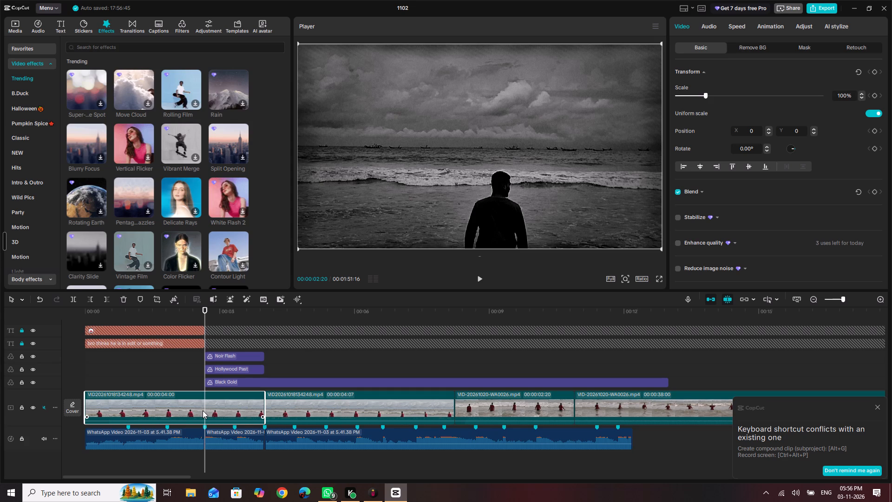
{"action": "key", "text": "ctrl+b"}
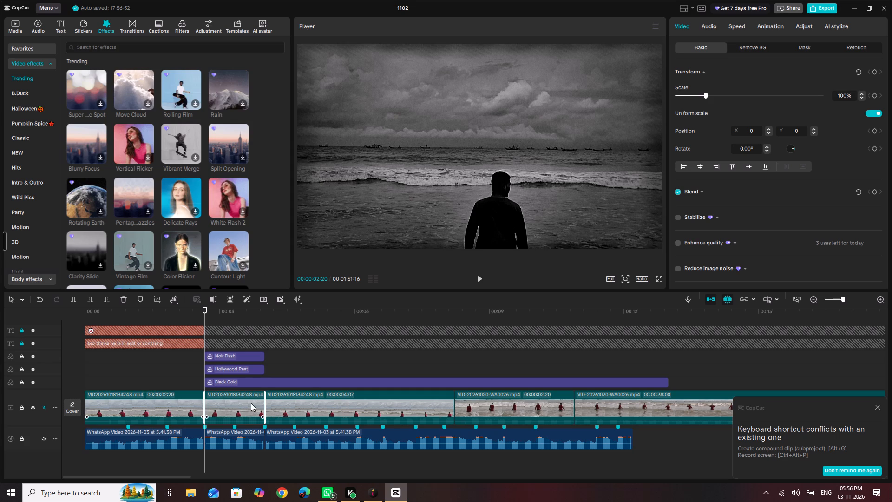
Set the speed of the video segment between the 2:20 and 4:00 markers to 0.60x.
{"action": "left_click", "coordinate": [251, 404]}
{"action": "left_click", "coordinate": [738, 27]}
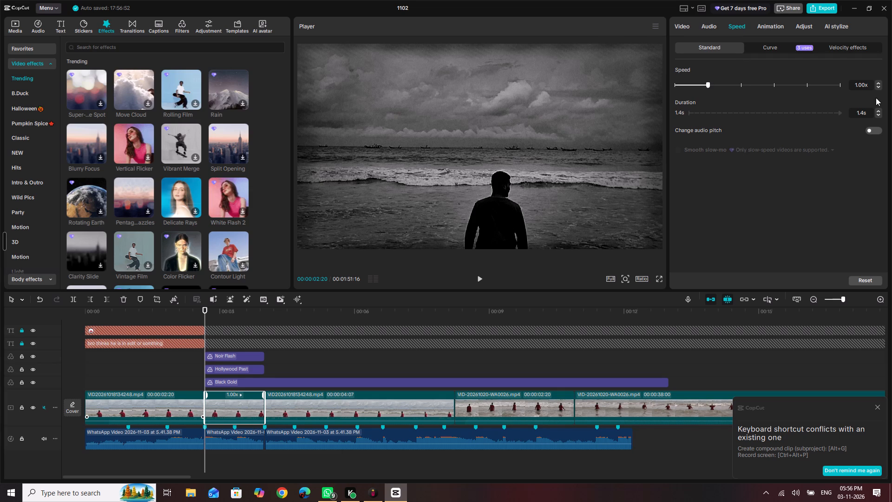
{"action": "triple_click", "coordinate": [878, 87]}
{"action": "left_click", "coordinate": [878, 87]}
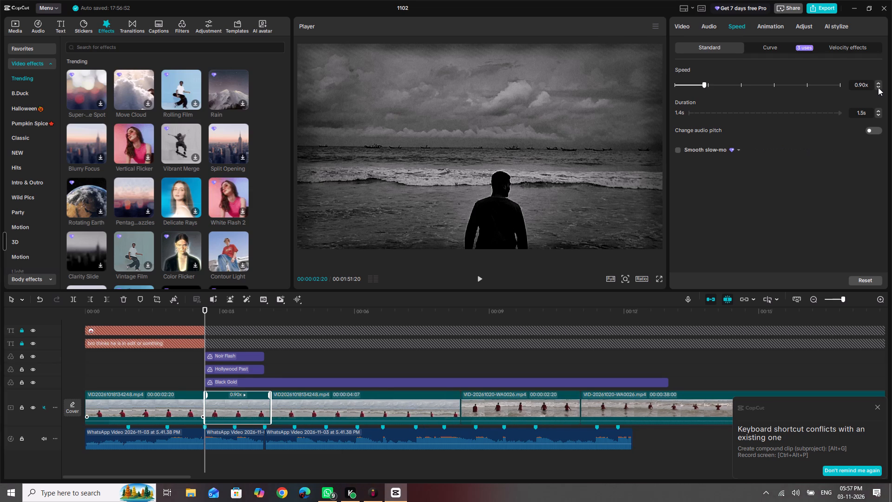
{"action": "left_click", "coordinate": [878, 87]}
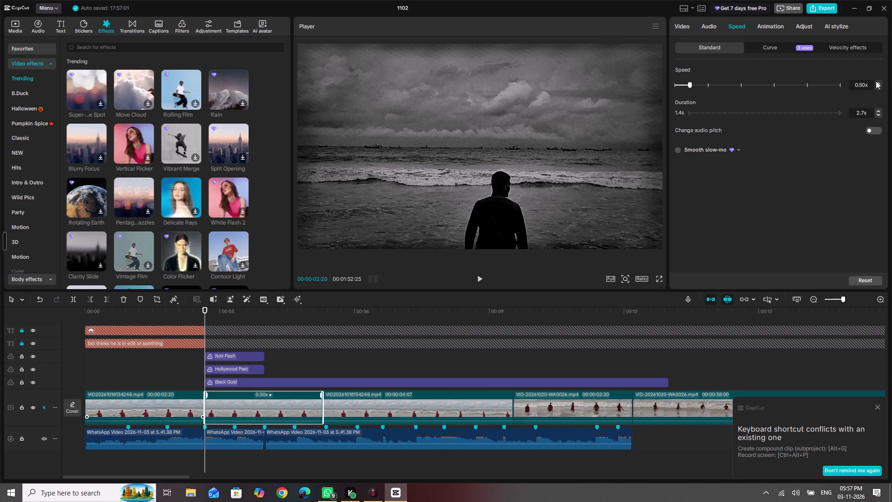
{"action": "left_click", "coordinate": [877, 82]}
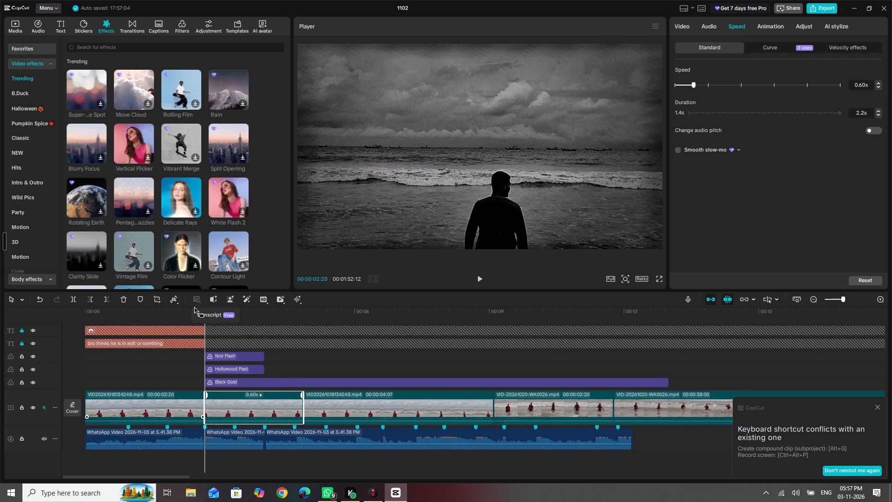
Play the video from the start and again from about 1:25 to review the slowed segment.
{"action": "left_click_drag", "start_coordinate": [179, 310], "coordinate": [1, 324]}
{"action": "key", "text": "space"}
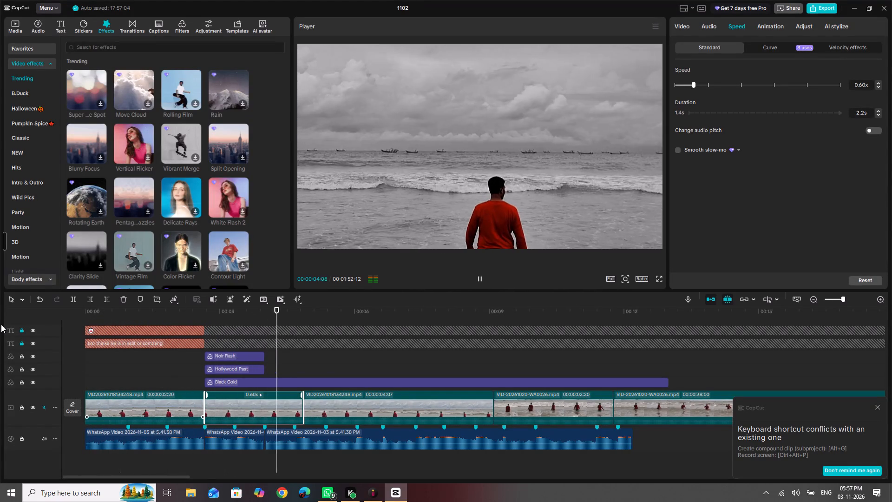
{"action": "key", "text": "space"}
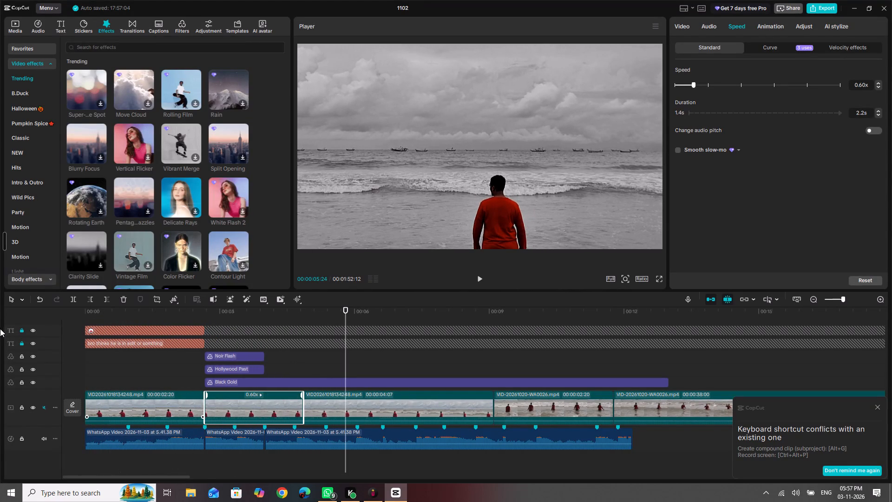
{"action": "left_click", "coordinate": [168, 310]}
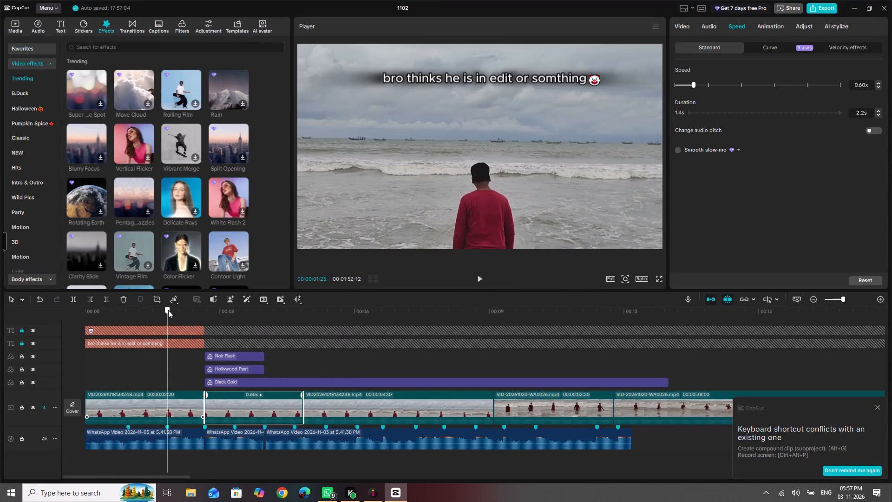
{"action": "key", "text": "space"}
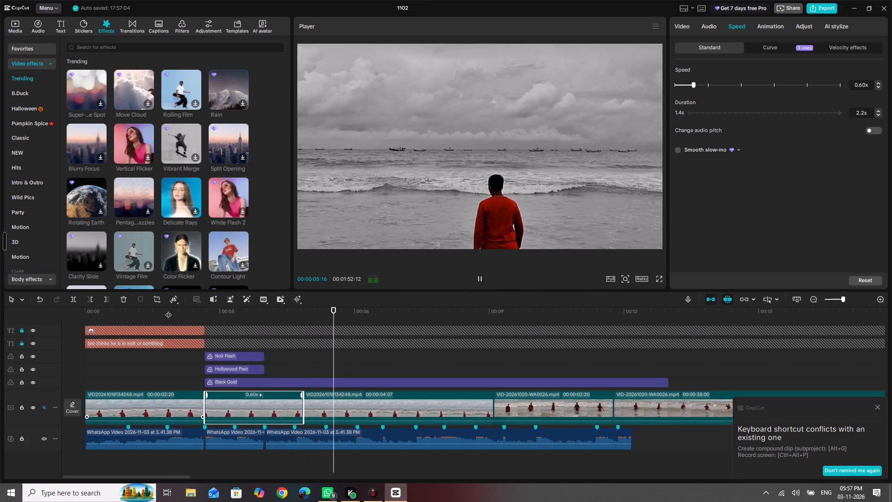
{"action": "key", "text": "space"}
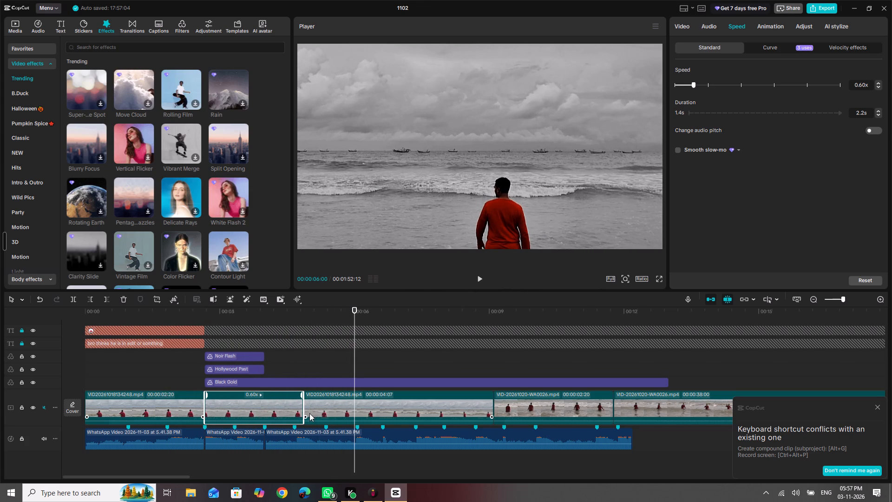
Trim the end of the slowed video segment back to the 4:00 beat marker.
{"action": "left_click_drag", "start_coordinate": [302, 405], "coordinate": [284, 406]}
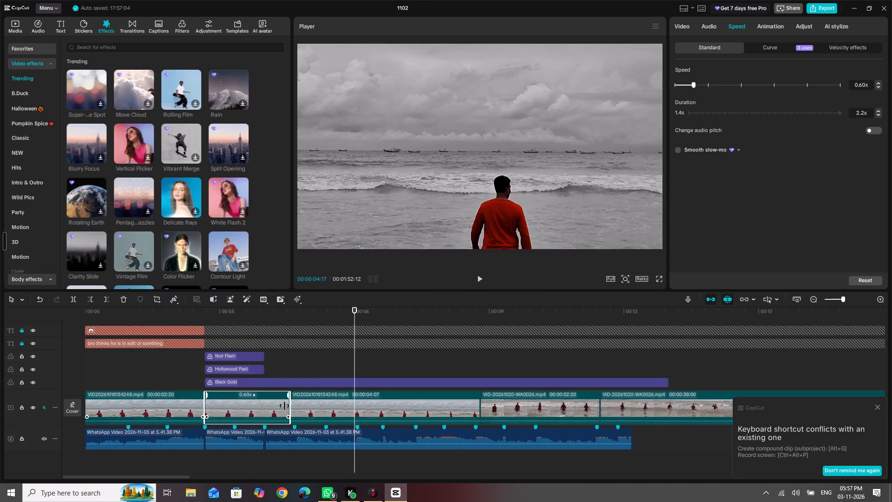
{"action": "left_click_drag", "start_coordinate": [284, 406], "coordinate": [264, 408]}
Replay the trimmed slow-motion segment from about 2 seconds to check it against the filters and audio beats.
{"action": "left_click", "coordinate": [213, 313]}
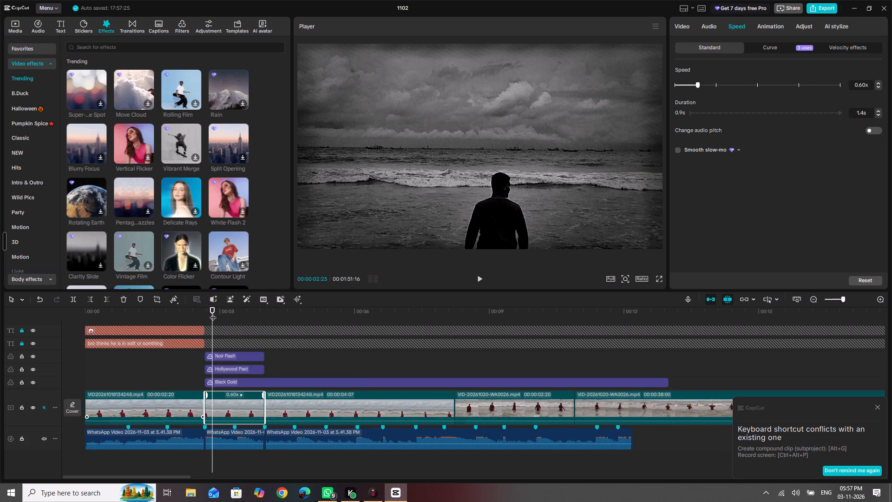
{"action": "left_click_drag", "start_coordinate": [213, 313], "coordinate": [190, 309]}
{"action": "key", "text": "space"}
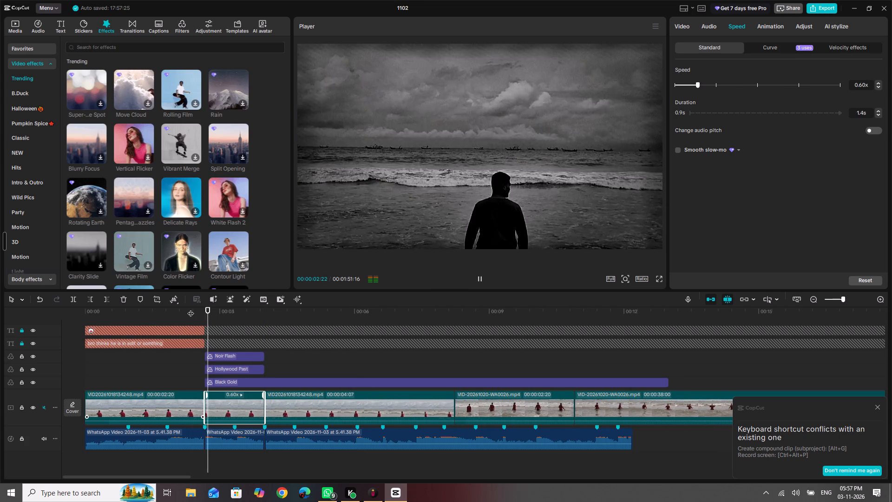
{"action": "key", "text": "space"}
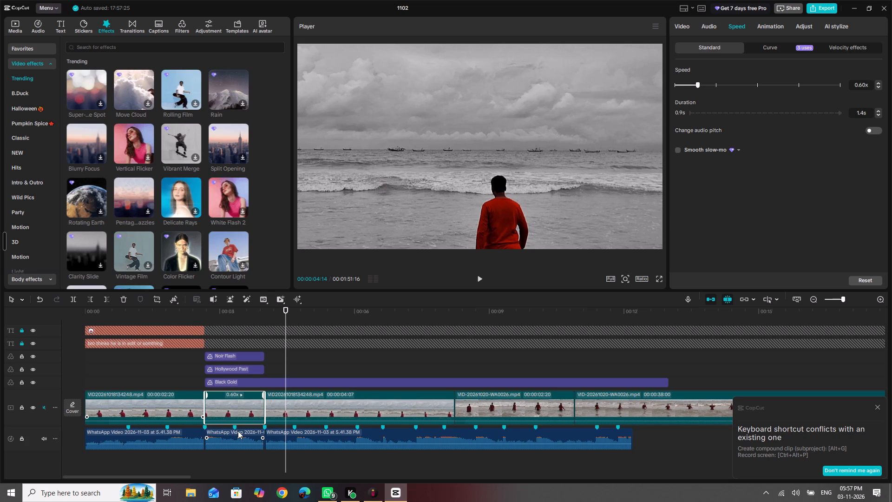
{"action": "left_click", "coordinate": [168, 314]}
{"action": "key", "text": "space"}
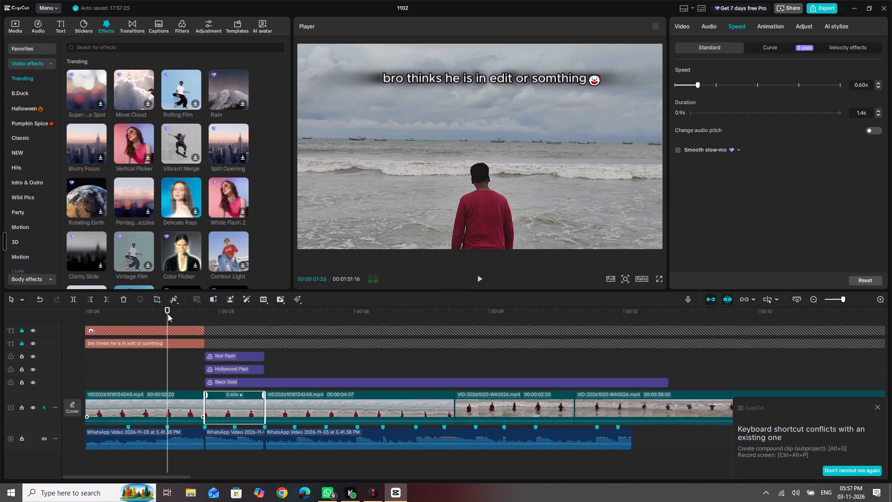
{"action": "key", "text": "space"}
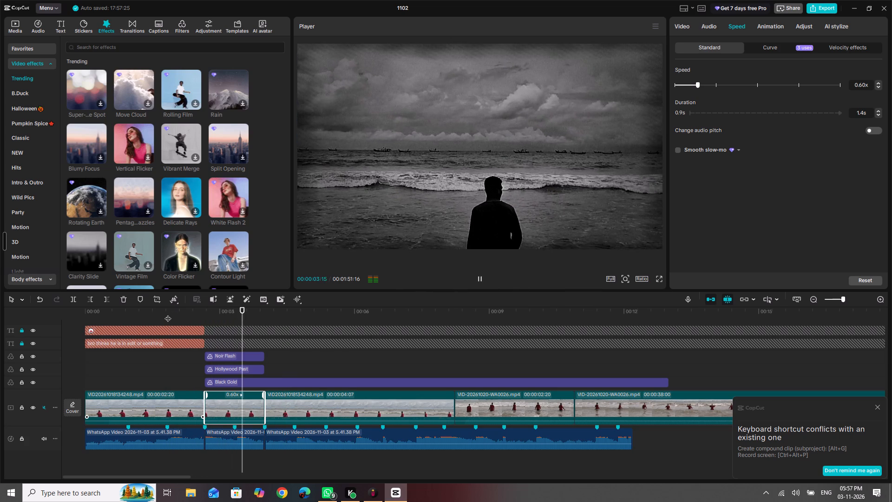
{"action": "key", "text": "space"}
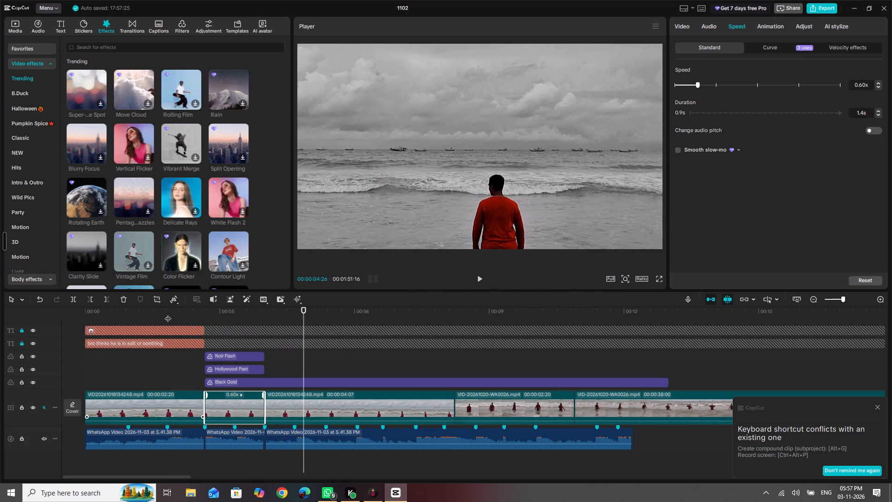
Play on in short bursts from about 5 to 7 seconds to check the beat markers after the slowed segment.
{"action": "key", "text": "space"}
{"action": "key", "text": "space"}
{"action": "key", "text": "space"}
{"action": "key", "text": "space"}
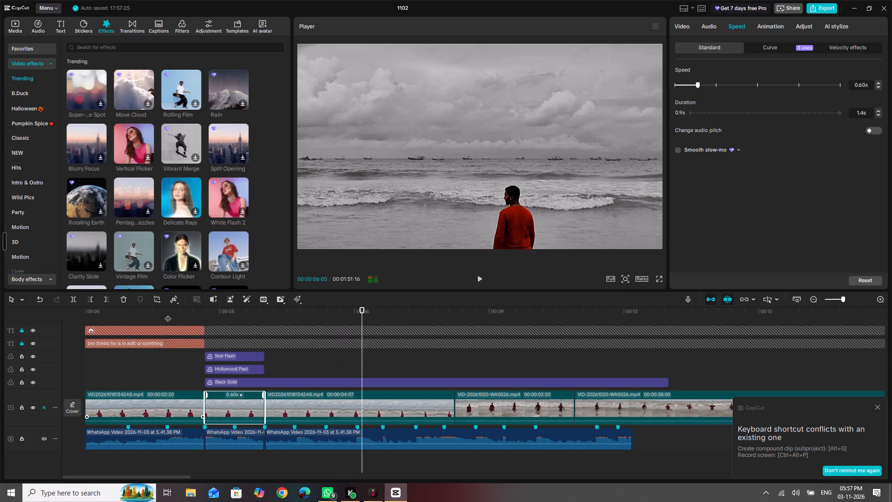
{"action": "key", "text": "space"}
{"action": "key", "text": "space"}
{"action": "key", "text": "space"}
{"action": "key", "text": "space"}
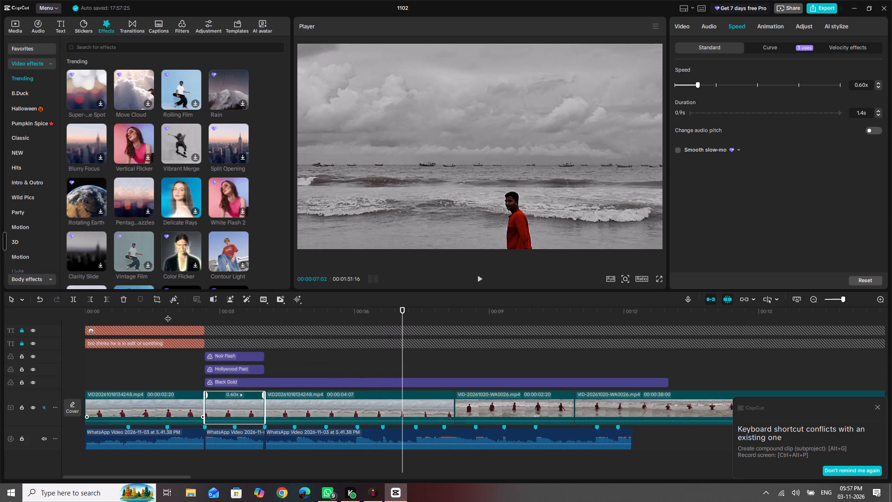
Replay the edit in short bursts from about 3.5 to 6 seconds to check the cut after the slowed segment against the beats.
{"action": "left_click", "coordinate": [245, 312]}
{"action": "key", "text": "space"}
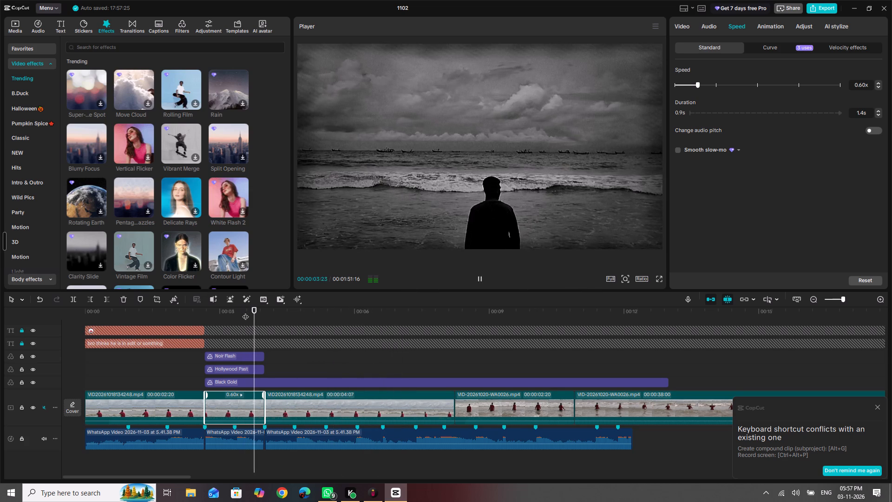
{"action": "key", "text": "space"}
{"action": "key", "text": "space"}
{"action": "key", "text": "space"}
{"action": "key", "text": "space"}
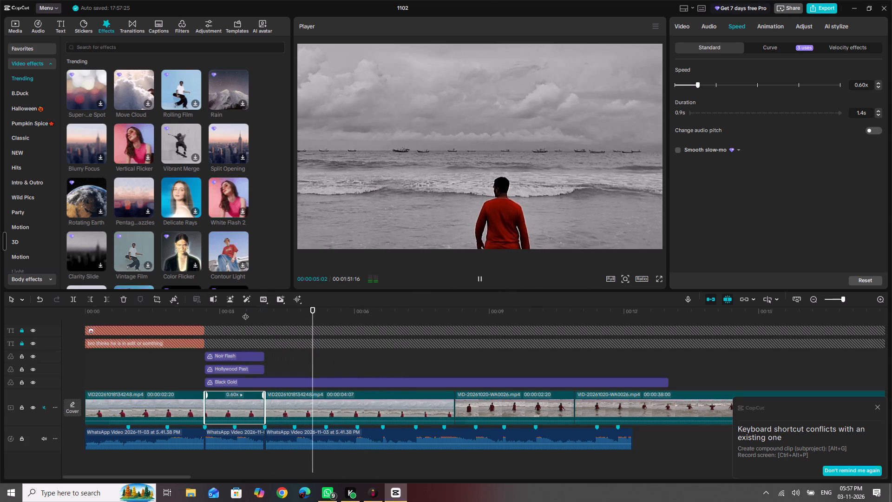
{"action": "key", "text": "space"}
{"action": "key", "text": "space"}
{"action": "key", "text": "space"}
{"action": "key", "text": "space"}
{"action": "key", "text": "space"}
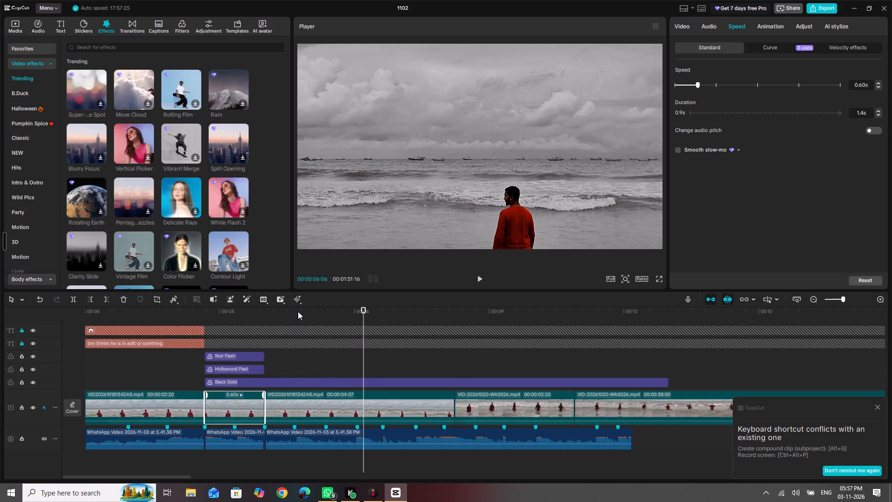
Review the 1000064980.mp4 clip from just before its start and split it at 1:29:20, as the man stands with his hand raised.
{"action": "scroll", "coordinate": [529, 387], "scroll_direction": "left", "scroll_amount": 14}
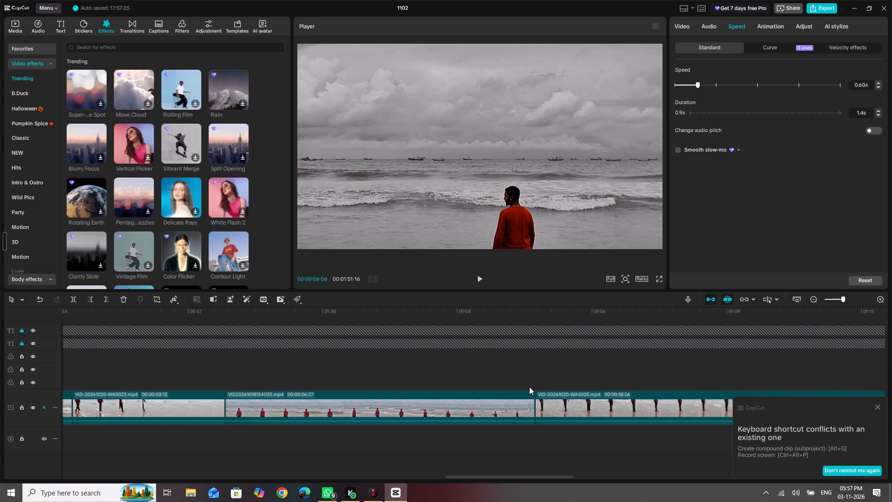
{"action": "scroll", "coordinate": [529, 387], "scroll_direction": "left", "scroll_amount": 13}
{"action": "scroll", "coordinate": [529, 387], "scroll_direction": "right", "scroll_amount": 3}
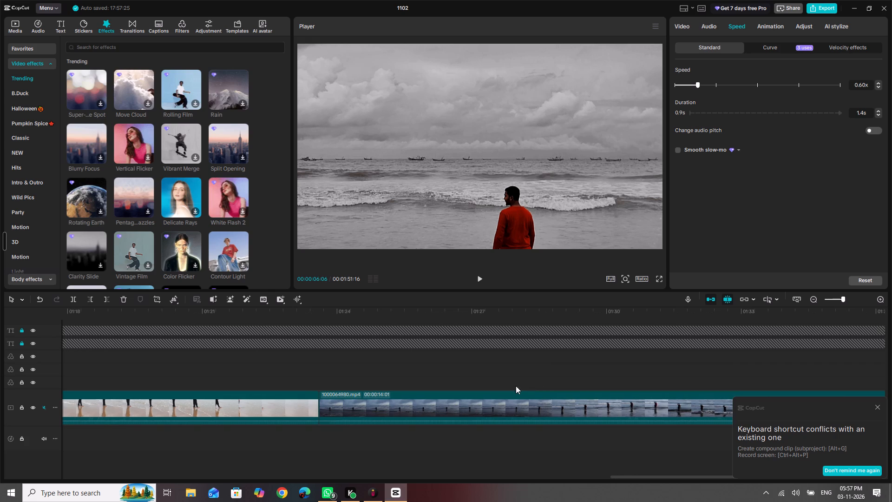
{"action": "left_click", "coordinate": [294, 311]}
{"action": "key", "text": "space"}
{"action": "key", "text": "space"}
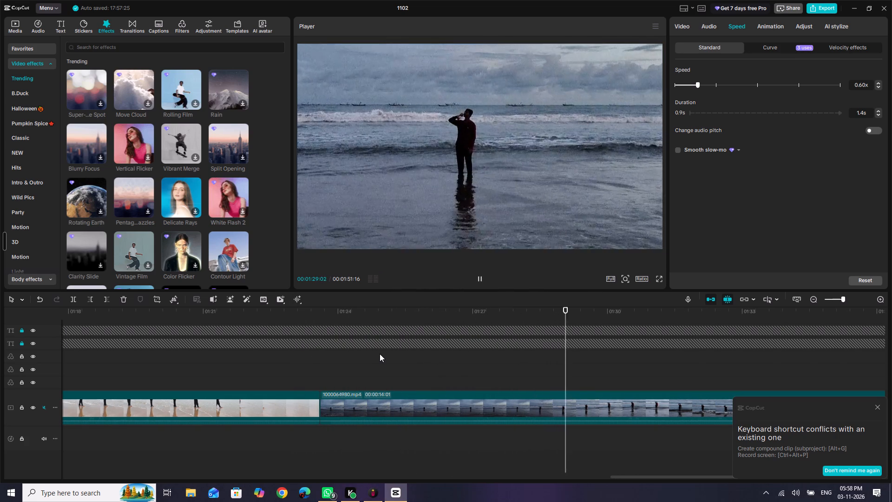
{"action": "key", "text": "space"}
{"action": "key", "text": "Left"}
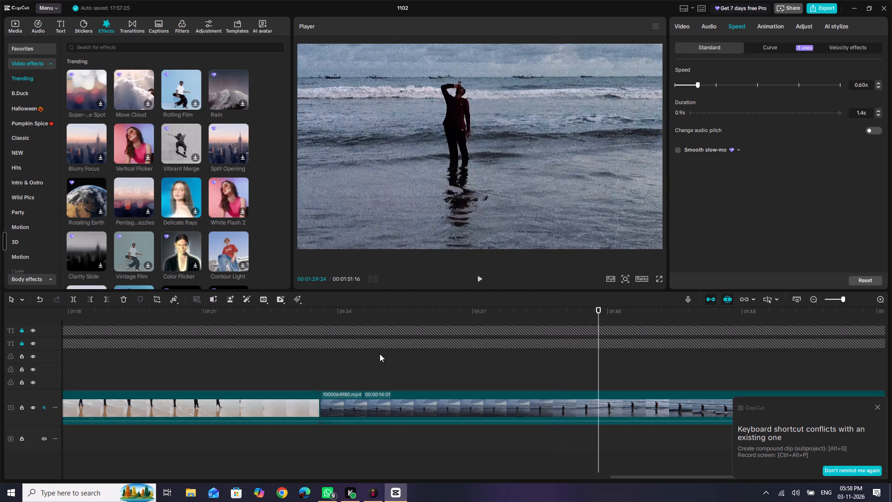
{"action": "key", "text": "Left"}
{"action": "key", "text": "Left"}
{"action": "key", "text": "Left"}
{"action": "key", "text": "Left"}
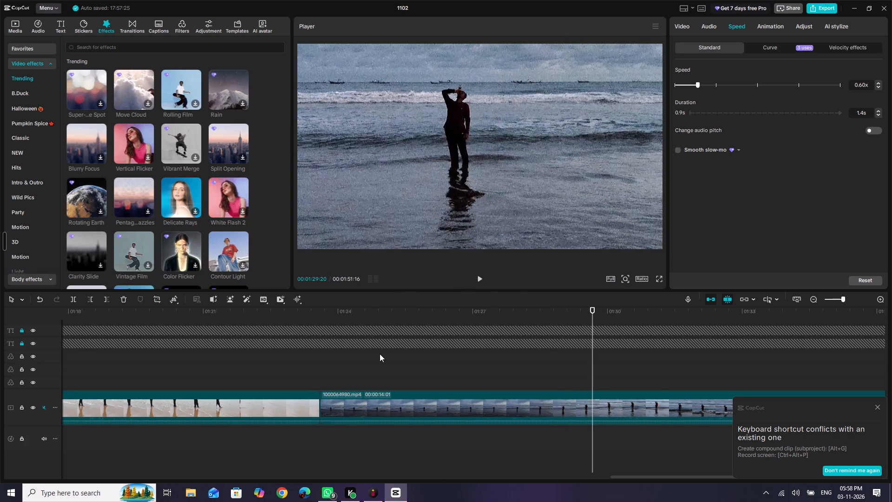
{"action": "key", "text": "ctrl+b"}
Review the footage after the 1:29:20 cut up to the splash, and split 1000064980.mp4 at 1:31:10 before the fall.
{"action": "key", "text": "space"}
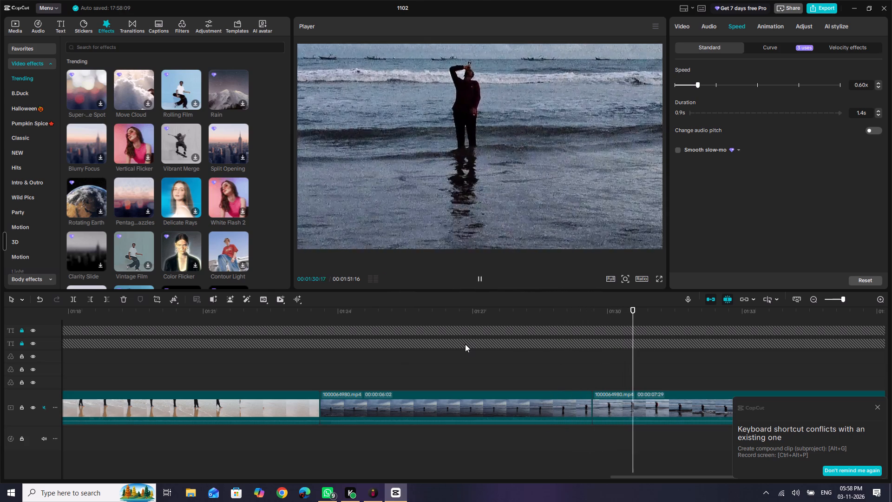
{"action": "key", "text": "space"}
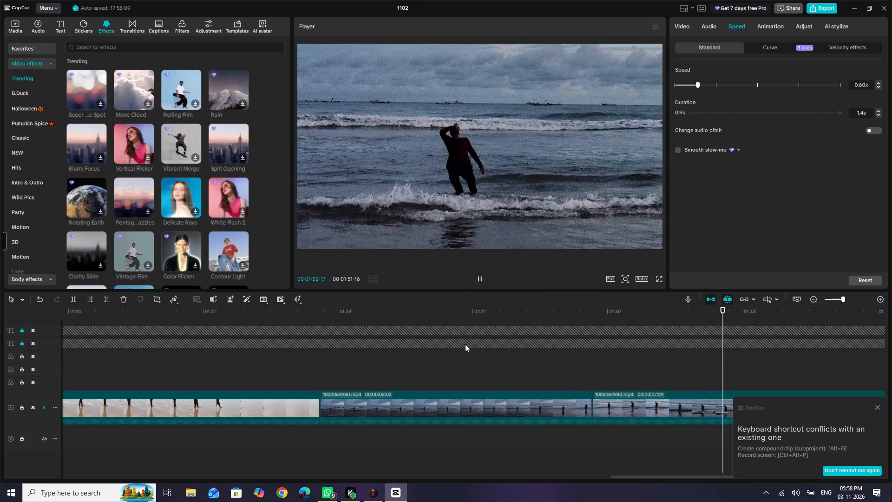
{"action": "key", "text": "space"}
{"action": "key", "text": "space"}
{"action": "key", "text": "space"}
{"action": "key", "text": "space"}
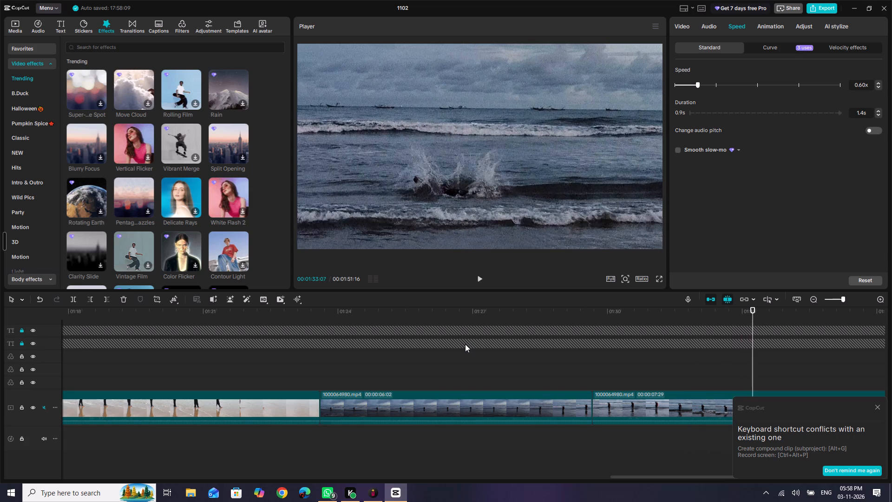
{"action": "key", "text": "space"}
{"action": "key", "text": "space"}
{"action": "key", "text": "Left"}
{"action": "key", "text": "Left"}
{"action": "key", "text": "Left"}
{"action": "key", "text": "Left"}
{"action": "key", "text": "Left"}
{"action": "key", "text": "Left"}
{"action": "key", "text": "Left"}
{"action": "key", "text": "Left"}
{"action": "key", "text": "Left"}
{"action": "key", "text": "Left"}
{"action": "key", "text": "Left"}
{"action": "key", "text": "Left"}
{"action": "key", "text": "Left"}
{"action": "key", "text": "Left"}
{"action": "key", "text": "Left"}
{"action": "key", "text": "Left"}
{"action": "key", "text": "Left"}
{"action": "key", "text": "Left"}
{"action": "key", "text": "Left"}
{"action": "key", "text": "Left"}
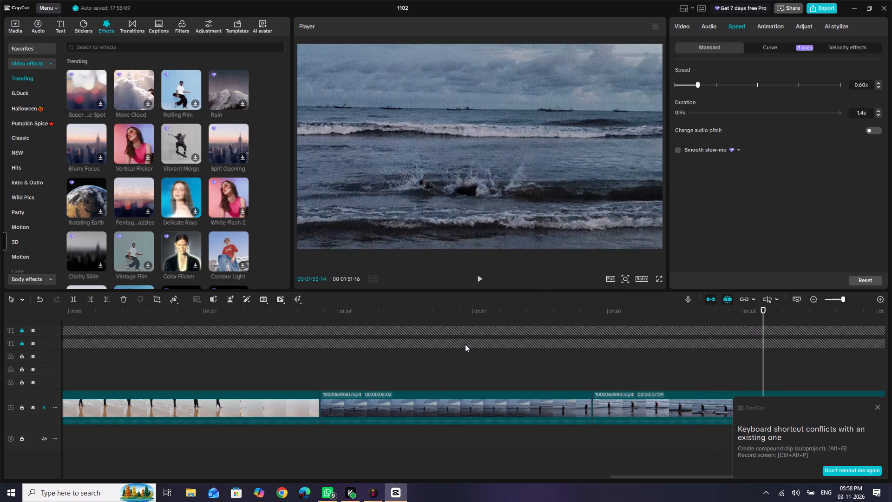
{"action": "key", "text": "Left"}
{"action": "key", "text": "Left"}
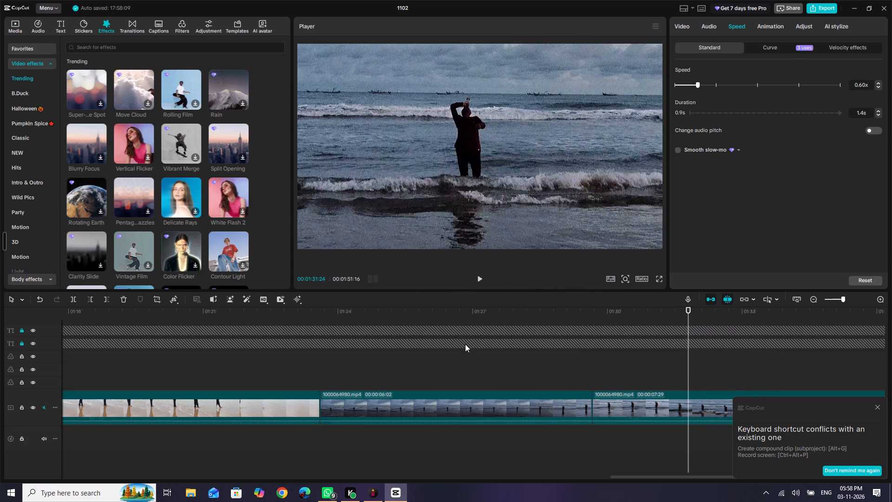
{"action": "key", "text": "Left"}
{"action": "key", "text": "Left"}
{"action": "key", "text": "Left"}
{"action": "key", "text": "Left"}
{"action": "key", "text": "Left"}
{"action": "key", "text": "Left"}
{"action": "key", "text": "Left"}
{"action": "key", "text": "Left"}
{"action": "key", "text": "Left"}
{"action": "key", "text": "Left"}
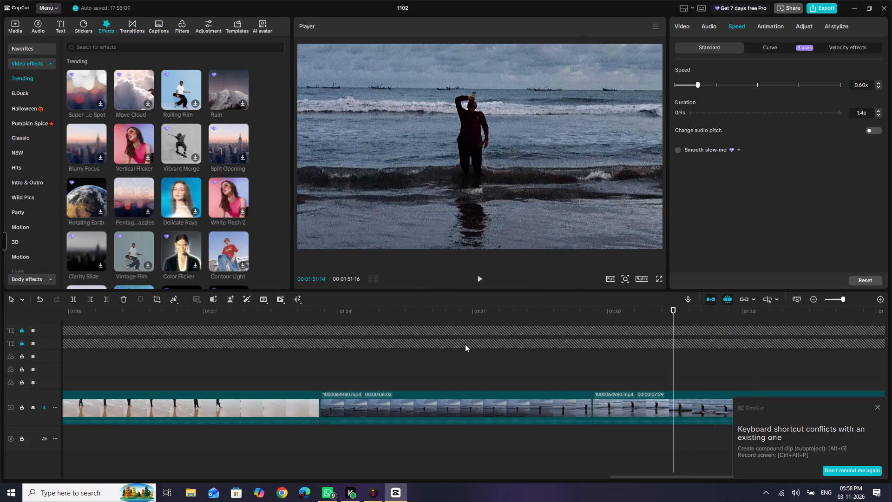
{"action": "key", "text": "Left"}
{"action": "key", "text": "Left"}
{"action": "key", "text": "Left"}
{"action": "key", "text": "Left"}
{"action": "key", "text": "ctrl+b"}
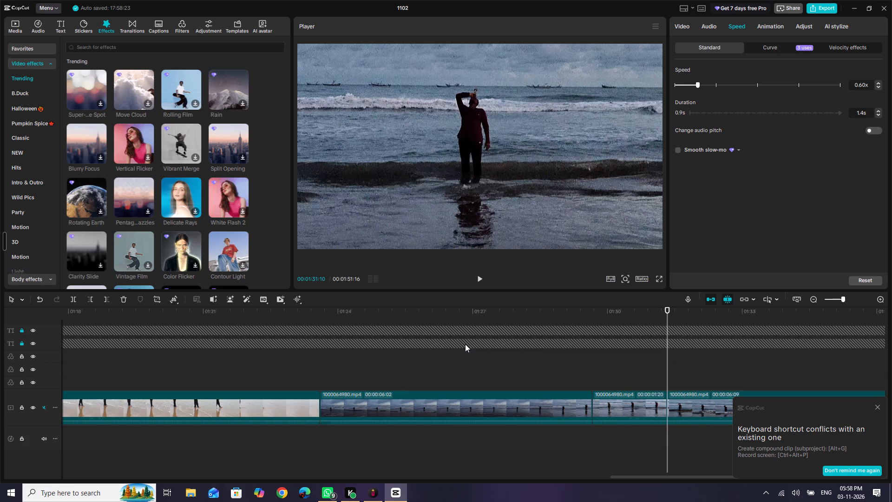
Split 1000064980.mp4 at 1:32:29, just before the man splashes into the water.
{"action": "key", "text": "space"}
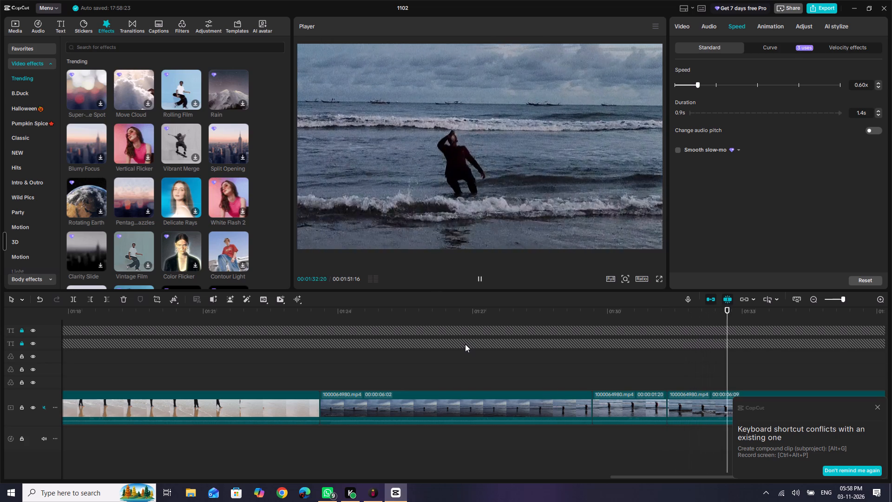
{"action": "key", "text": "space"}
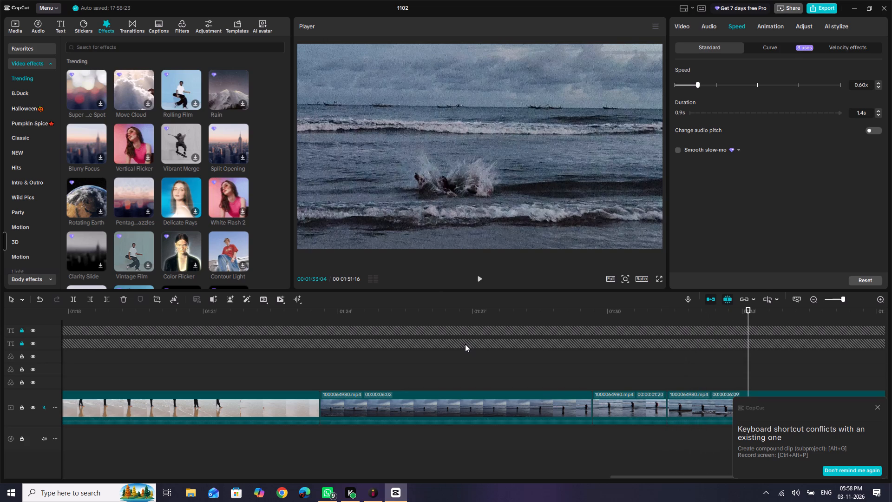
{"action": "key", "text": "Left"}
{"action": "key", "text": "Left"}
{"action": "key", "text": "Left"}
{"action": "key", "text": "Left"}
{"action": "key", "text": "Left"}
{"action": "key", "text": "ctrl+b"}
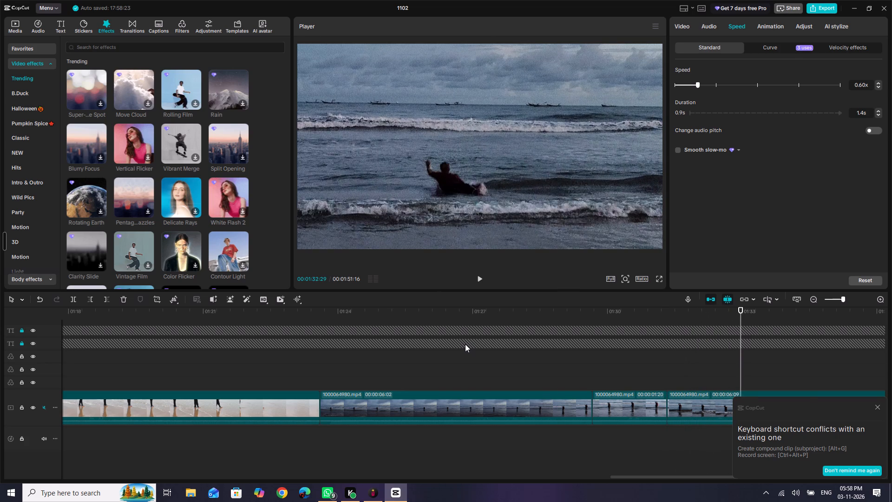
Split 1000064980.mp4 at 1:33:16, right after the splash.
{"action": "key", "text": "space"}
{"action": "key", "text": "space"}
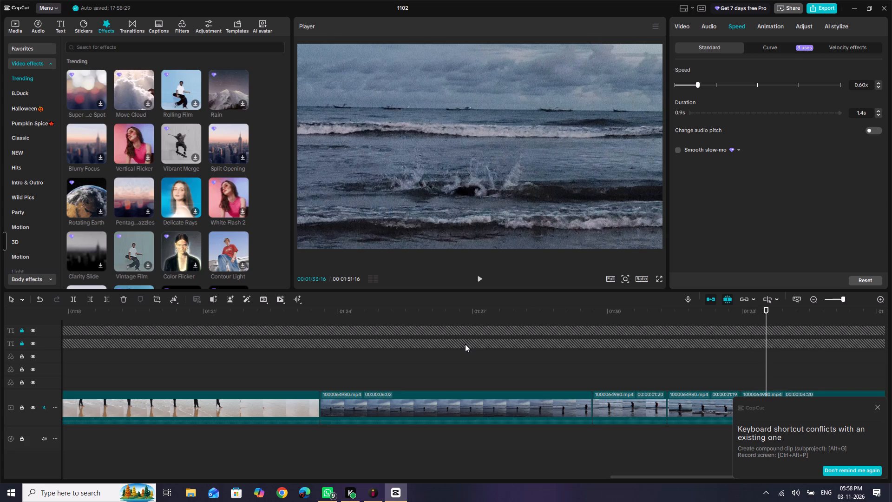
{"action": "key", "text": "ctrl+b"}
Play on into the 1000064981.mp4 clip and split it at 1:40:15, once the man is back on his feet.
{"action": "key", "text": "space"}
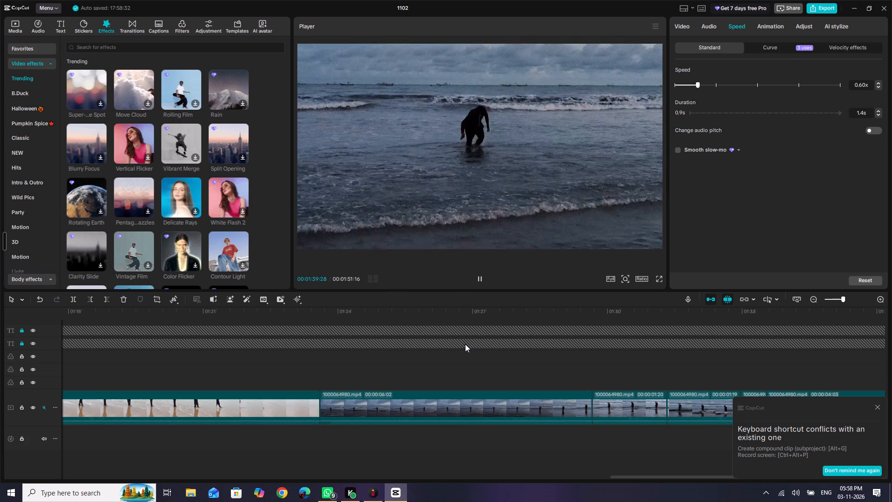
{"action": "key", "text": "space"}
{"action": "key", "text": "ctrl+b"}
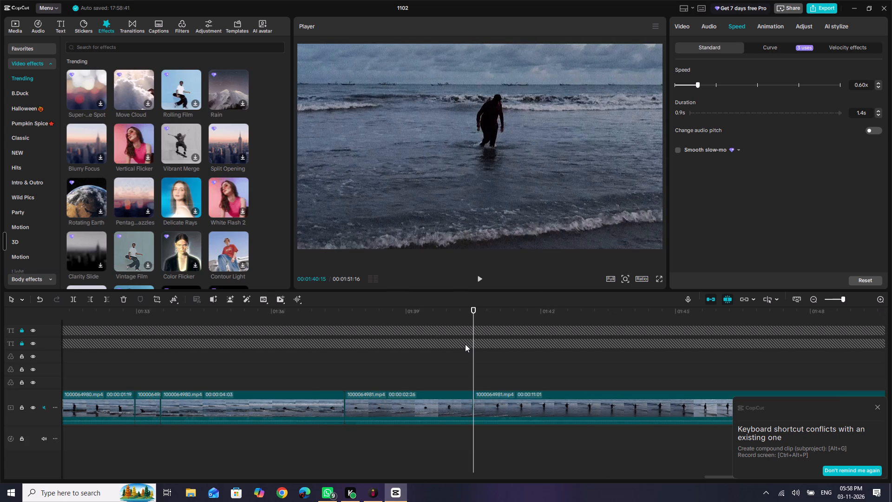
Split 1000064981.mp4 at 1:41:24, as the man stands in the water.
{"action": "key", "text": "space"}
{"action": "key", "text": "space"}
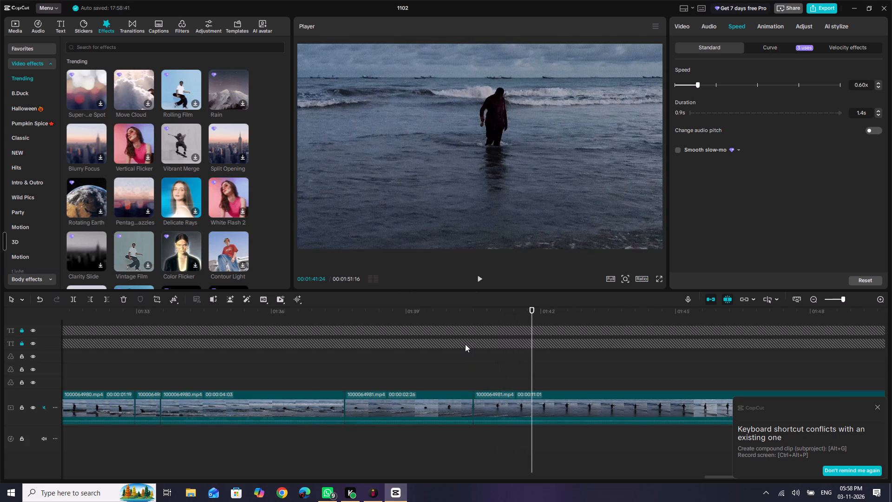
{"action": "key", "text": "ctrl+b"}
Play on from the 1:41:24 cut to about 1:44 and step back through the frames to examine possible cut points.
{"action": "key", "text": "space"}
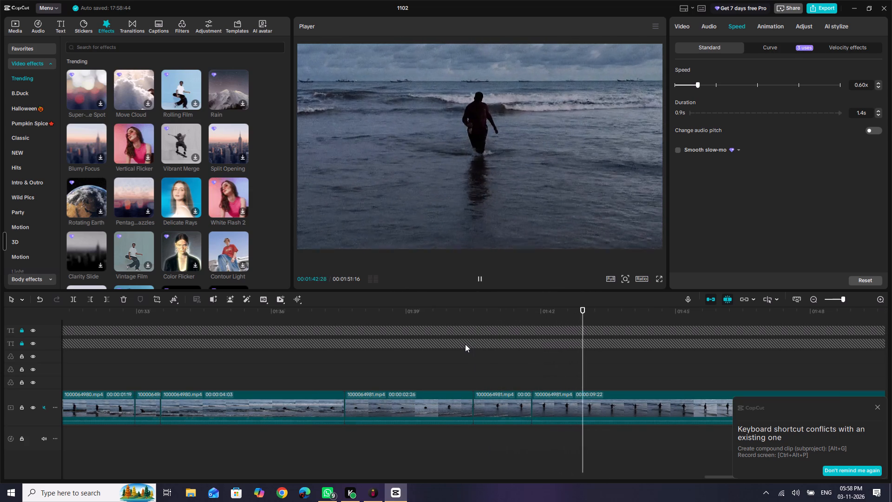
{"action": "key", "text": "space"}
{"action": "key", "text": "Left"}
{"action": "key", "text": "Left"}
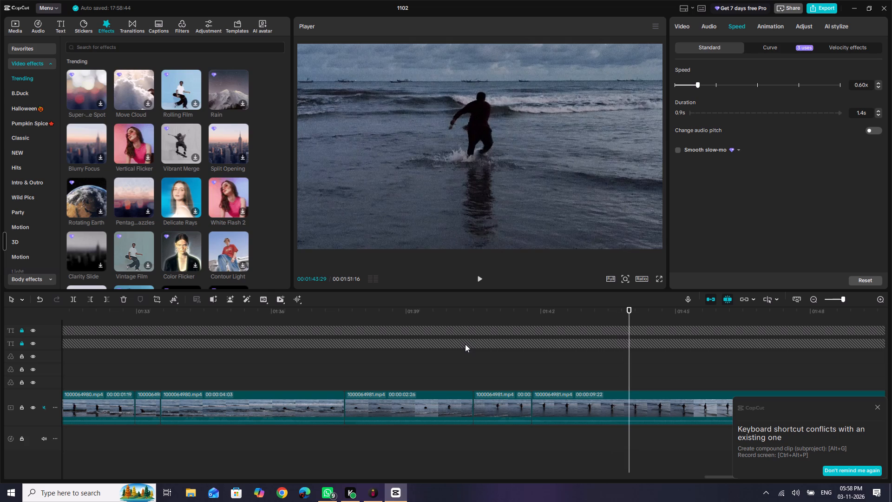
{"action": "key", "text": "Left"}
{"action": "key", "text": "Left"}
{"action": "key", "text": "Left"}
{"action": "key", "text": "Left"}
{"action": "key", "text": "Left"}
{"action": "key", "text": "Left"}
{"action": "key", "text": "Left"}
{"action": "key", "text": "Left"}
{"action": "key", "text": "Left"}
{"action": "key", "text": "Left"}
{"action": "key", "text": "Left"}
{"action": "key", "text": "Left"}
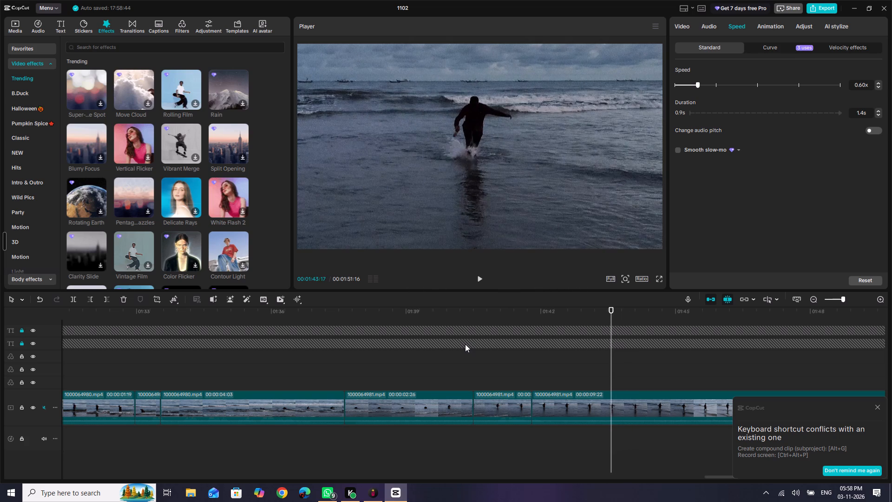
{"action": "key", "text": "Left"}
{"action": "key", "text": "Left"}
{"action": "key", "text": "Left"}
{"action": "key", "text": "Left"}
Check the end of the timeline and step back through 1000064981.mp4 to about 1:39:11 to examine possible cut points.
{"action": "key", "text": "Down"}
{"action": "key", "text": "Right"}
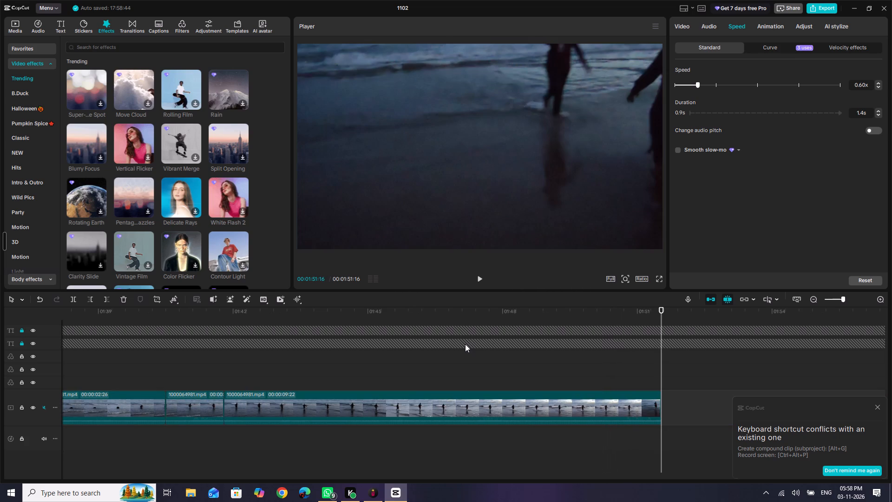
{"action": "key", "text": "Left"}
{"action": "key", "text": "Left"}
{"action": "key", "text": "Left"}
{"action": "key", "text": "Left"}
{"action": "key", "text": "Left"}
{"action": "key", "text": "Left"}
{"action": "key", "text": "Left"}
{"action": "key", "text": "Left"}
{"action": "key", "text": "Left"}
{"action": "key", "text": "Left"}
{"action": "key", "text": "Left"}
{"action": "key", "text": "Left"}
{"action": "key", "text": "Left"}
{"action": "key", "text": "Left"}
{"action": "key", "text": "Left"}
{"action": "key", "text": "Left"}
{"action": "key", "text": "Left"}
{"action": "key", "text": "Left"}
{"action": "key", "text": "Left"}
{"action": "key", "text": "Left"}
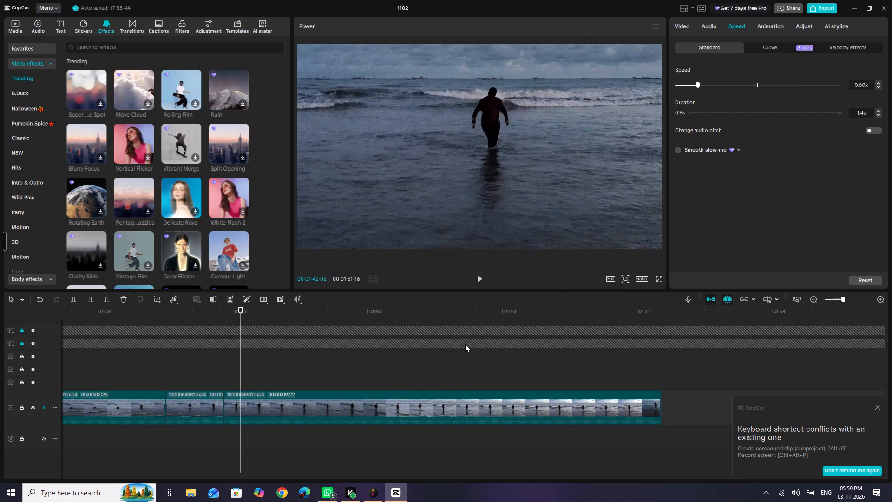
{"action": "key", "text": "Left"}
{"action": "key", "text": "Left"}
{"action": "key", "text": "Left"}
{"action": "key", "text": "Left"}
{"action": "key", "text": "Left"}
{"action": "key", "text": "Left"}
{"action": "key", "text": "Left"}
{"action": "key", "text": "Left"}
{"action": "key", "text": "Left"}
{"action": "key", "text": "Left"}
{"action": "key", "text": "Left"}
{"action": "key", "text": "Left"}
{"action": "key", "text": "Left"}
{"action": "key", "text": "Left"}
{"action": "key", "text": "Left"}
{"action": "key", "text": "Left"}
{"action": "key", "text": "Left"}
{"action": "key", "text": "Left"}
{"action": "key", "text": "Left"}
{"action": "key", "text": "Left"}
{"action": "key", "text": "Left"}
{"action": "key", "text": "Left"}
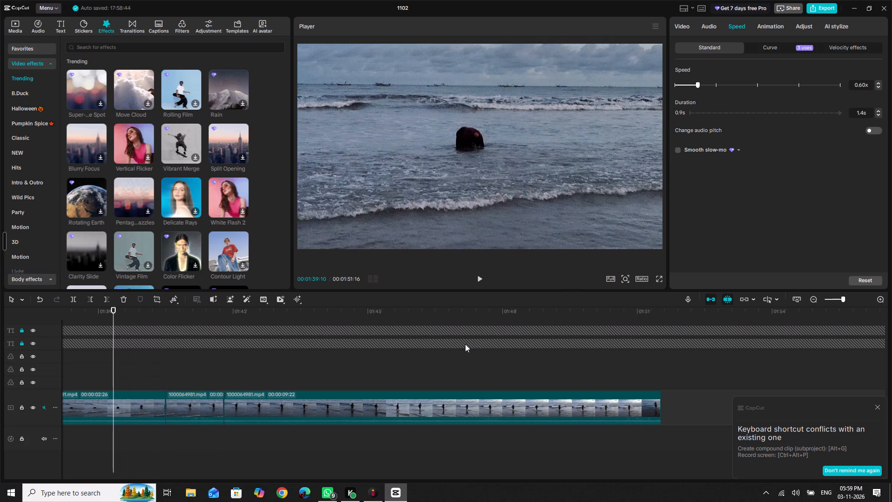
{"action": "key", "text": "Right"}
{"action": "scroll", "coordinate": [465, 344], "scroll_direction": "right", "scroll_amount": 1}
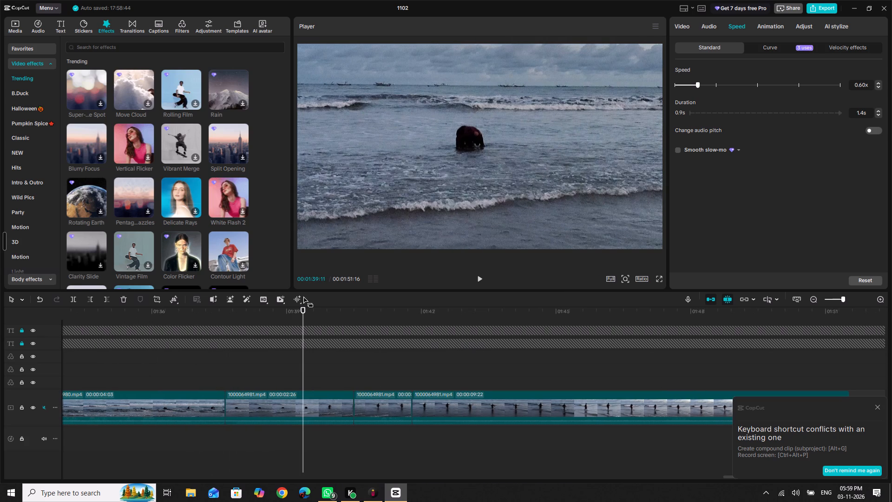
Play 1000064981.mp4 on from 1:39:11 and split it at 1:43:04, as the man wades away from the camera.
{"action": "key", "text": "space"}
{"action": "key", "text": "space"}
{"action": "key", "text": "space"}
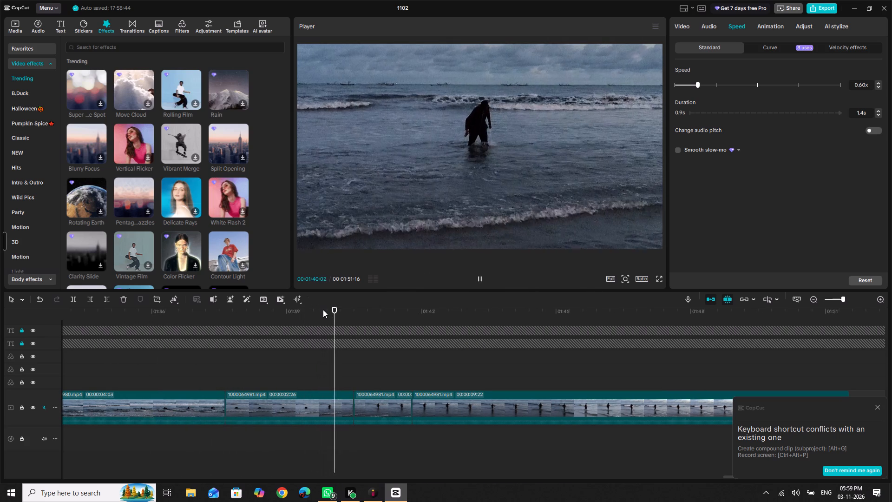
{"action": "key", "text": "space"}
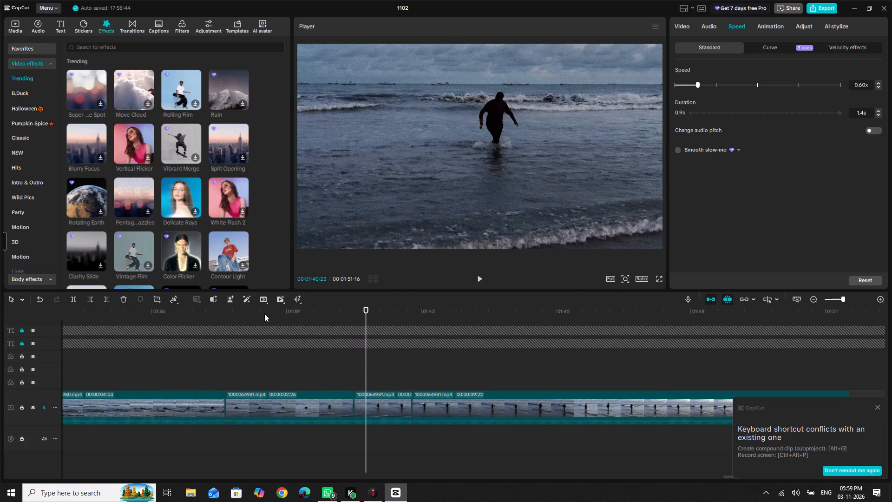
{"action": "left_click_drag", "start_coordinate": [263, 314], "coordinate": [159, 316]}
{"action": "key", "text": "space"}
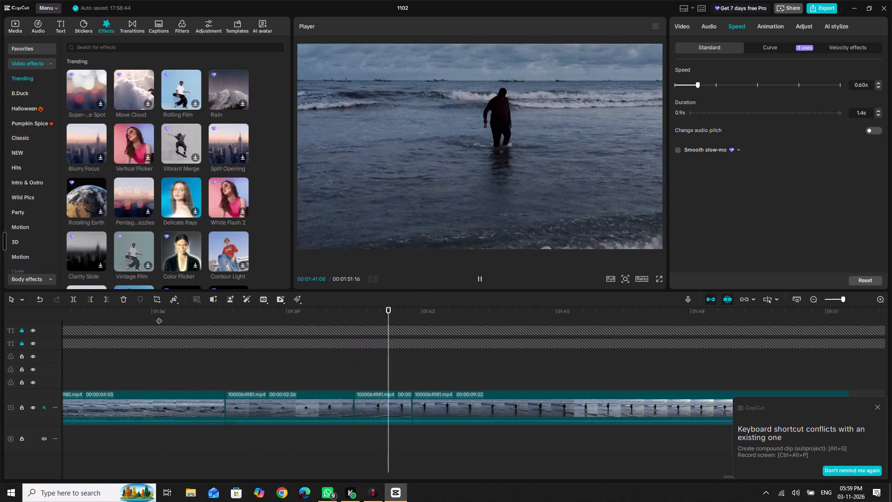
{"action": "key", "text": "space"}
{"action": "key", "text": "space"}
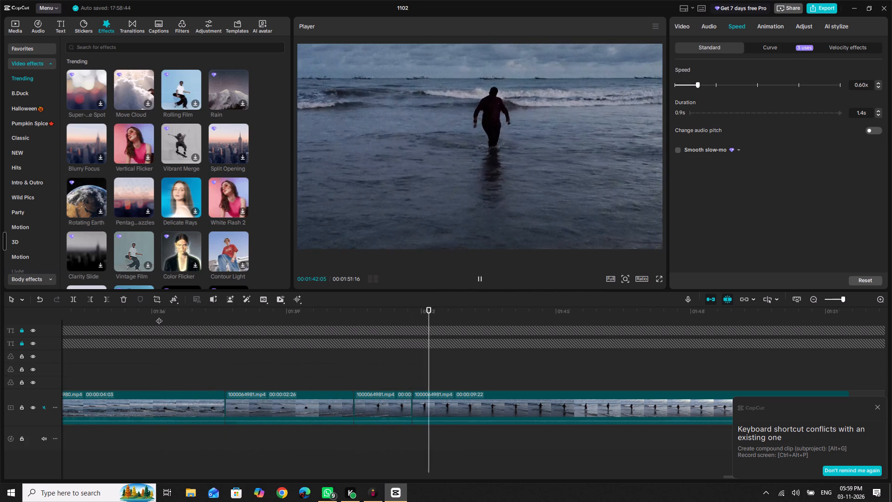
{"action": "key", "text": "space"}
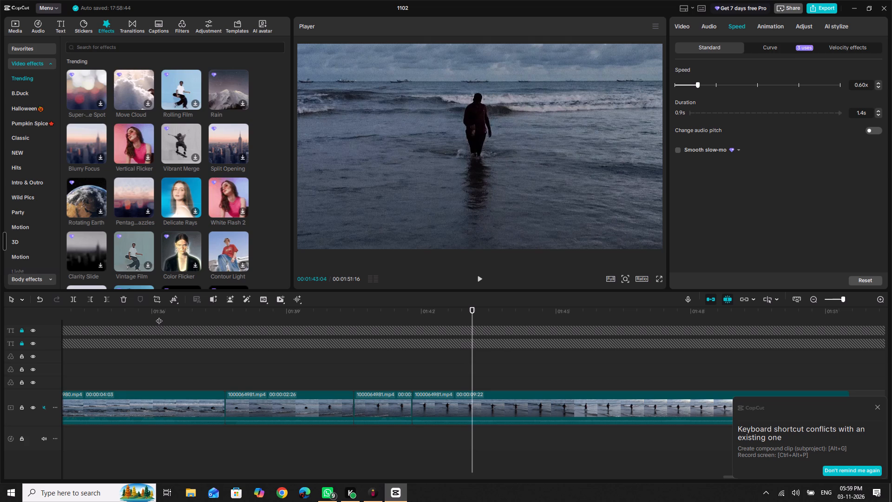
{"action": "key", "text": "ctrl+b"}
Review the footage after the 1:43:04 cut and split 1000064981.mp4 again at about 1:44:07, just after the man's kick splash.
{"action": "key", "text": "space"}
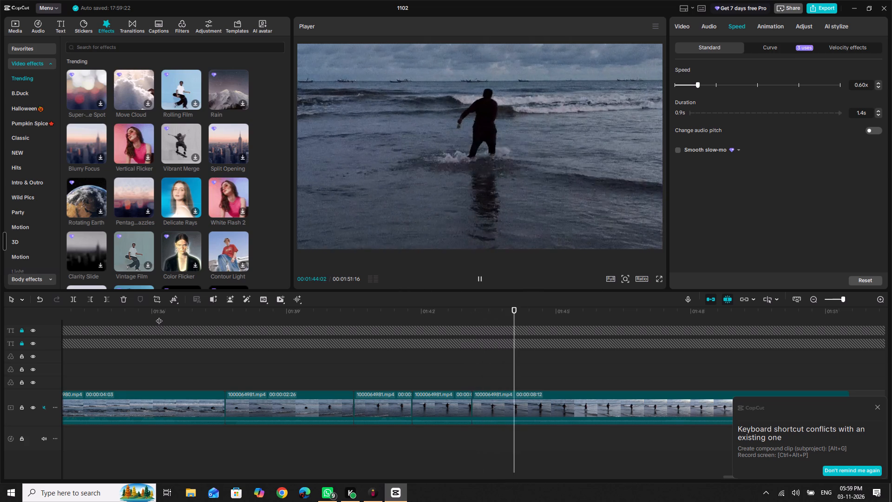
{"action": "key", "text": "space"}
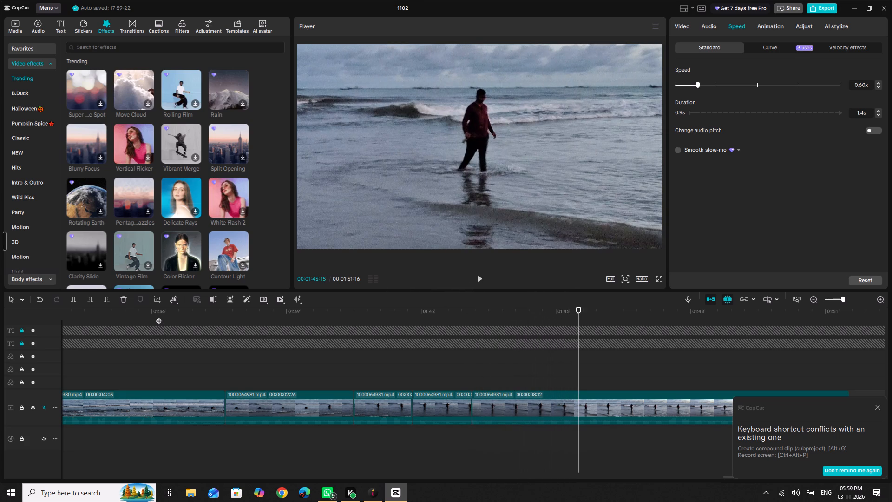
{"action": "key", "text": "Left"}
{"action": "key", "text": "Left"}
{"action": "key", "text": "Left"}
{"action": "key", "text": "Left"}
{"action": "key", "text": "Left"}
{"action": "key", "text": "Left"}
{"action": "key", "text": "Left"}
{"action": "key", "text": "Left"}
{"action": "key", "text": "Left"}
{"action": "key", "text": "Left"}
{"action": "key", "text": "Left"}
{"action": "key", "text": "Left"}
{"action": "key", "text": "Left"}
{"action": "key", "text": "Left"}
{"action": "key", "text": "Left"}
{"action": "key", "text": "Left"}
{"action": "key", "text": "Left"}
{"action": "key", "text": "Left"}
{"action": "key", "text": "Left"}
{"action": "key", "text": "Left"}
{"action": "key", "text": "Left"}
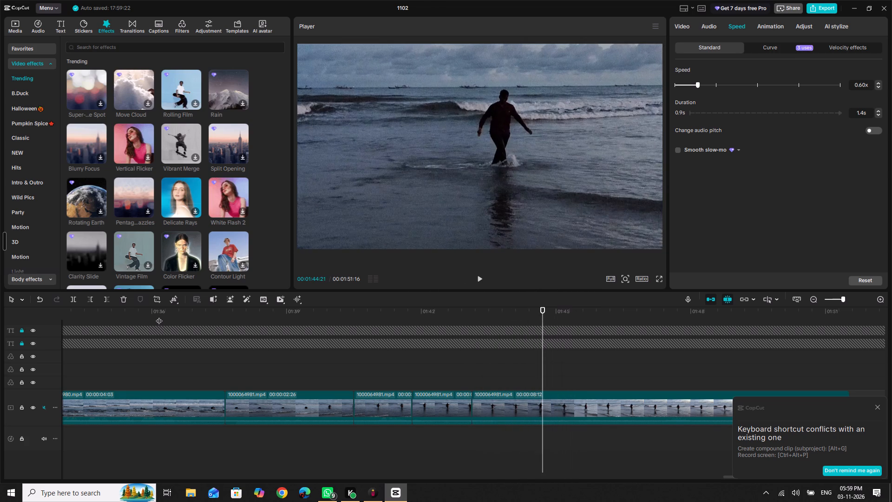
{"action": "key", "text": "Left"}
{"action": "key", "text": "Left"}
{"action": "key", "text": "Left"}
{"action": "key", "text": "Left"}
{"action": "key", "text": "Left"}
{"action": "key", "text": "Left"}
{"action": "key", "text": "Left"}
{"action": "key", "text": "Left"}
{"action": "key", "text": "Left"}
{"action": "key", "text": "Left"}
{"action": "key", "text": "Left"}
{"action": "key", "text": "Left"}
{"action": "key", "text": "Left"}
{"action": "key", "text": "Left"}
{"action": "key", "text": "Left"}
{"action": "key", "text": "Left"}
{"action": "key", "text": "Left"}
{"action": "key", "text": "Left"}
{"action": "key", "text": "Left"}
{"action": "key", "text": "Left"}
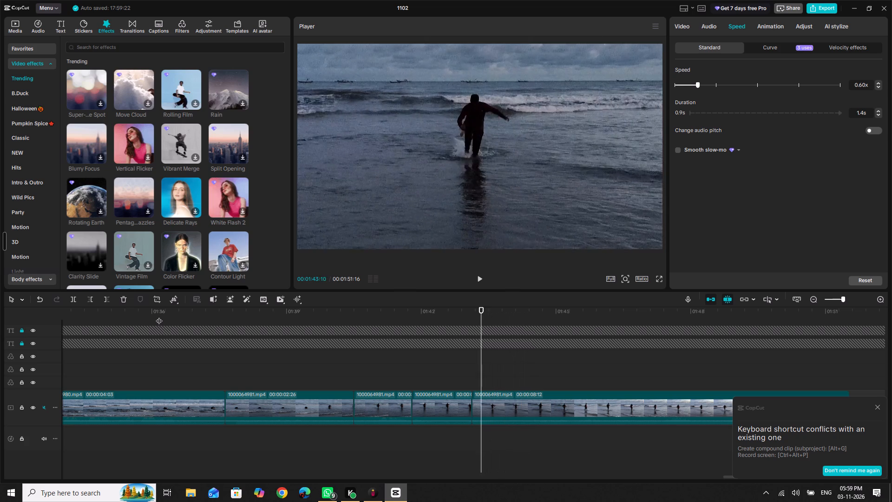
{"action": "key", "text": "space"}
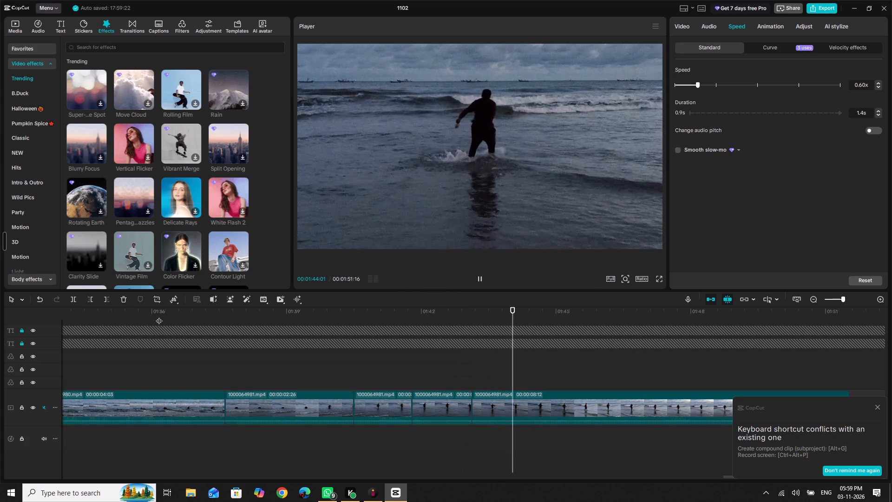
{"action": "key", "text": "space"}
{"action": "key", "text": "ctrl+b"}
Find the short splash segment of 1000064980.mp4 near 1:33 and move it to about 0:04, directly after the slow-motion segment.
{"action": "key", "text": "space"}
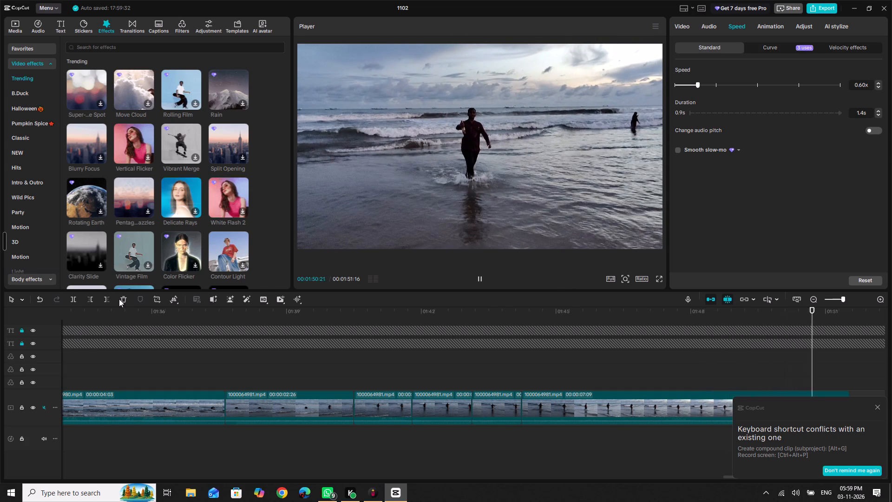
{"action": "left_click_drag", "start_coordinate": [260, 314], "coordinate": [120, 328]}
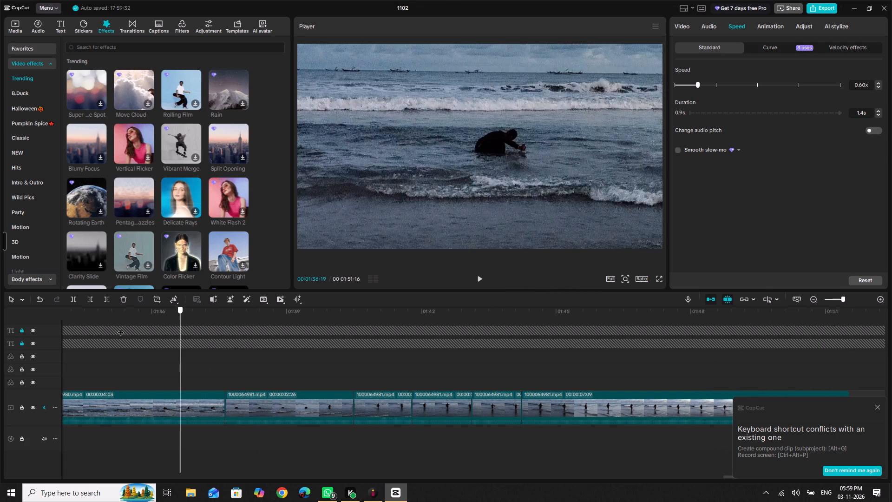
{"action": "left_click_drag", "start_coordinate": [120, 328], "coordinate": [804, 287]}
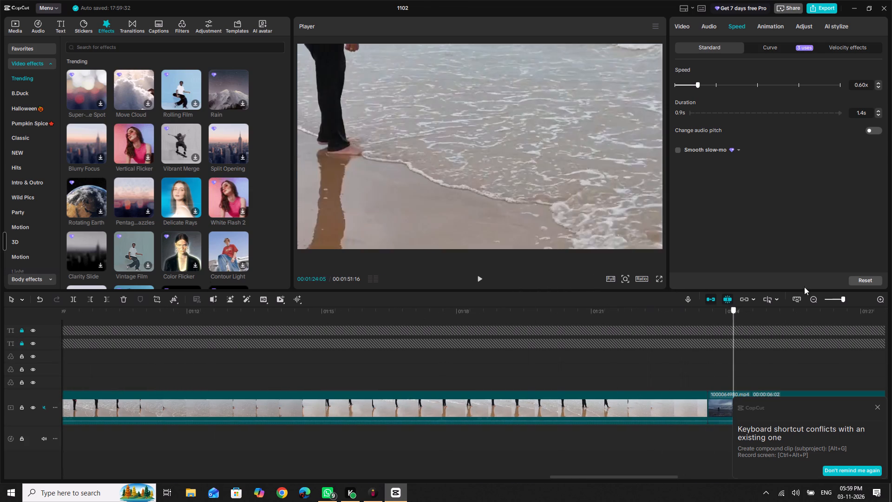
{"action": "left_click_drag", "start_coordinate": [804, 287], "coordinate": [817, 287]}
{"action": "left_click", "coordinate": [817, 287]}
{"action": "left_click_drag", "start_coordinate": [811, 309], "coordinate": [812, 309]}
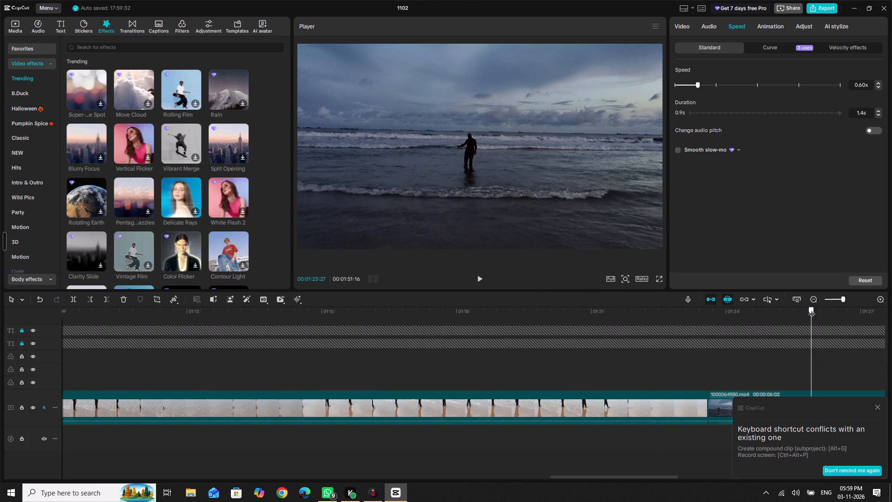
{"action": "left_click_drag", "start_coordinate": [812, 309], "coordinate": [713, 345]}
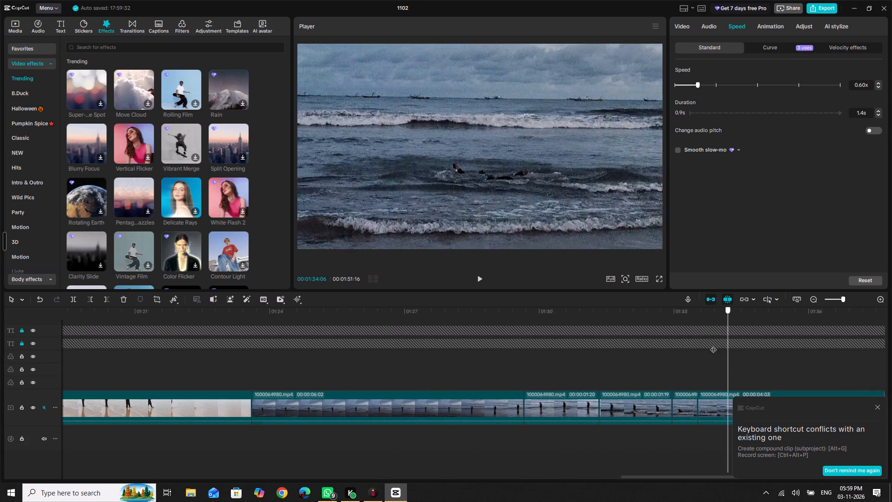
{"action": "left_click_drag", "start_coordinate": [713, 345], "coordinate": [685, 343]}
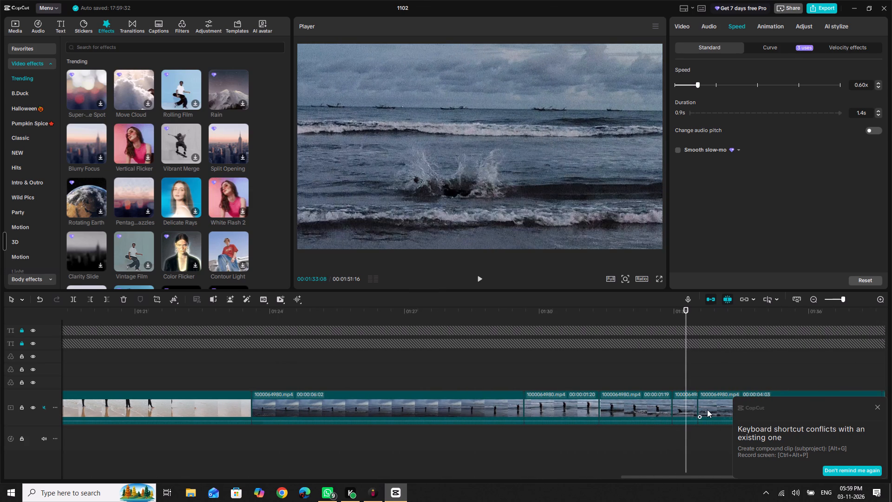
{"action": "left_click", "coordinate": [688, 406]}
{"action": "left_click_drag", "start_coordinate": [688, 406], "coordinate": [488, 390]}
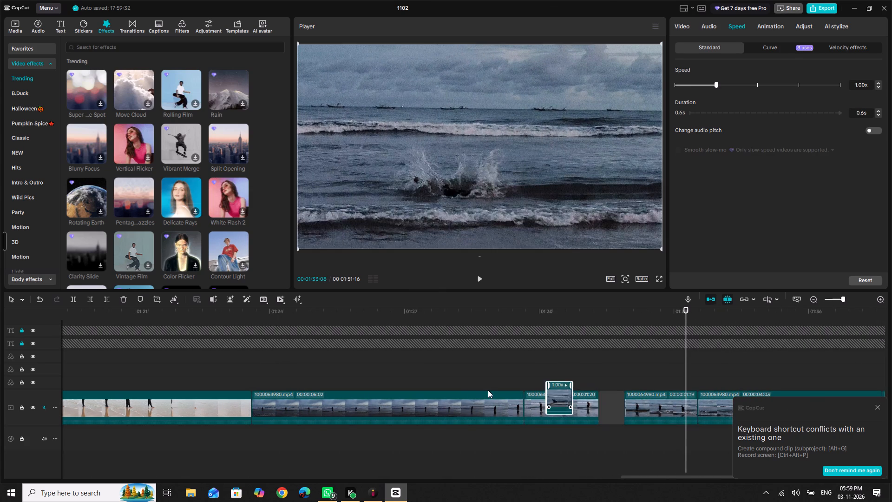
{"action": "left_click_drag", "start_coordinate": [488, 390], "coordinate": [86, 398]}
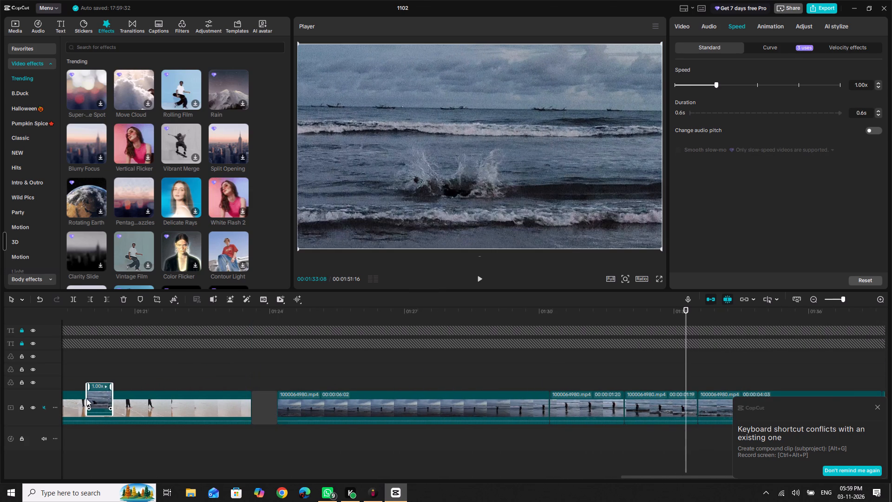
{"action": "left_click_drag", "start_coordinate": [86, 398], "coordinate": [117, 393]}
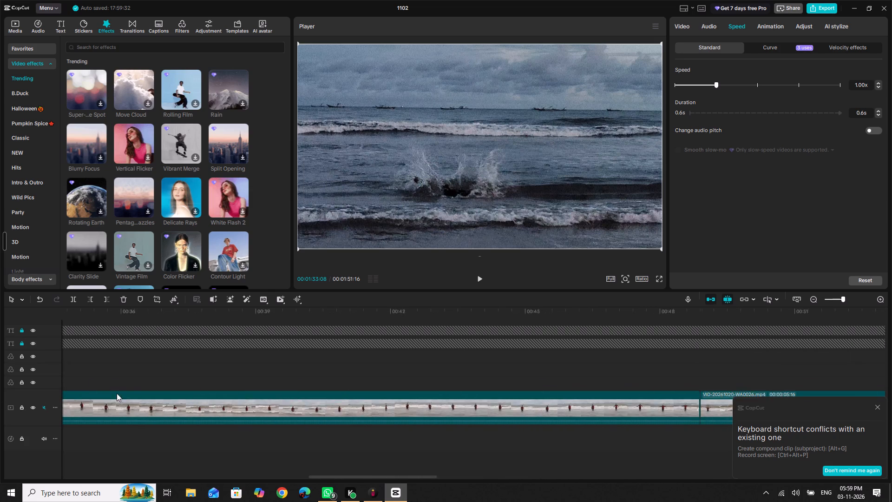
{"action": "left_click_drag", "start_coordinate": [117, 393], "coordinate": [60, 403]}
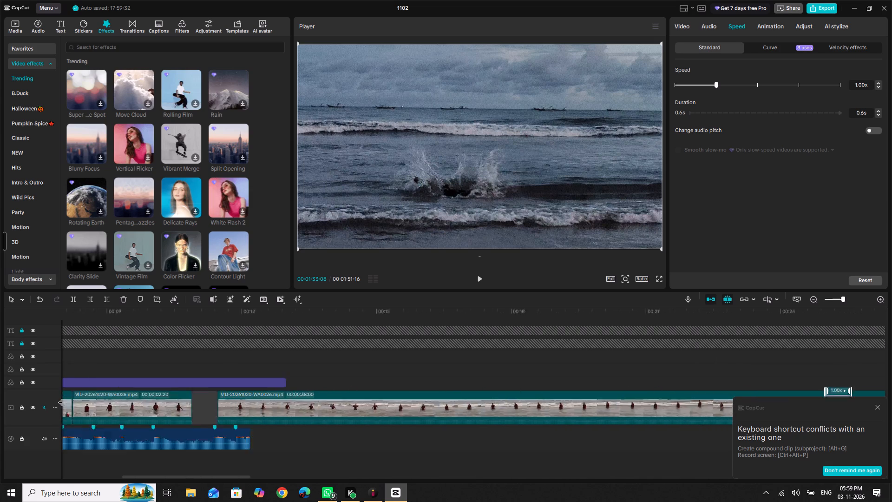
{"action": "left_click_drag", "start_coordinate": [60, 403], "coordinate": [284, 405]}
Review the opening with the inserted splash clip and extend the Black Gold filter's start back to the beginning of the timeline.
{"action": "left_click_drag", "start_coordinate": [214, 311], "coordinate": [104, 315]}
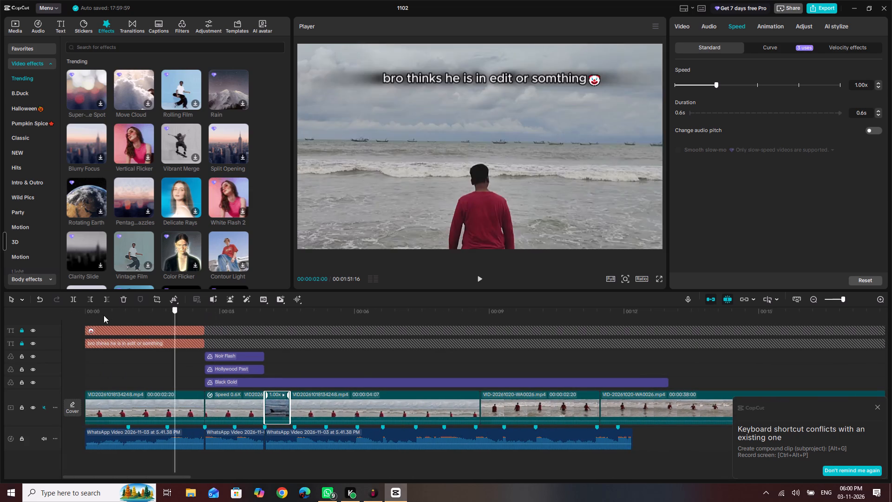
{"action": "left_click_drag", "start_coordinate": [104, 315], "coordinate": [98, 314]}
{"action": "key", "text": "space"}
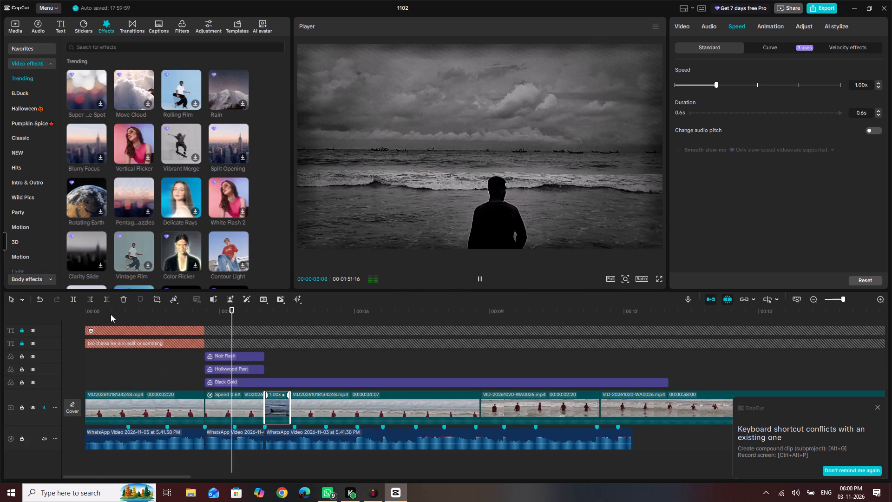
{"action": "key", "text": "space"}
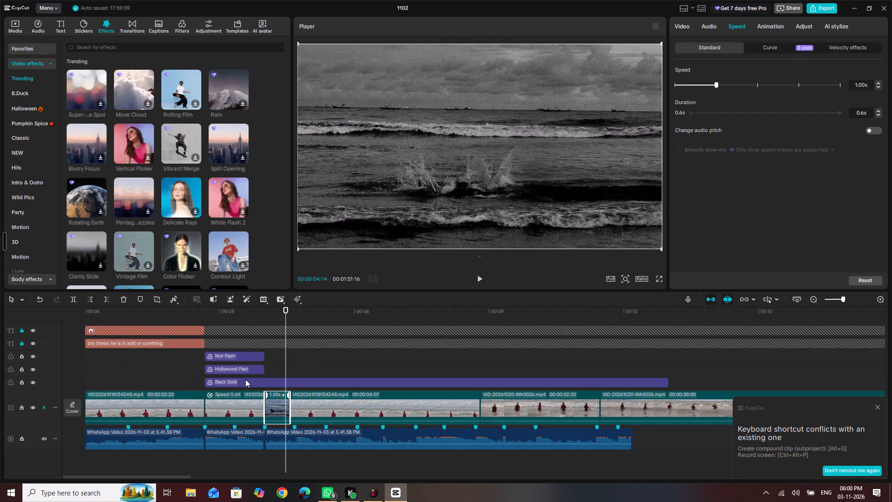
{"action": "left_click", "coordinate": [245, 381]}
{"action": "left_click_drag", "start_coordinate": [202, 382], "coordinate": [60, 370]}
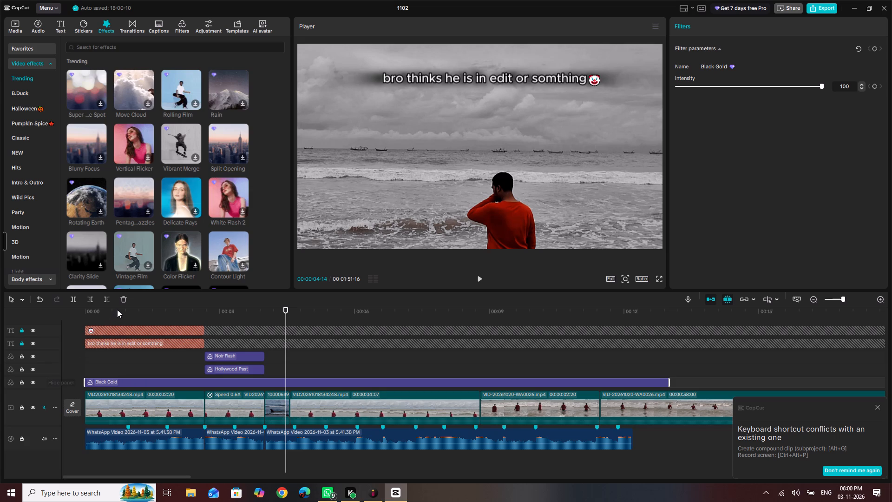
{"action": "left_click_drag", "start_coordinate": [118, 309], "coordinate": [0, 282]}
{"action": "key", "text": "space"}
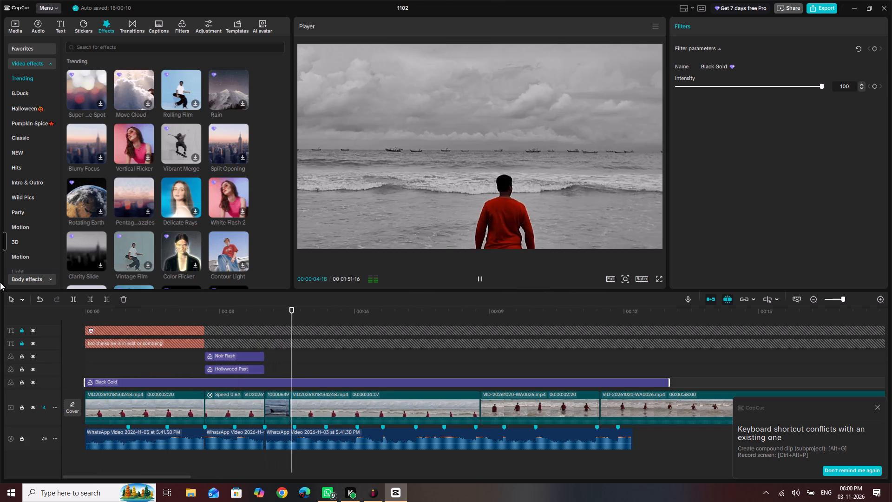
{"action": "key", "text": "space"}
{"action": "key", "text": "space"}
{"action": "key", "text": "space"}
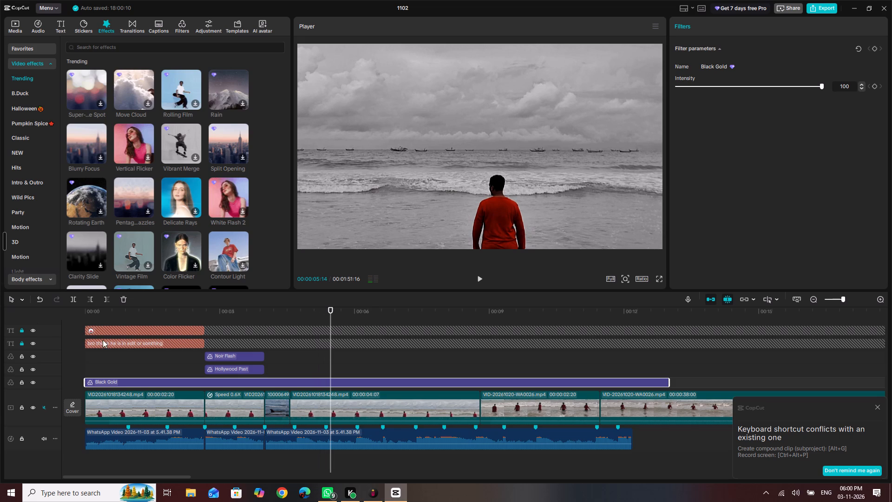
Slow the 1000064980.mp4 splash clip at about 0:04 to 0.50x speed.
{"action": "scroll", "coordinate": [308, 411], "scroll_direction": "up", "scroll_amount": 5, "text": "ctrl"}
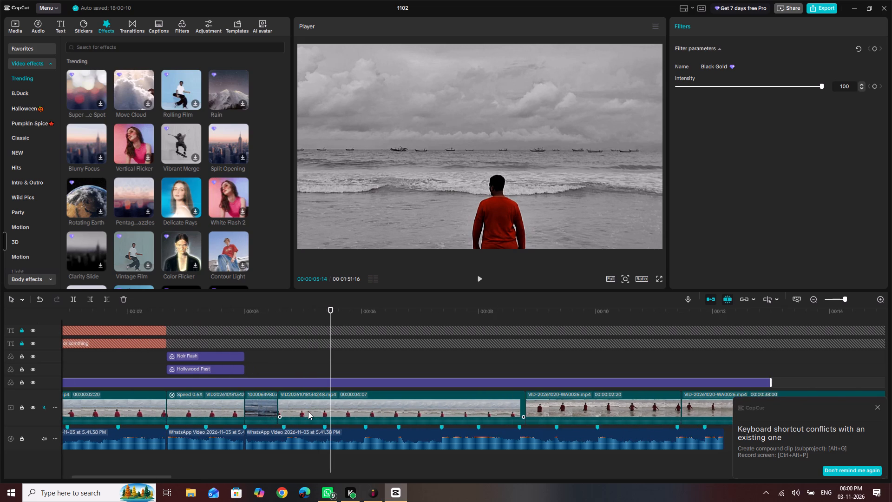
{"action": "scroll", "coordinate": [308, 411], "scroll_direction": "up", "scroll_amount": 16, "text": "ctrl"}
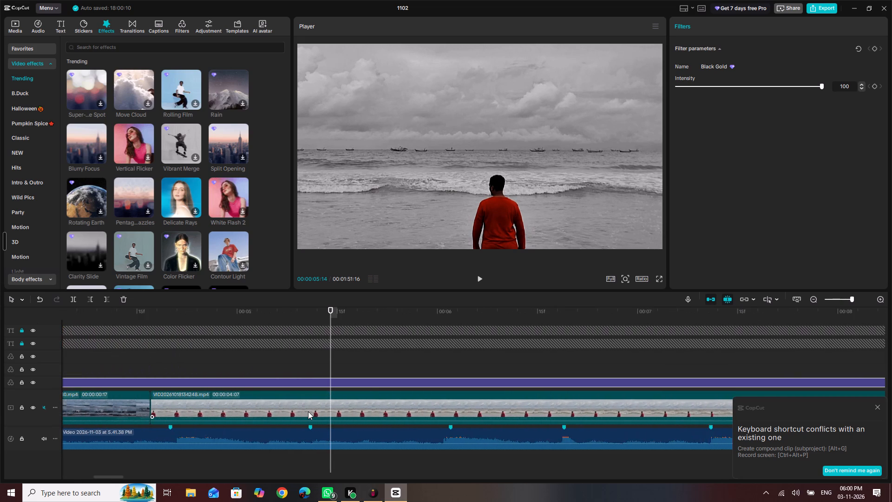
{"action": "scroll", "coordinate": [308, 411], "scroll_direction": "up", "scroll_amount": 3, "text": "ctrl"}
{"action": "scroll", "coordinate": [308, 411], "scroll_direction": "right", "scroll_amount": 5}
{"action": "scroll", "coordinate": [308, 411], "scroll_direction": "left", "scroll_amount": 2}
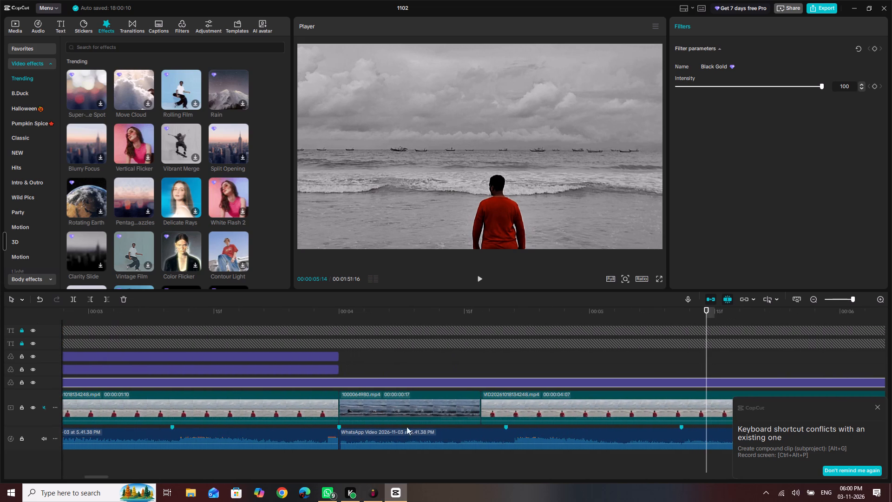
{"action": "left_click", "coordinate": [412, 409]}
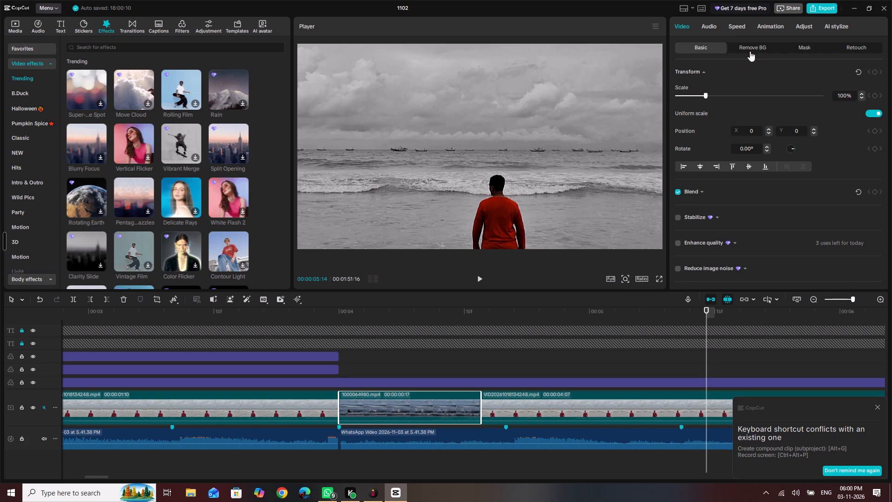
{"action": "left_click", "coordinate": [735, 24]}
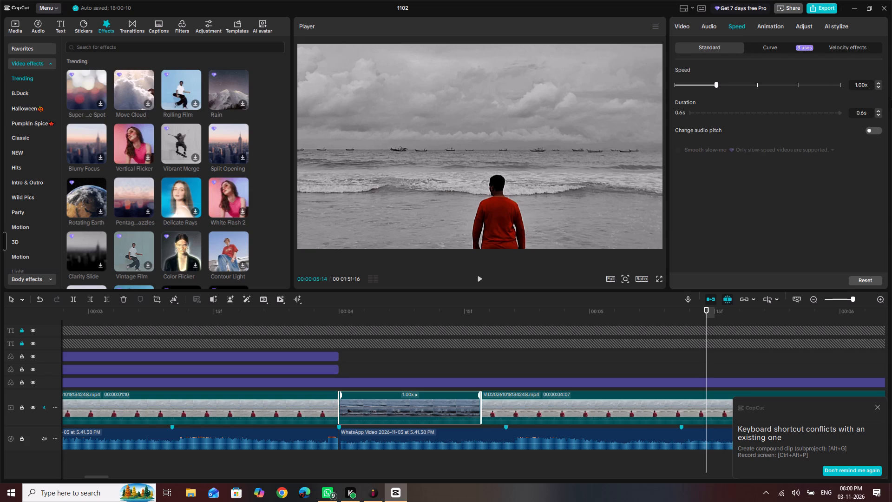
{"action": "double_click", "coordinate": [879, 87]}
{"action": "left_click", "coordinate": [879, 87]}
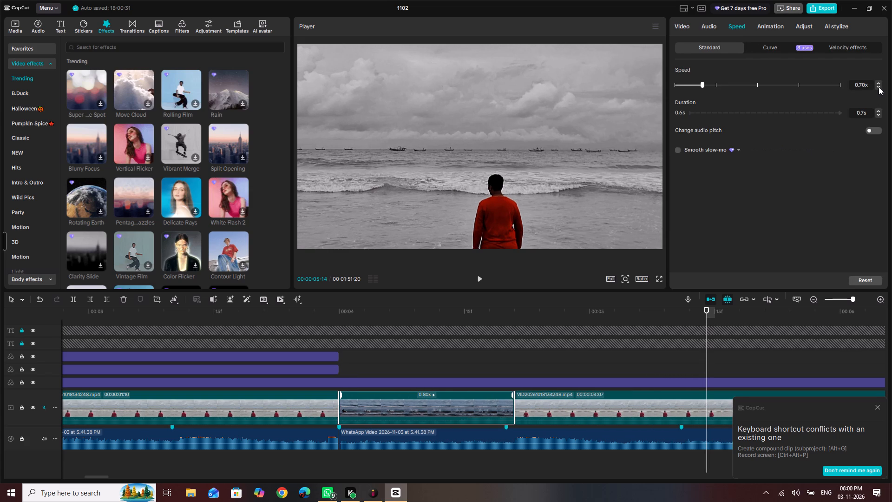
{"action": "left_click", "coordinate": [879, 87]}
{"action": "left_click", "coordinate": [879, 87]}
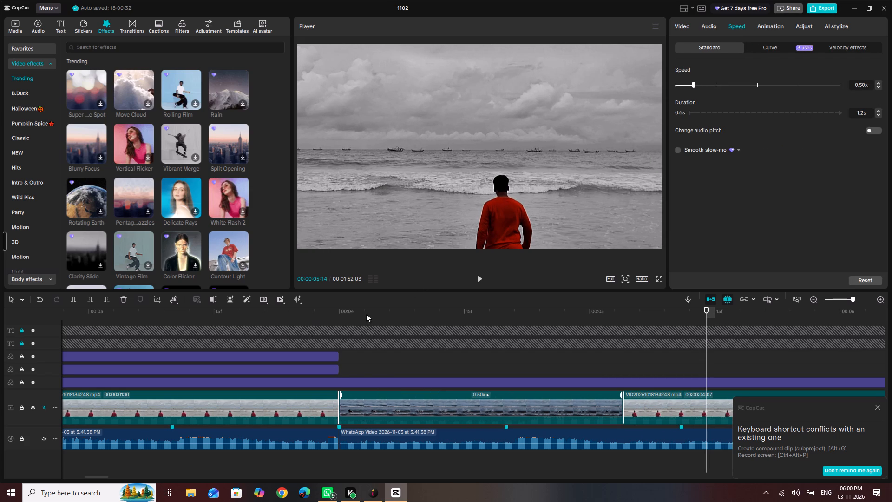
Set the slow-motion VID20261018134248.mp4 segment before the splash to 0.50x and trim its end back to the beat marker at about 0:04.
{"action": "left_click_drag", "start_coordinate": [254, 313], "coordinate": [236, 313]}
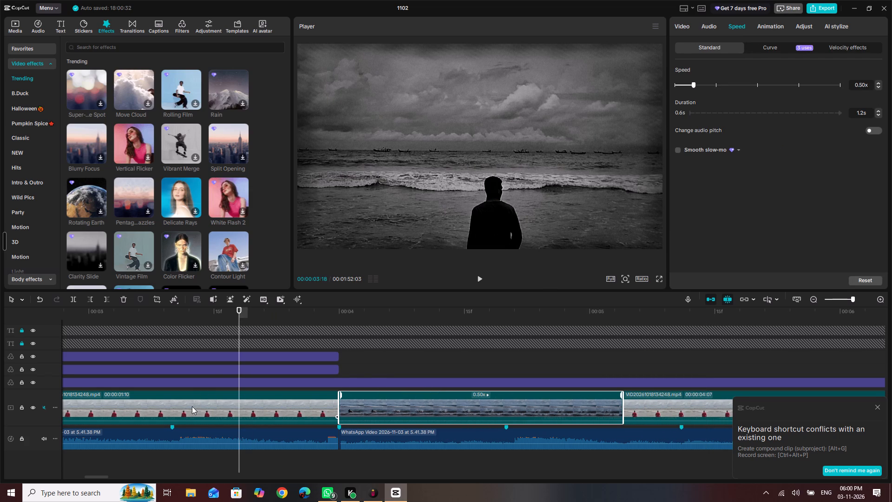
{"action": "left_click", "coordinate": [192, 406]}
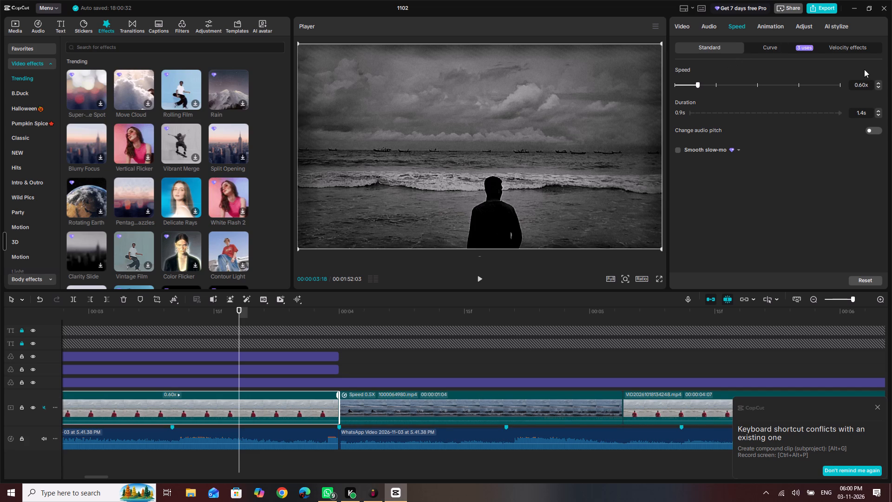
{"action": "left_click", "coordinate": [877, 87]}
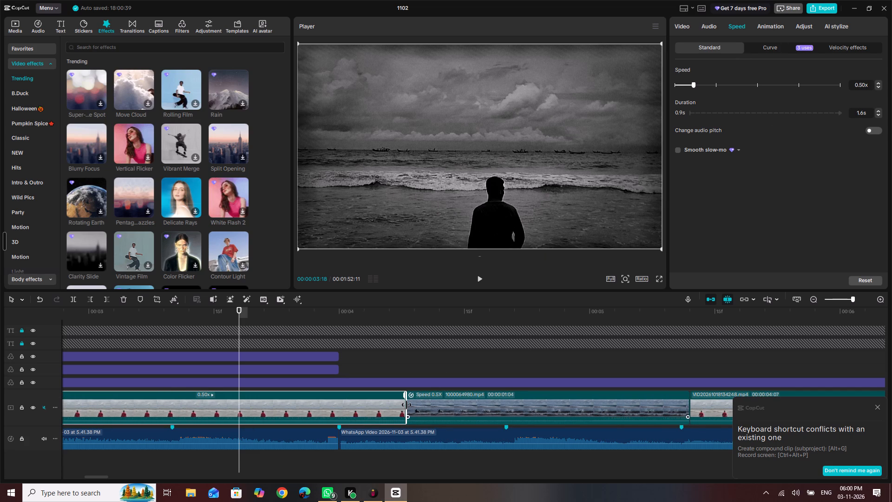
{"action": "left_click_drag", "start_coordinate": [407, 405], "coordinate": [341, 417]}
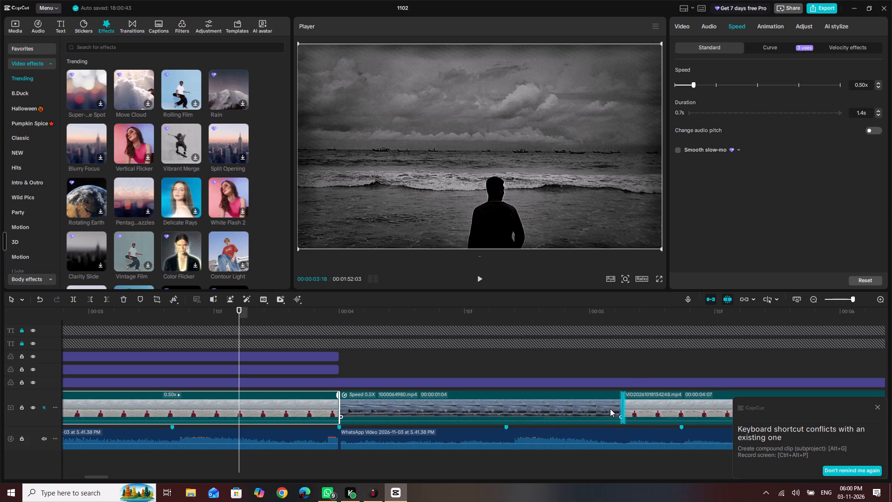
Trim the slowed splash clip's end to the next audio beat, about 0.7 s long, and play the opening from the start.
{"action": "left_click", "coordinate": [599, 405]}
{"action": "left_click", "coordinate": [624, 404]}
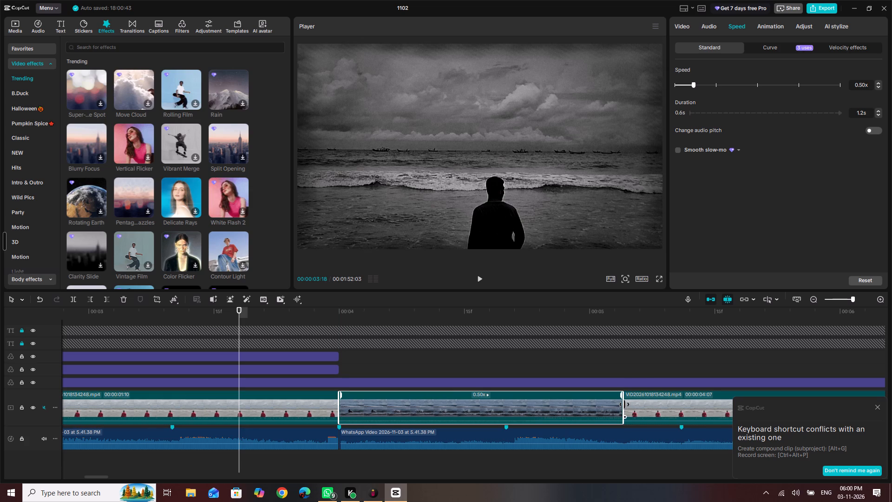
{"action": "left_click_drag", "start_coordinate": [624, 404], "coordinate": [524, 408]}
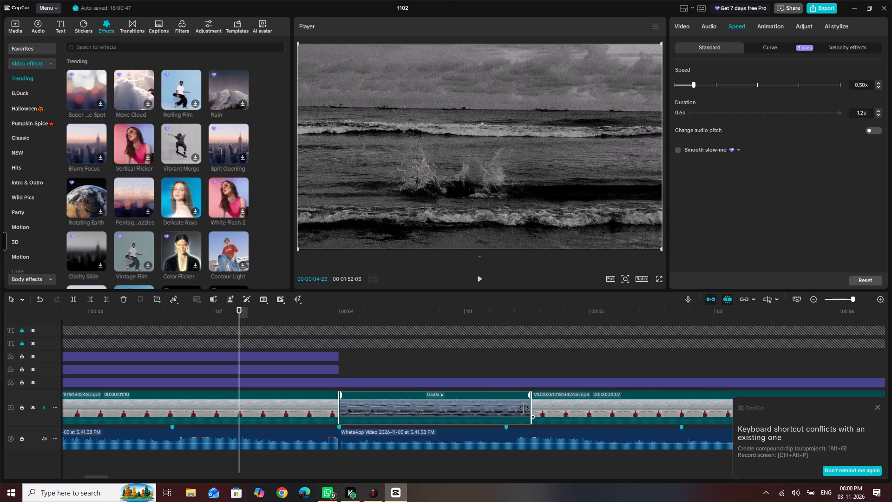
{"action": "left_click_drag", "start_coordinate": [524, 408], "coordinate": [509, 411]}
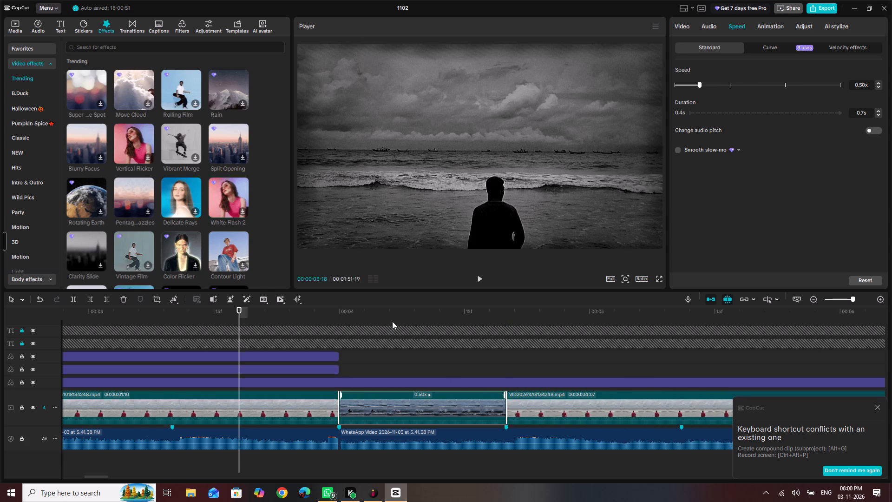
{"action": "left_click_drag", "start_coordinate": [381, 310], "coordinate": [0, 357]}
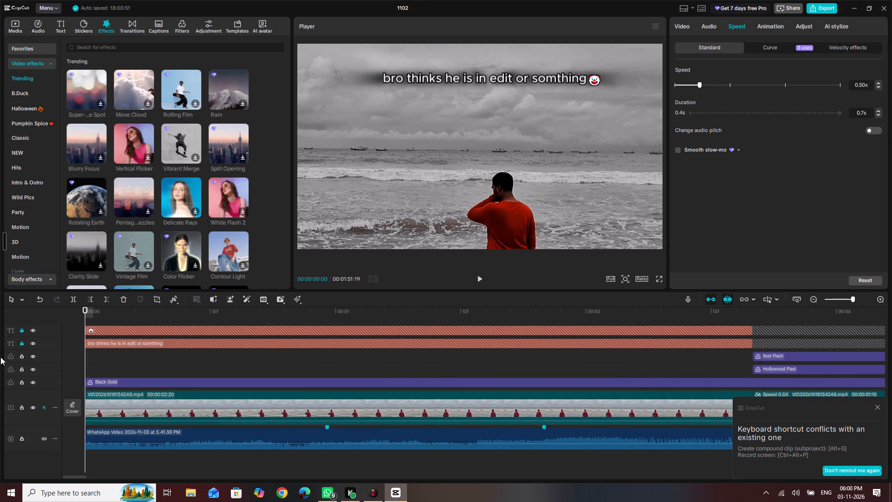
{"action": "key", "text": "space"}
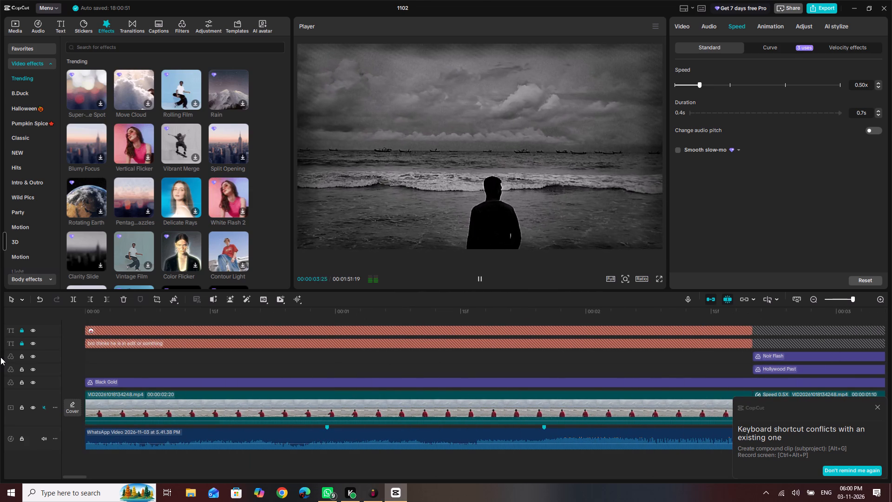
{"action": "key", "text": "space"}
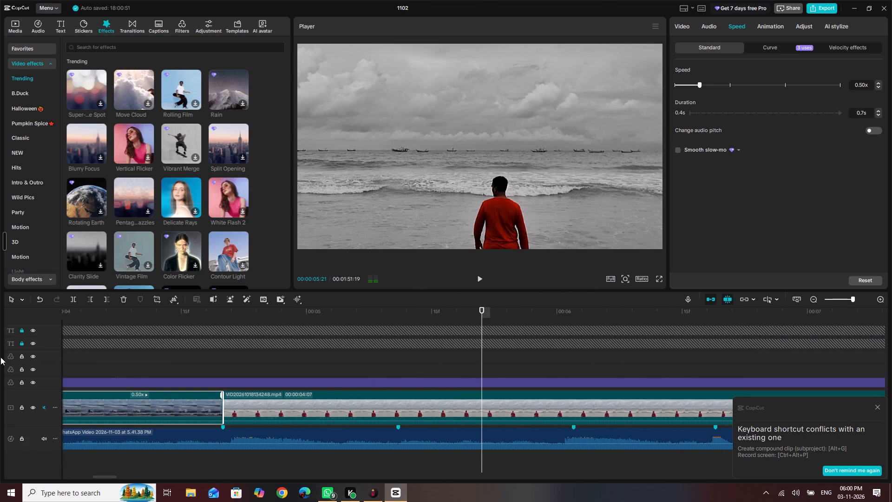
Find the 1000064980.mp4 segment near 1:30 with the man standing in the water and move it to about 0:04, directly before the splash clip.
{"action": "scroll", "coordinate": [367, 351], "scroll_direction": "right", "scroll_amount": 4}
{"action": "scroll", "coordinate": [367, 351], "scroll_direction": "left", "scroll_amount": 1}
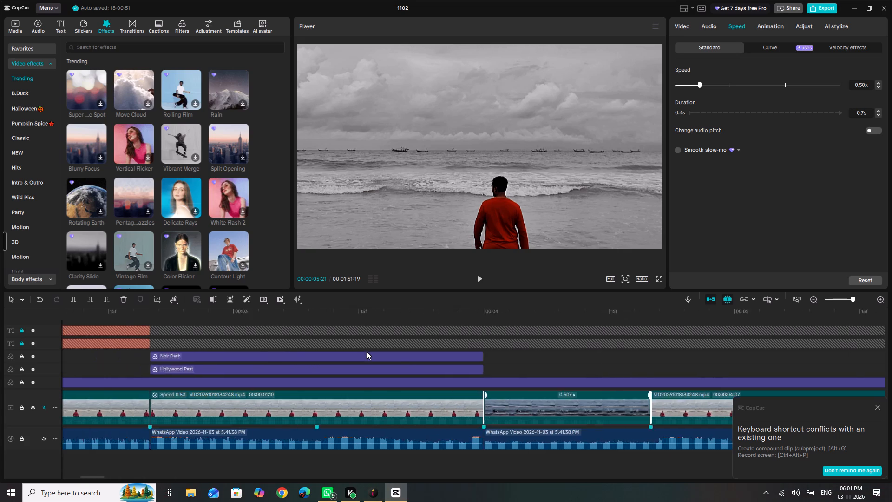
{"action": "scroll", "coordinate": [367, 351], "scroll_direction": "left", "scroll_amount": 1}
{"action": "scroll", "coordinate": [367, 351], "scroll_direction": "down", "scroll_amount": 13, "text": "ctrl"}
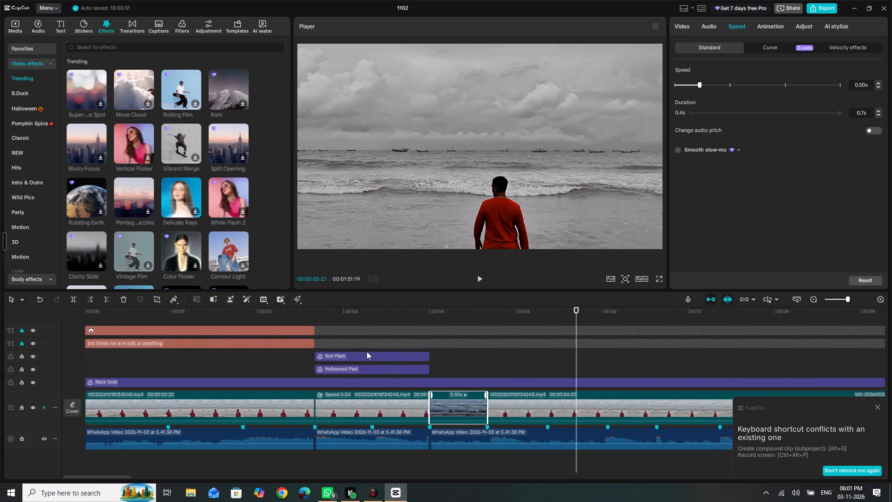
{"action": "scroll", "coordinate": [367, 351], "scroll_direction": "down", "scroll_amount": 2, "text": "ctrl"}
{"action": "scroll", "coordinate": [340, 347], "scroll_direction": "left", "scroll_amount": 16}
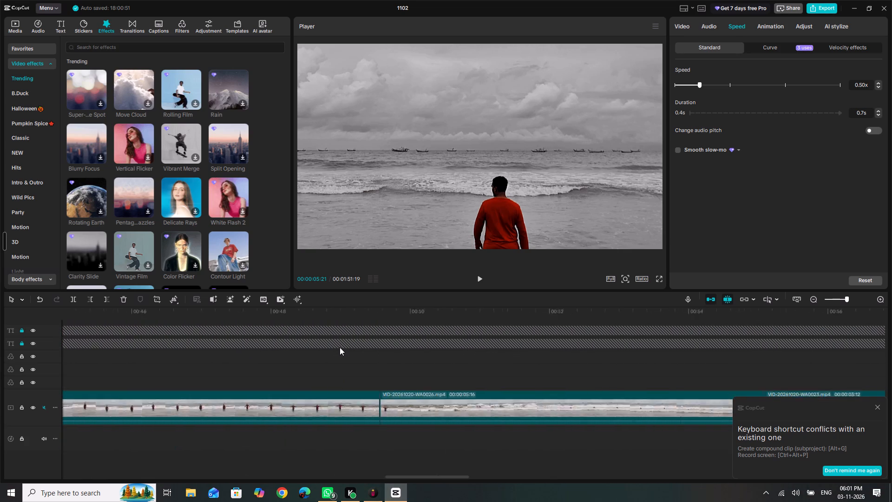
{"action": "scroll", "coordinate": [340, 347], "scroll_direction": "left", "scroll_amount": 7}
{"action": "scroll", "coordinate": [446, 361], "scroll_direction": "left", "scroll_amount": 11}
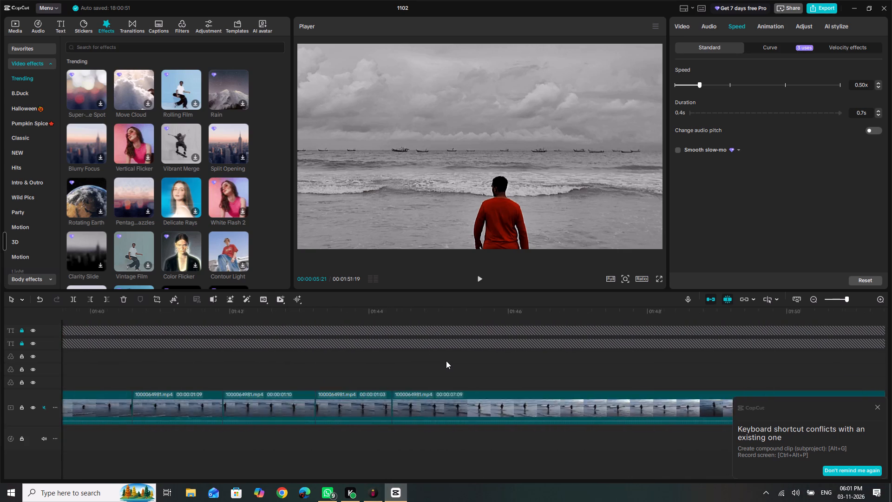
{"action": "scroll", "coordinate": [446, 361], "scroll_direction": "right", "scroll_amount": 4}
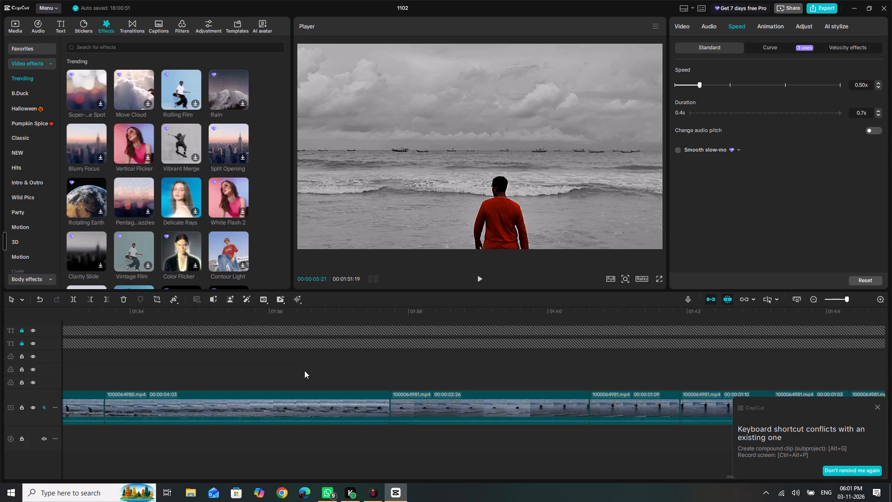
{"action": "scroll", "coordinate": [304, 370], "scroll_direction": "right", "scroll_amount": 4}
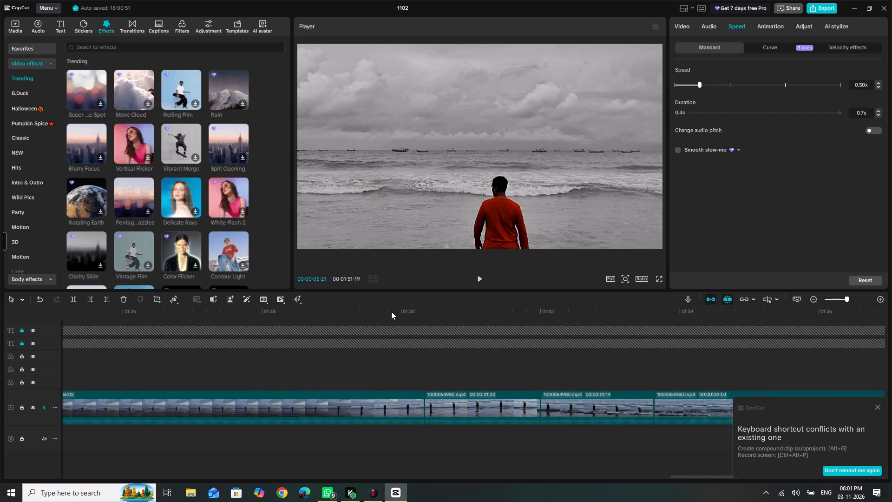
{"action": "left_click", "coordinate": [391, 311]}
{"action": "key", "text": "space"}
{"action": "key", "text": "space"}
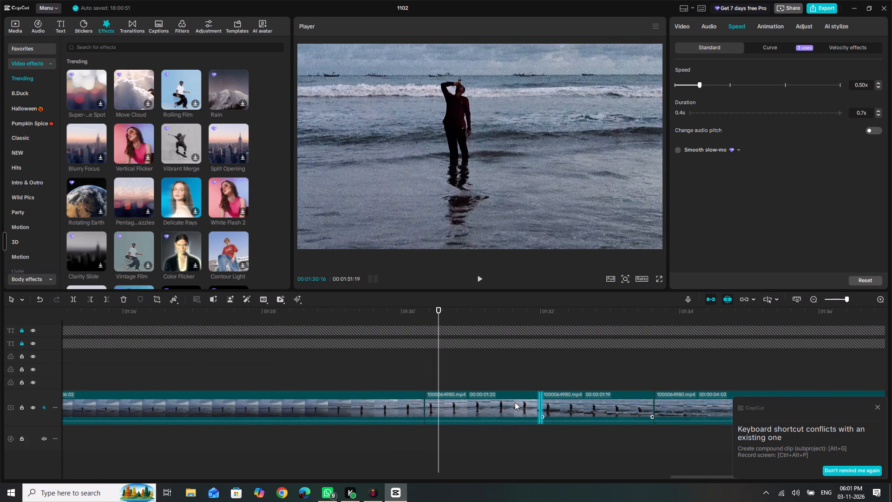
{"action": "left_click_drag", "start_coordinate": [515, 402], "coordinate": [0, 390]}
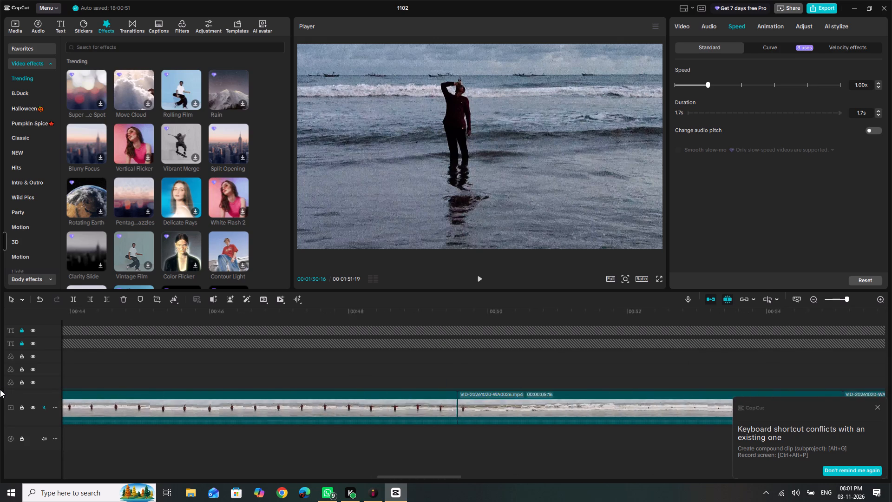
{"action": "left_click_drag", "start_coordinate": [0, 390], "coordinate": [0, 390]}
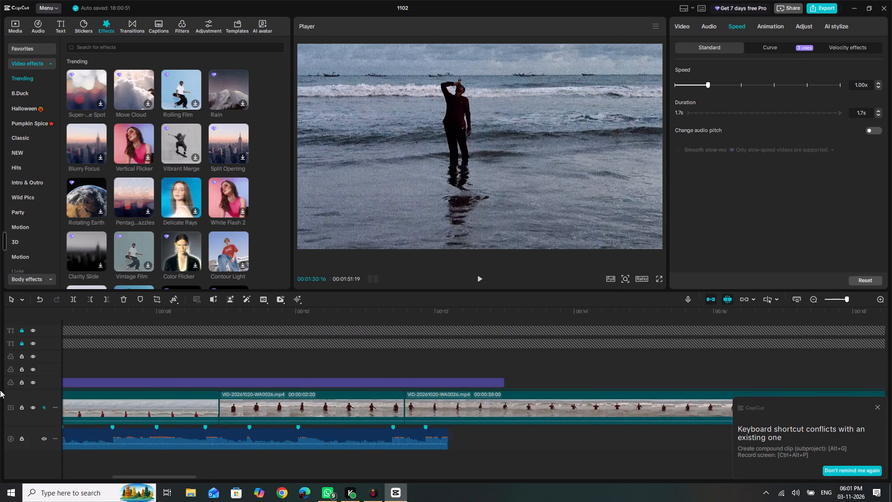
{"action": "left_click_drag", "start_coordinate": [0, 390], "coordinate": [396, 400]}
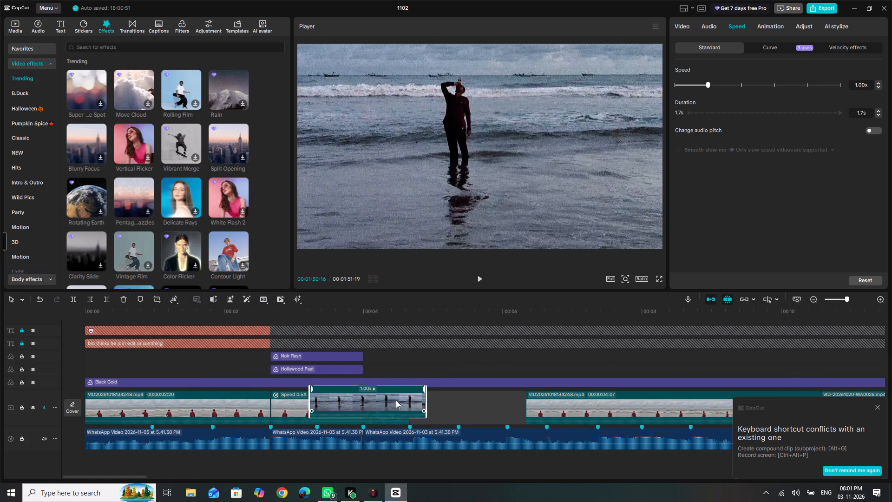
{"action": "left_click_drag", "start_coordinate": [396, 400], "coordinate": [382, 409]}
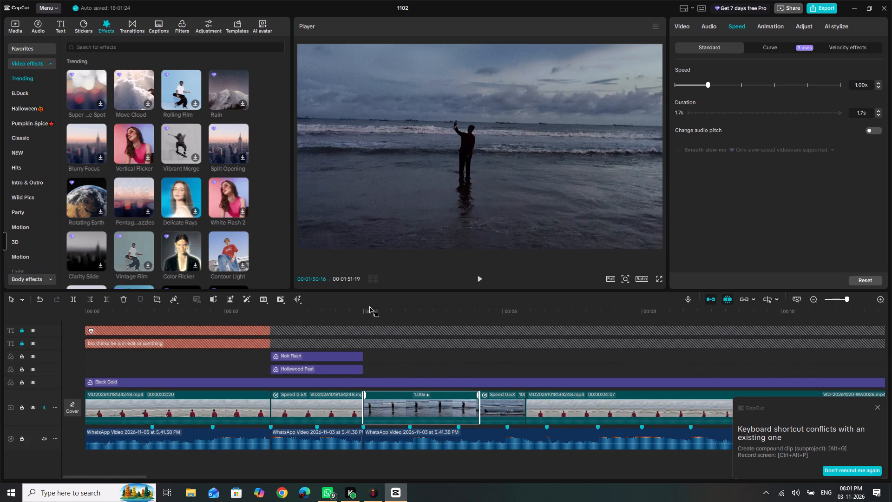
Preview the inserted standing shot and trim its end to the next audio beat, making it about 0.7 s long.
{"action": "left_click_drag", "start_coordinate": [367, 312], "coordinate": [321, 319]}
{"action": "key", "text": "space"}
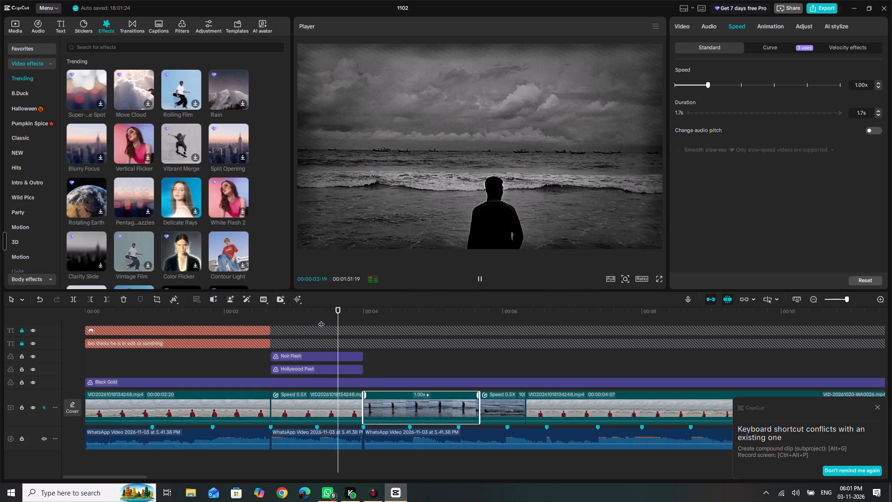
{"action": "key", "text": "space"}
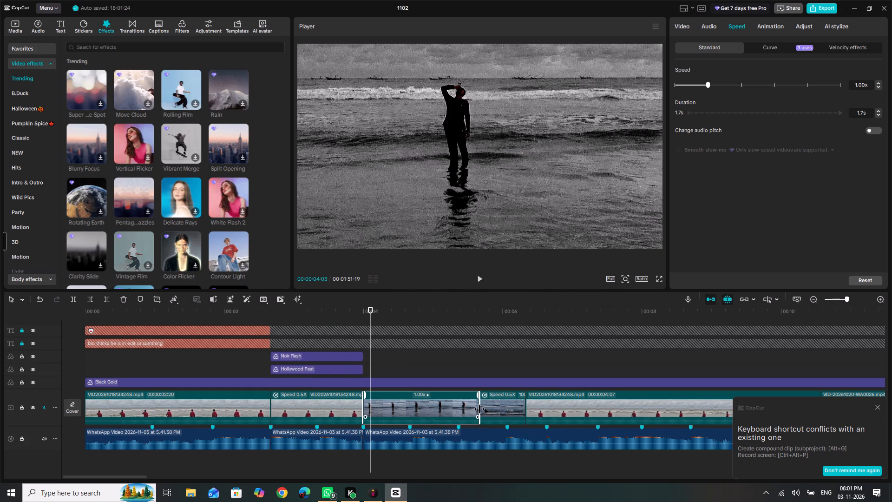
{"action": "left_click_drag", "start_coordinate": [479, 409], "coordinate": [409, 414]}
{"action": "key", "text": "space"}
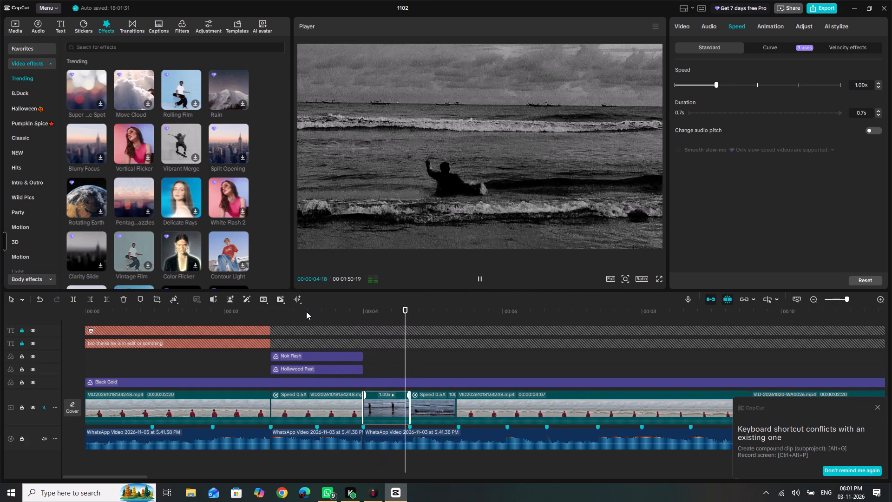
{"action": "key", "text": "space"}
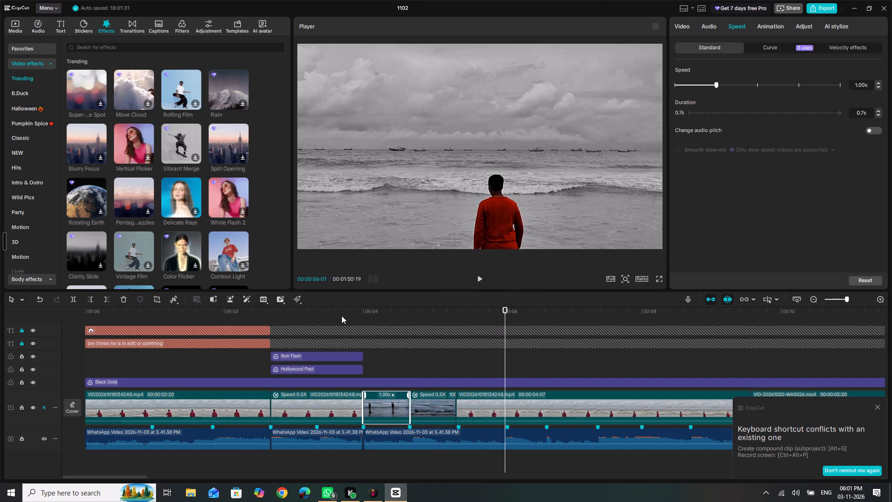
Extend the Hollywood Past filter's end over the standing shot to the end of the splash clip.
{"action": "left_click_drag", "start_coordinate": [344, 310], "coordinate": [25, 337]}
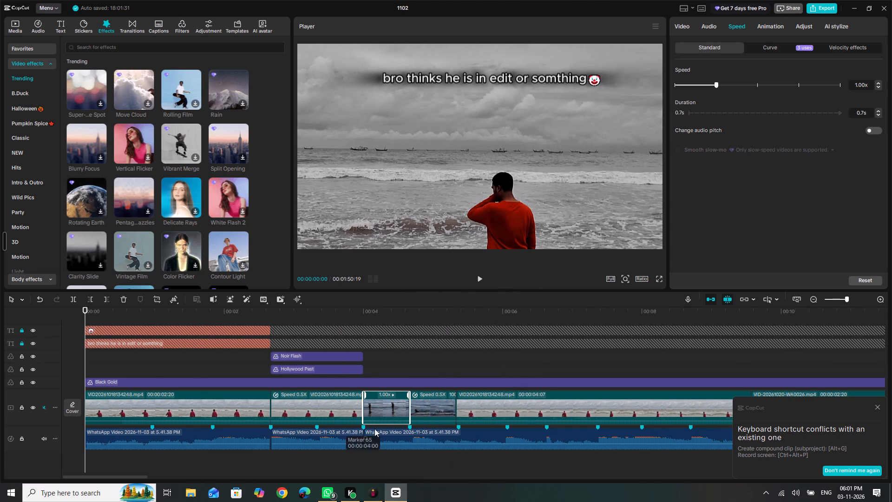
{"action": "left_click", "coordinate": [361, 370]}
{"action": "left_click_drag", "start_coordinate": [362, 370], "coordinate": [398, 370]}
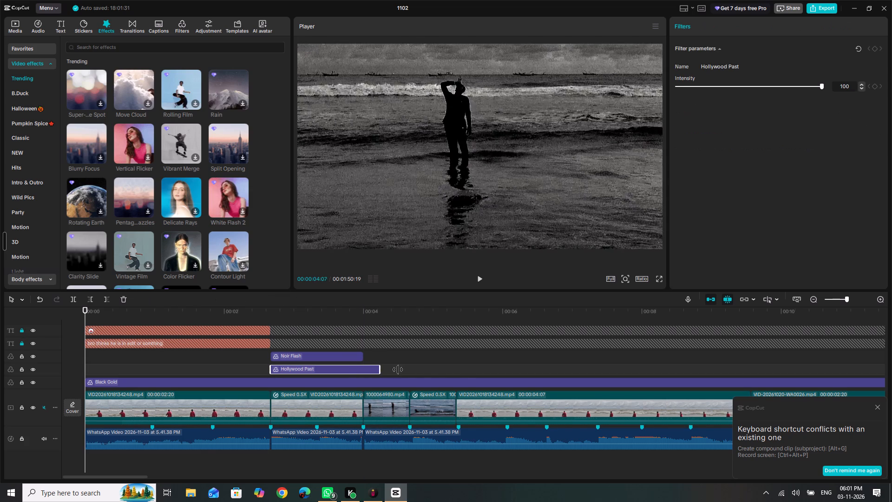
{"action": "left_click_drag", "start_coordinate": [398, 370], "coordinate": [454, 378]}
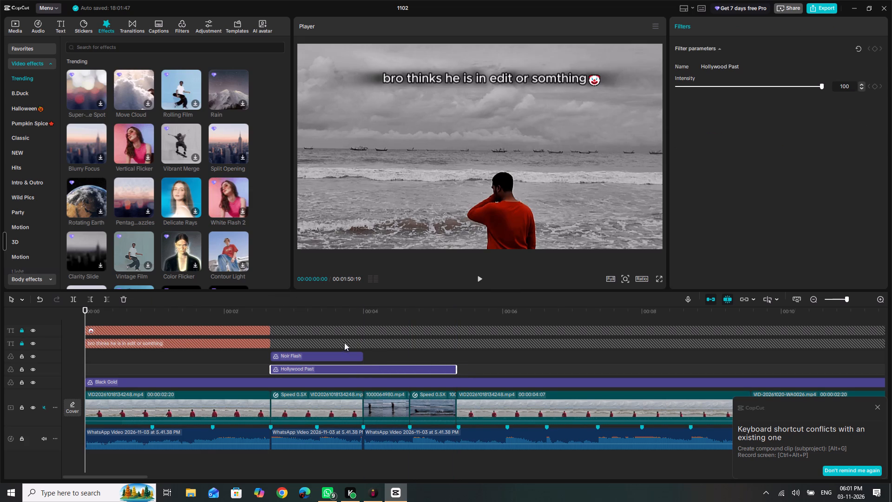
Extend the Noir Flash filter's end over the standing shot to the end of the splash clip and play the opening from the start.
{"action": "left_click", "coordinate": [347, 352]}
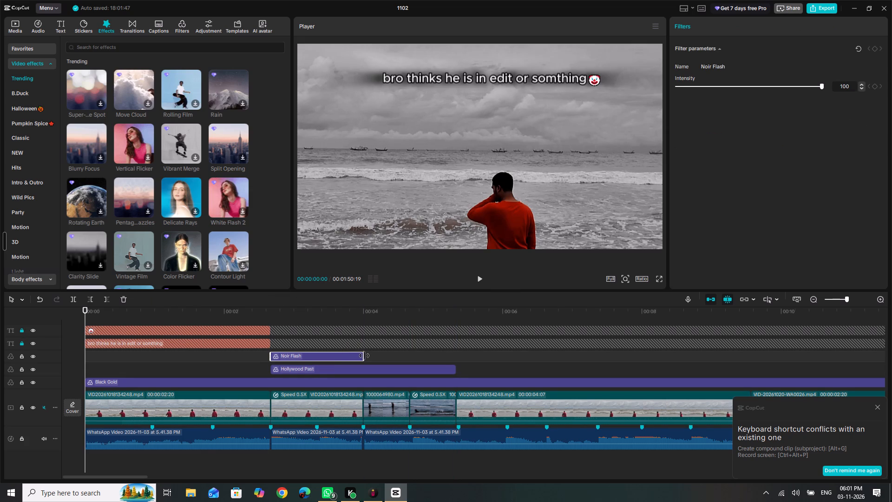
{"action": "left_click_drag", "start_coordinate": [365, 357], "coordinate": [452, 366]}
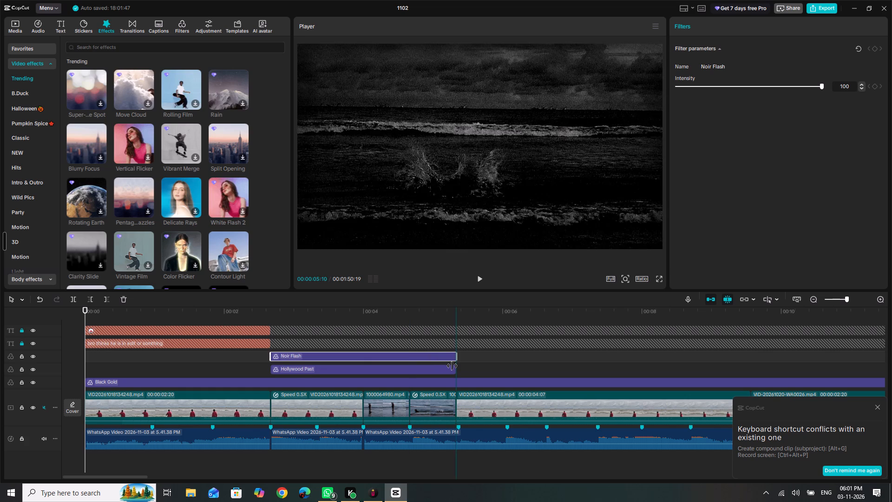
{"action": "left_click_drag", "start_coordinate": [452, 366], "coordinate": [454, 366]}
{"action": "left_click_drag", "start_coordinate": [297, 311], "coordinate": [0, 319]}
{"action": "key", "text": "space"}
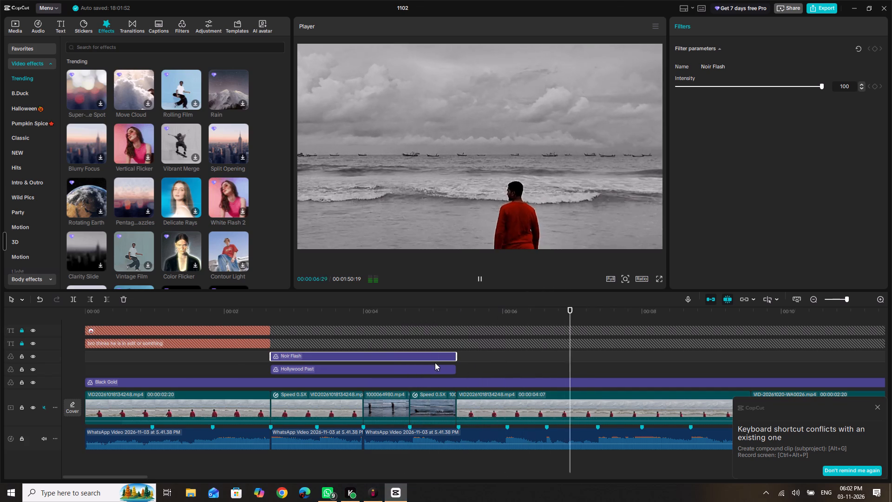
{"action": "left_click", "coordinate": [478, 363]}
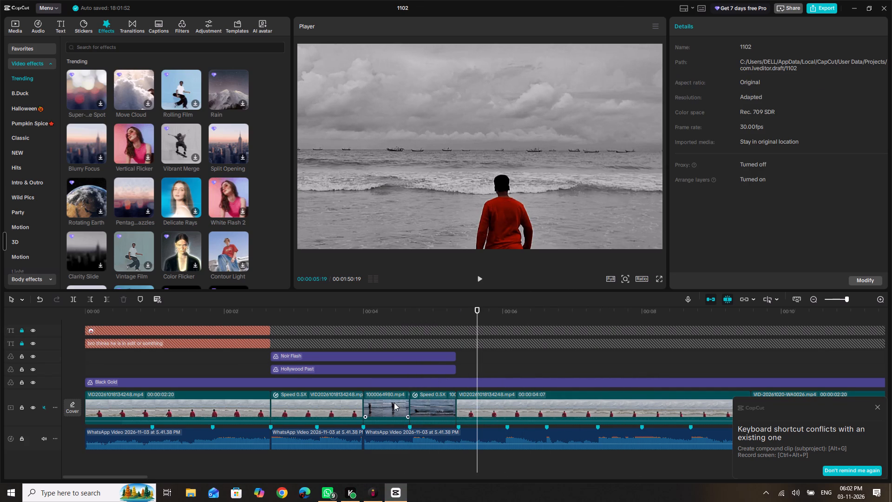
Shorten the Noir Flash filter's end to about 0:04.2 and the Hollywood Past filter's end to about 0:04.4, partway through the standing shot.
{"action": "left_click", "coordinate": [413, 307]}
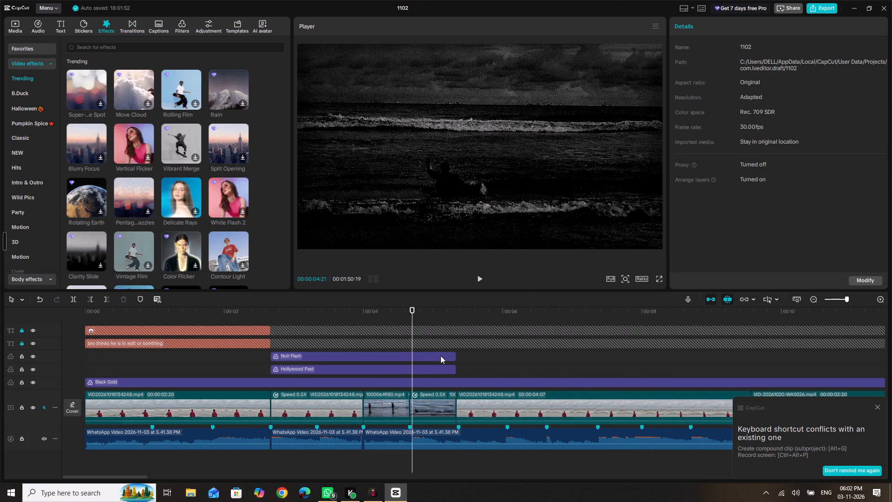
{"action": "left_click_drag", "start_coordinate": [455, 357], "coordinate": [379, 354]}
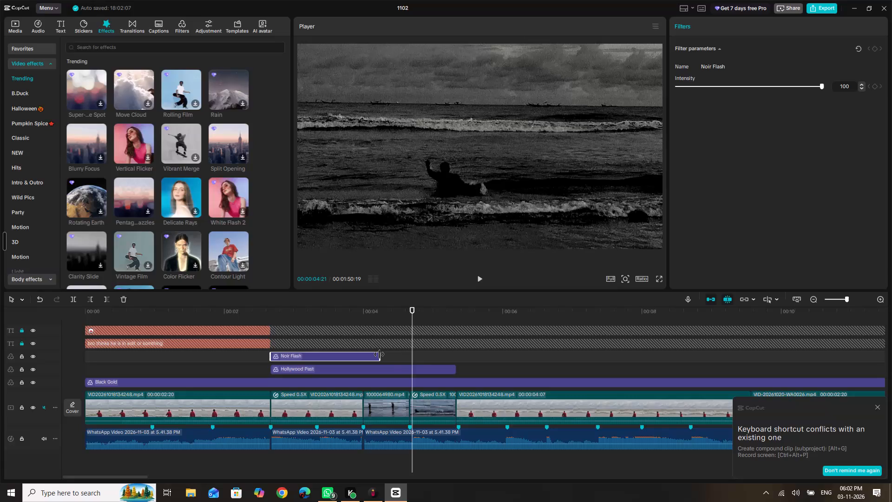
{"action": "left_click", "coordinate": [432, 370]}
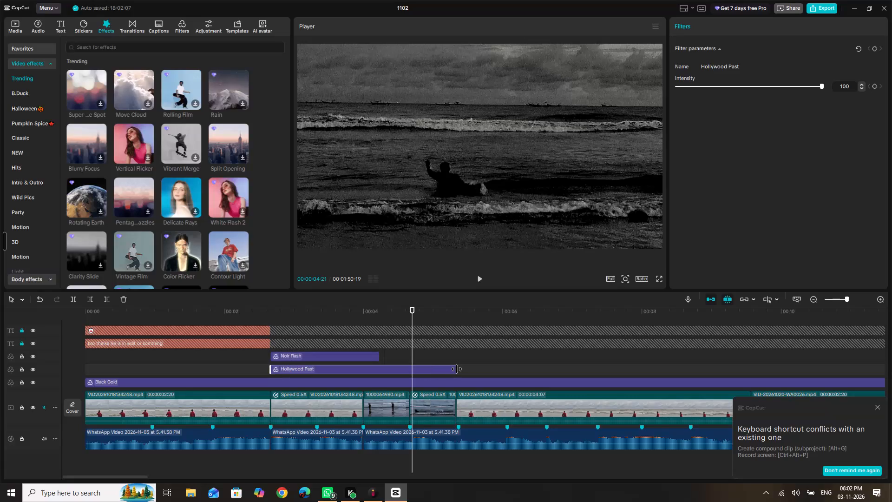
{"action": "left_click_drag", "start_coordinate": [457, 369], "coordinate": [403, 368]}
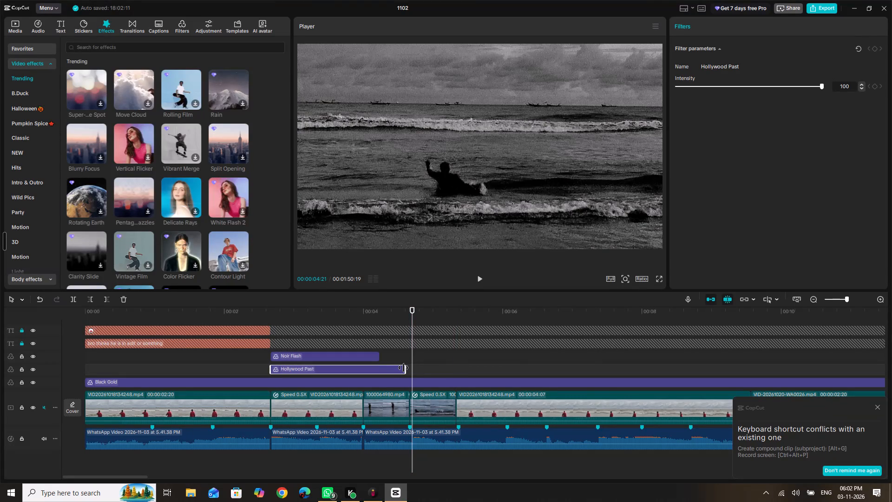
{"action": "left_click_drag", "start_coordinate": [403, 368], "coordinate": [389, 368]}
Play the slowed section from about 0:02.7 past the splash clip to check the shortened filters.
{"action": "left_click", "coordinate": [424, 314]}
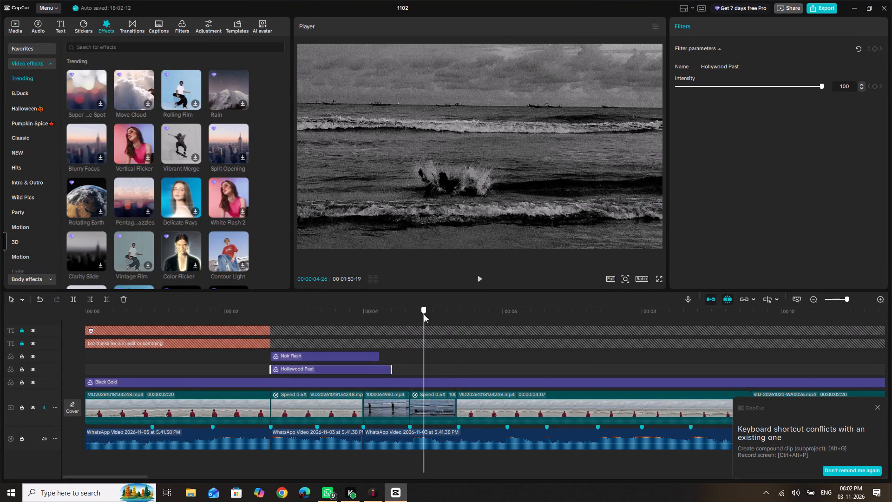
{"action": "left_click", "coordinate": [418, 382]}
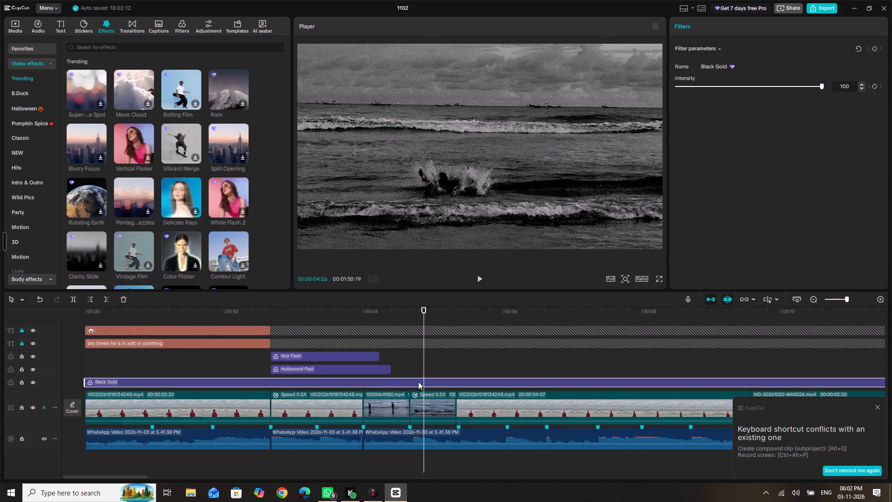
{"action": "left_click", "coordinate": [392, 367]}
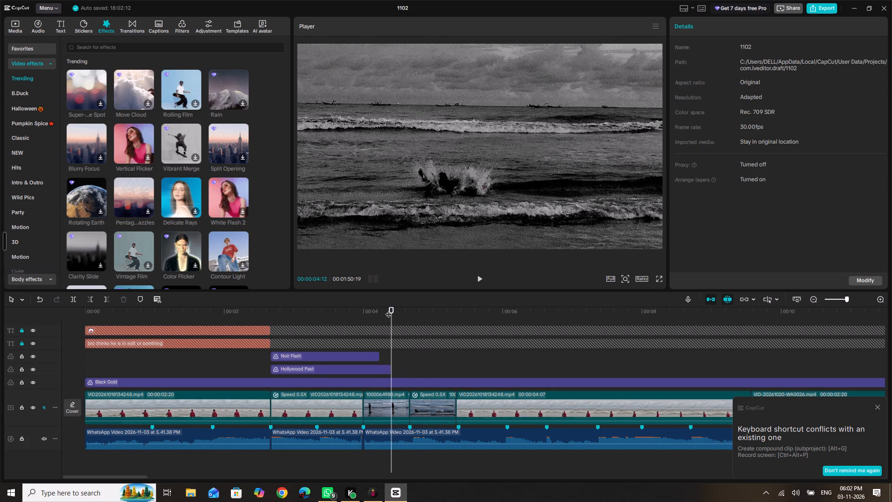
{"action": "left_click_drag", "start_coordinate": [374, 311], "coordinate": [292, 321]}
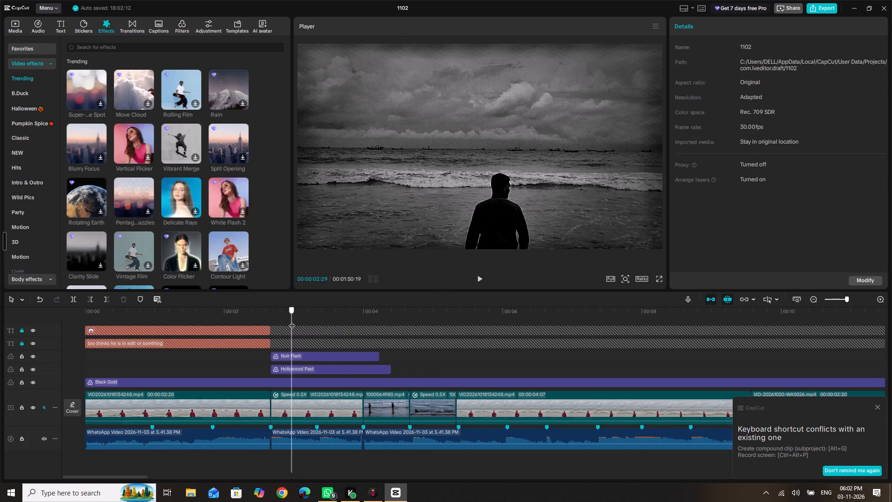
{"action": "left_click_drag", "start_coordinate": [292, 321], "coordinate": [271, 331]}
{"action": "key", "text": "space"}
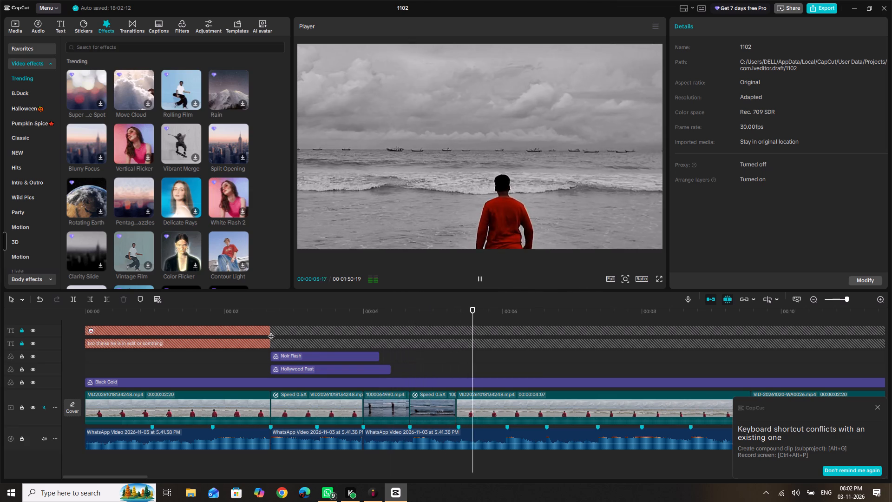
{"action": "key", "text": "space"}
Look through the unused later shots of 1000064981.mp4 and 1000064980.mp4, from about 1:45 back to 1:20, and return to the opening.
{"action": "scroll", "coordinate": [494, 343], "scroll_direction": "left", "scroll_amount": 14}
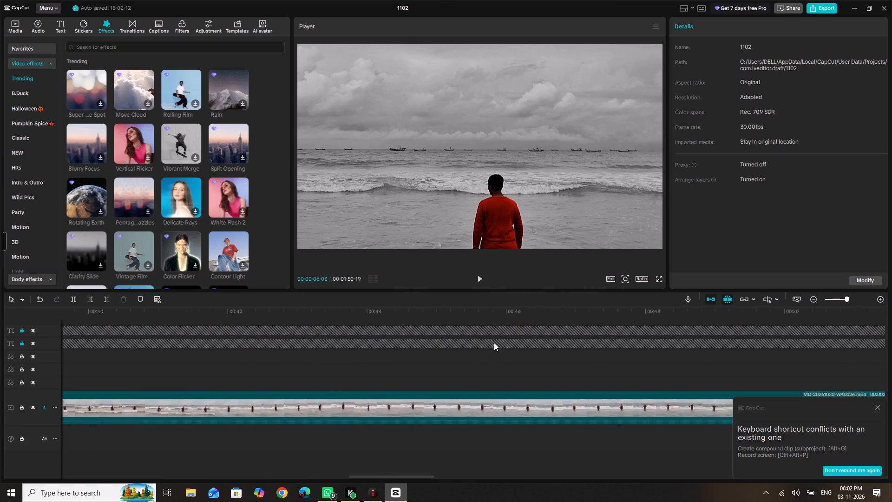
{"action": "scroll", "coordinate": [494, 343], "scroll_direction": "left", "scroll_amount": 12}
{"action": "key", "text": "space"}
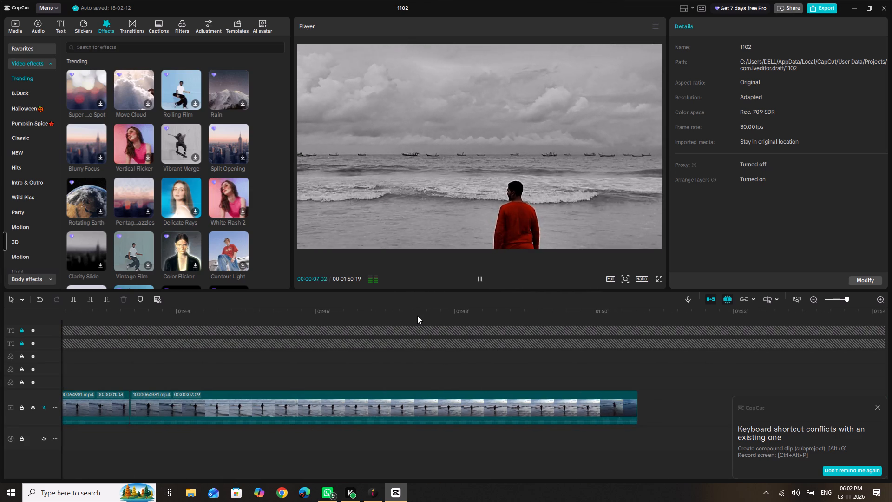
{"action": "left_click", "coordinate": [417, 316]}
{"action": "left_click_drag", "start_coordinate": [362, 308], "coordinate": [238, 336]}
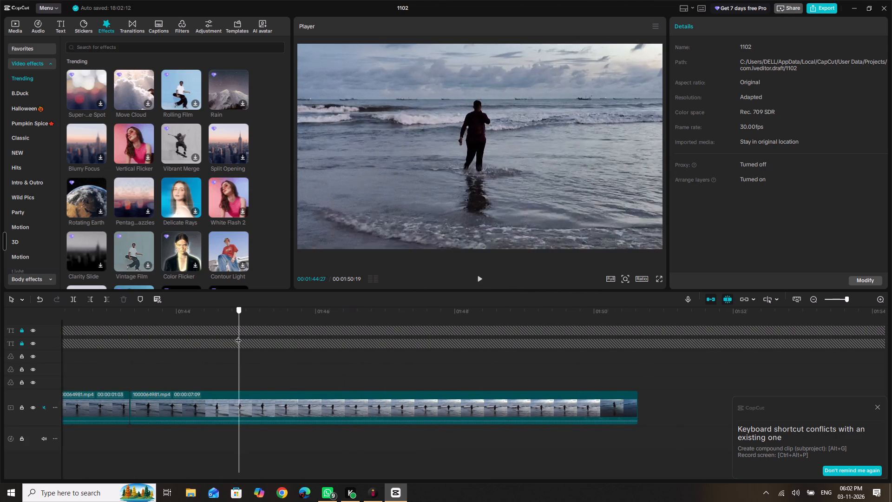
{"action": "left_click_drag", "start_coordinate": [238, 336], "coordinate": [59, 363]}
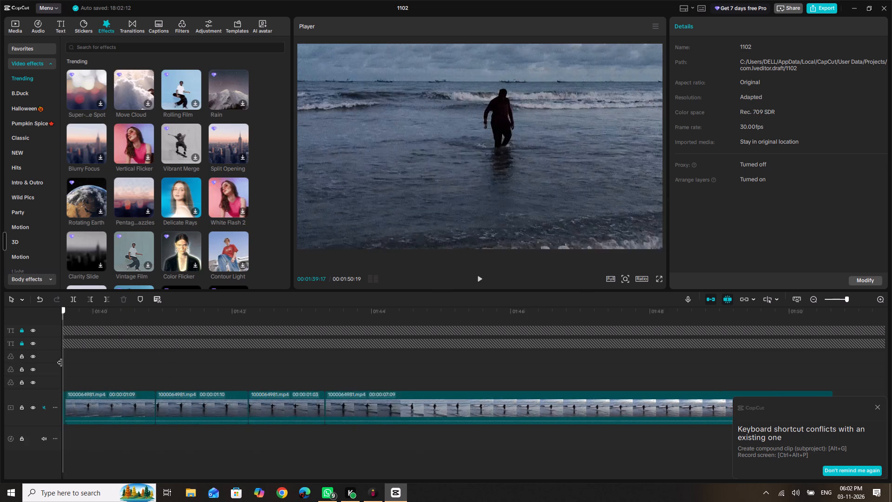
{"action": "left_click_drag", "start_coordinate": [59, 363], "coordinate": [146, 359]}
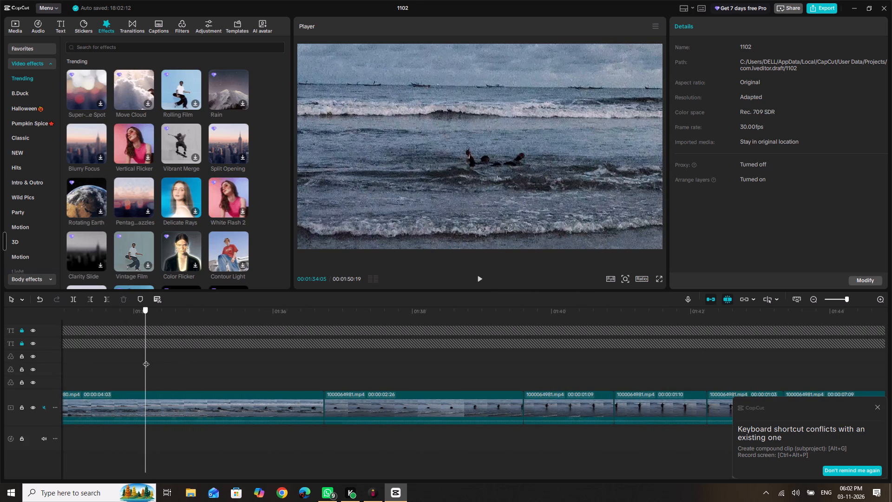
{"action": "left_click_drag", "start_coordinate": [146, 359], "coordinate": [230, 390]}
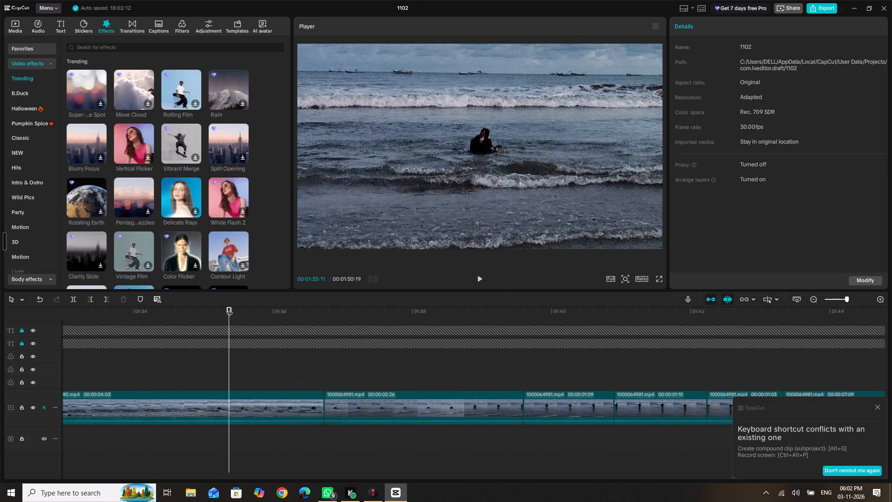
{"action": "left_click_drag", "start_coordinate": [230, 308], "coordinate": [43, 321]}
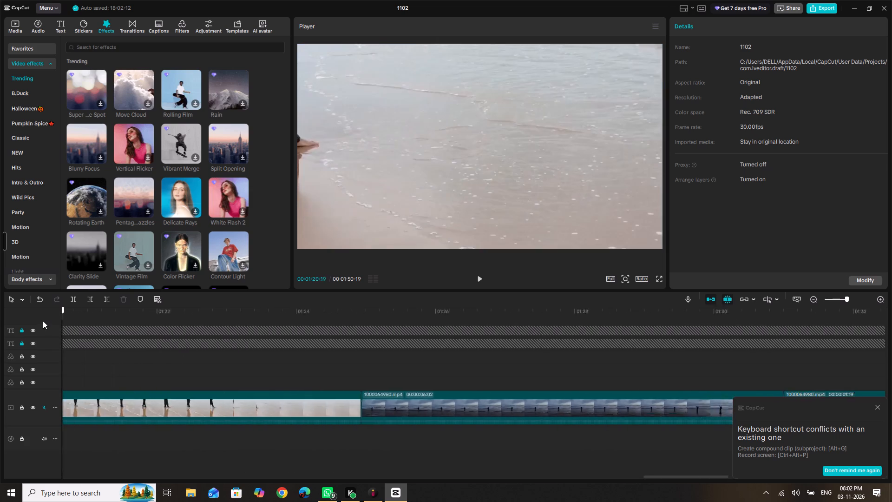
{"action": "left_click_drag", "start_coordinate": [43, 321], "coordinate": [27, 313]}
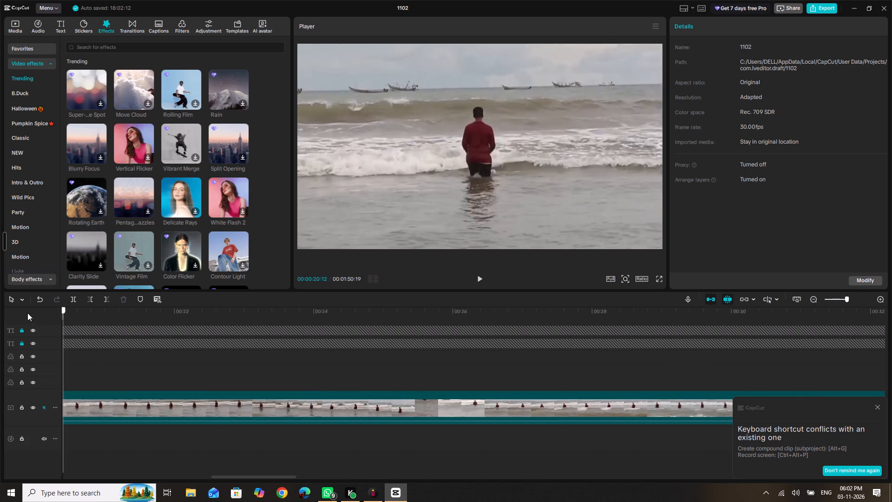
{"action": "left_click_drag", "start_coordinate": [27, 313], "coordinate": [459, 289]}
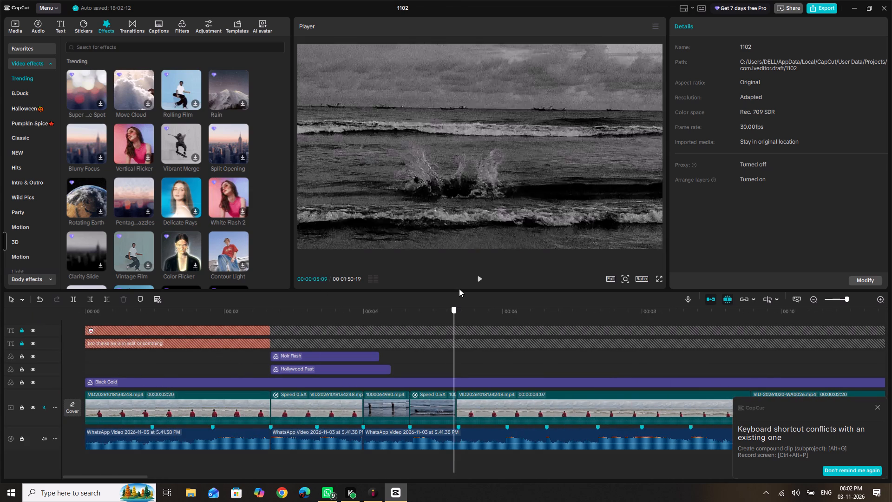
Examine how the filters look on the standing and splash shots between about 0:04 and 0:05.
{"action": "left_click_drag", "start_coordinate": [459, 289], "coordinate": [366, 301]}
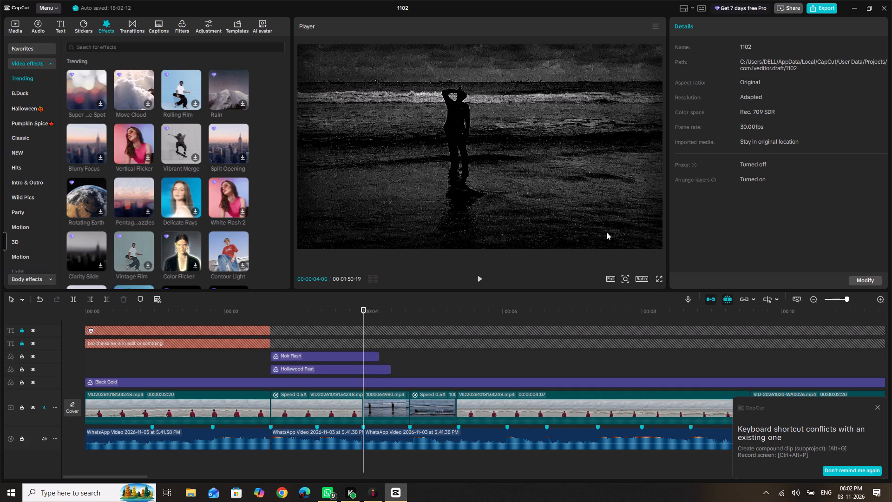
{"action": "left_click", "coordinate": [367, 308]}
{"action": "left_click", "coordinate": [367, 308]}
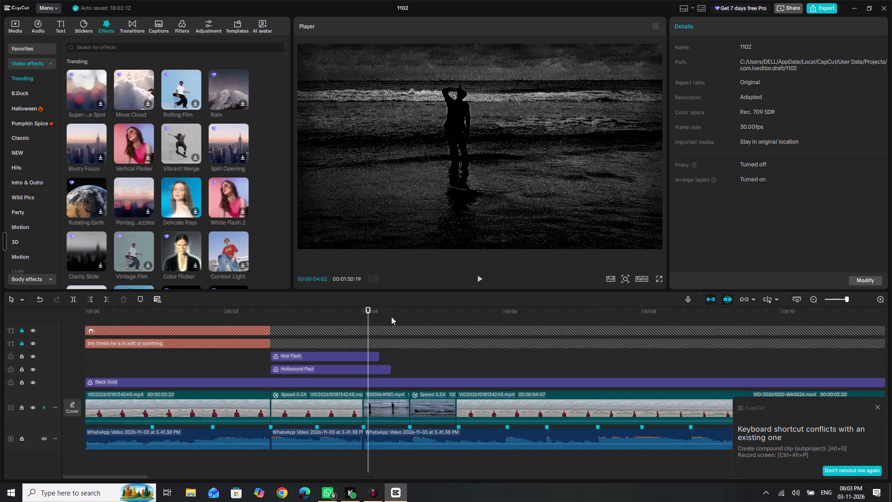
{"action": "left_click", "coordinate": [405, 310]}
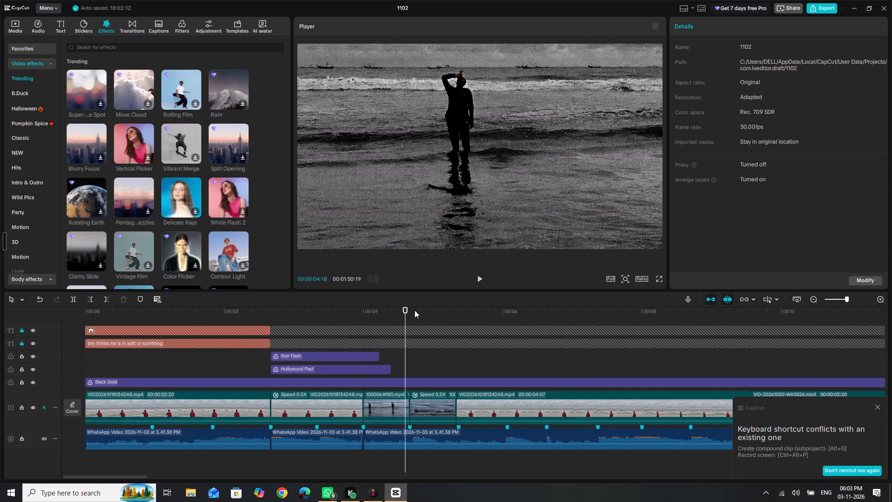
{"action": "left_click", "coordinate": [414, 310]}
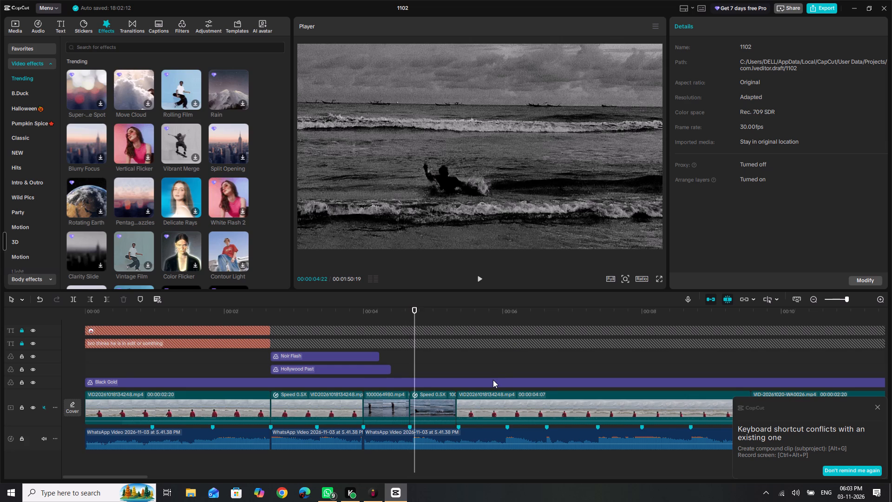
{"action": "scroll", "coordinate": [493, 380], "scroll_direction": "left", "scroll_amount": 8}
{"action": "scroll", "coordinate": [493, 380], "scroll_direction": "right", "scroll_amount": 12}
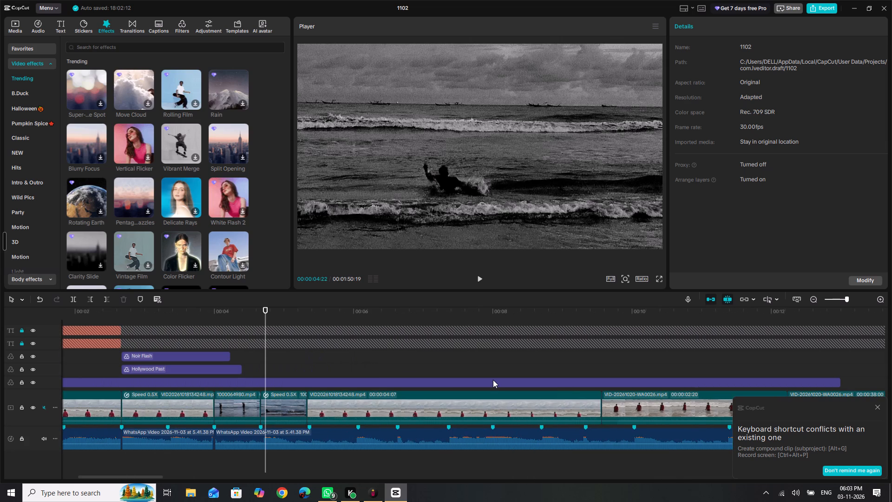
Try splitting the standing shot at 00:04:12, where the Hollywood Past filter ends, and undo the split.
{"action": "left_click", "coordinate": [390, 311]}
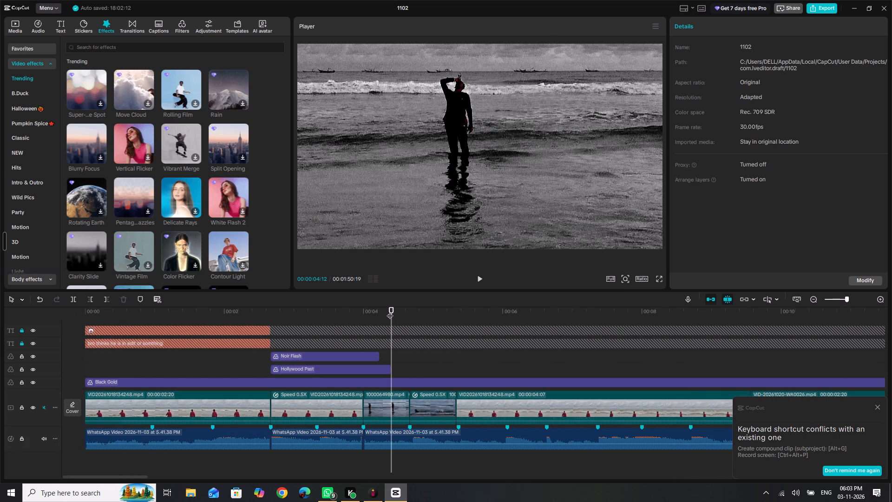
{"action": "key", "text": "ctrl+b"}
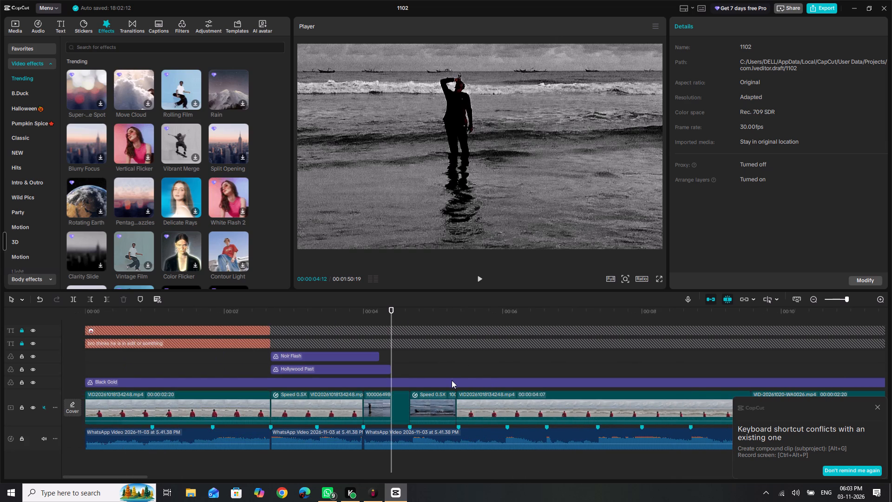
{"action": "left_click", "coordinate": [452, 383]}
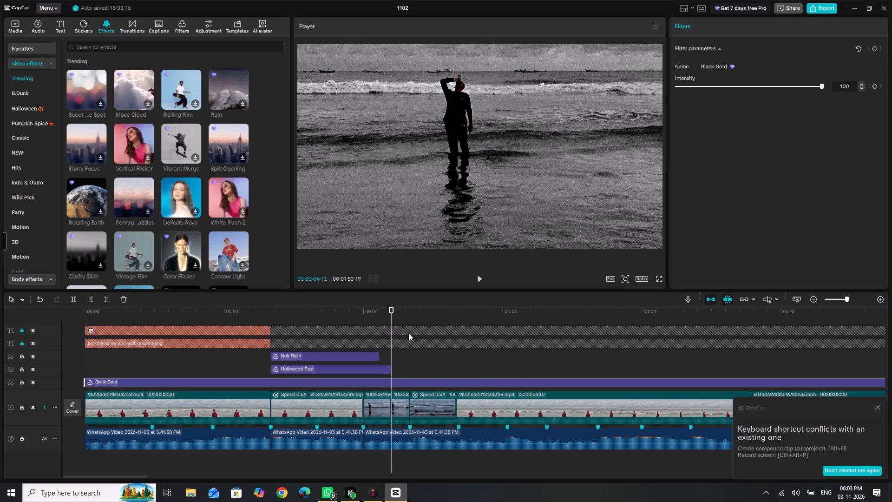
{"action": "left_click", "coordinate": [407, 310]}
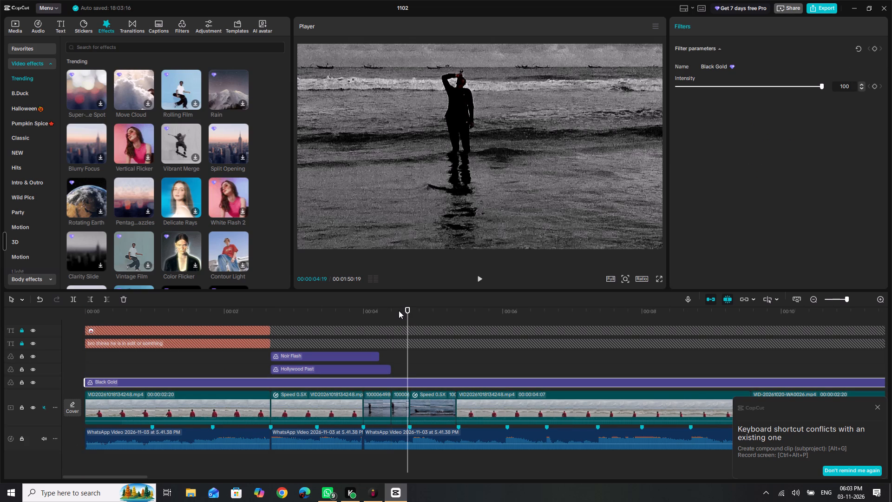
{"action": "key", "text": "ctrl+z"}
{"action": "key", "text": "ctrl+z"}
Split the Black Gold filter at 00:04:12 and move its second part to start over the splash clip, at about 0:04.8.
{"action": "left_click", "coordinate": [385, 310]}
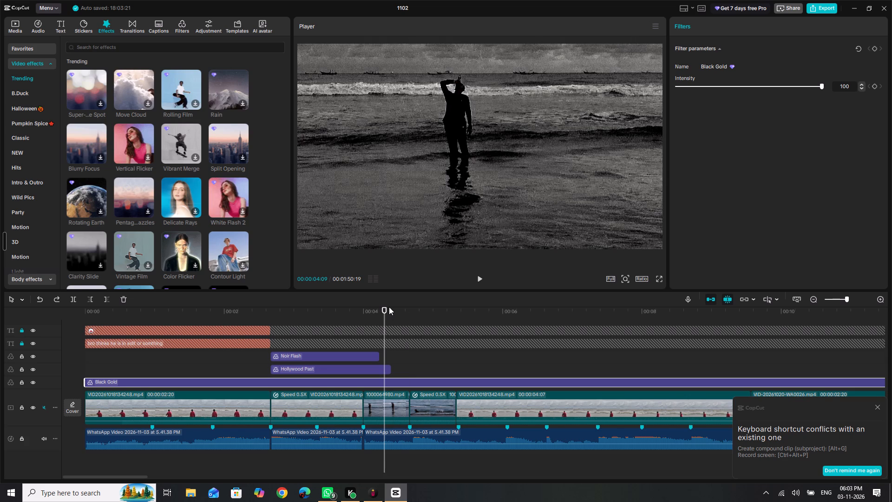
{"action": "left_click", "coordinate": [389, 307]}
{"action": "left_click", "coordinate": [400, 379]}
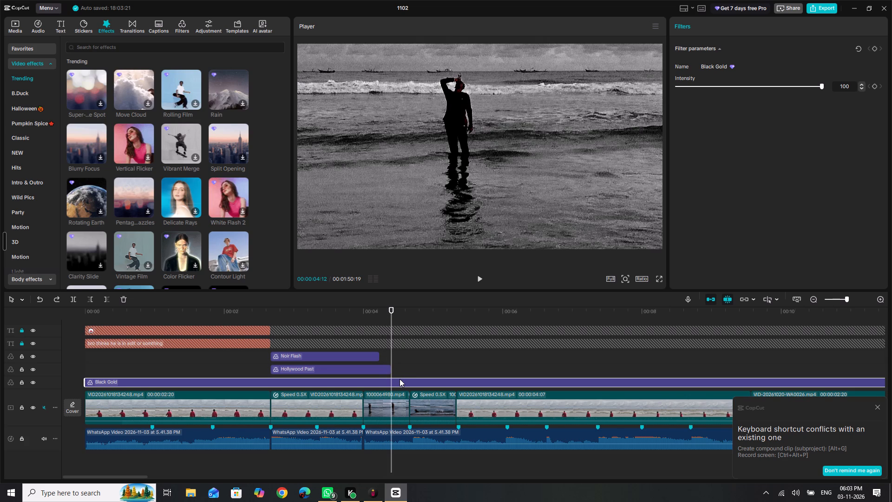
{"action": "key", "text": "ctrl+b"}
{"action": "left_click_drag", "start_coordinate": [407, 380], "coordinate": [427, 378]}
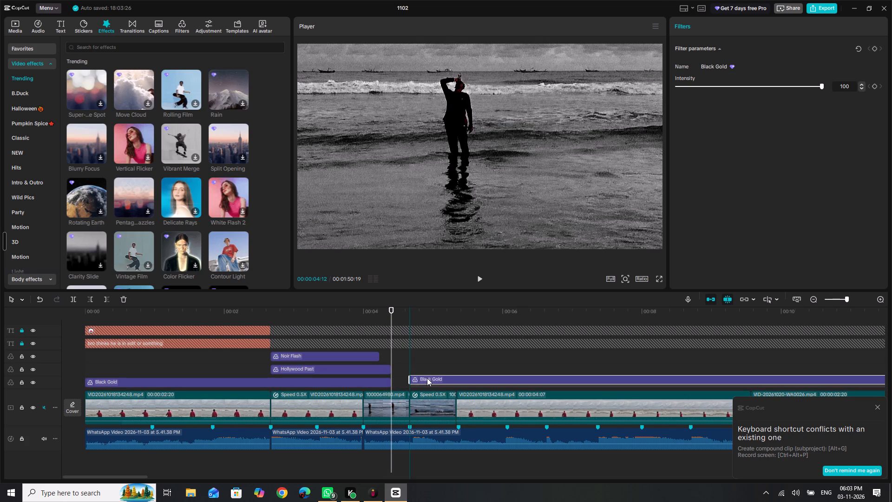
{"action": "left_click_drag", "start_coordinate": [427, 378], "coordinate": [439, 378]}
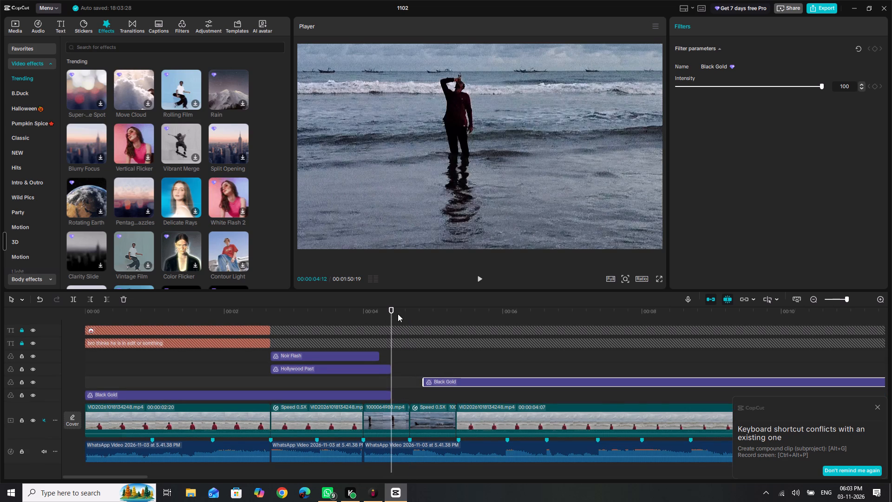
Examine the standing shot at 00:04:15 in the preview, close up and at full view, without the Black Gold filter.
{"action": "left_click", "coordinate": [398, 310]}
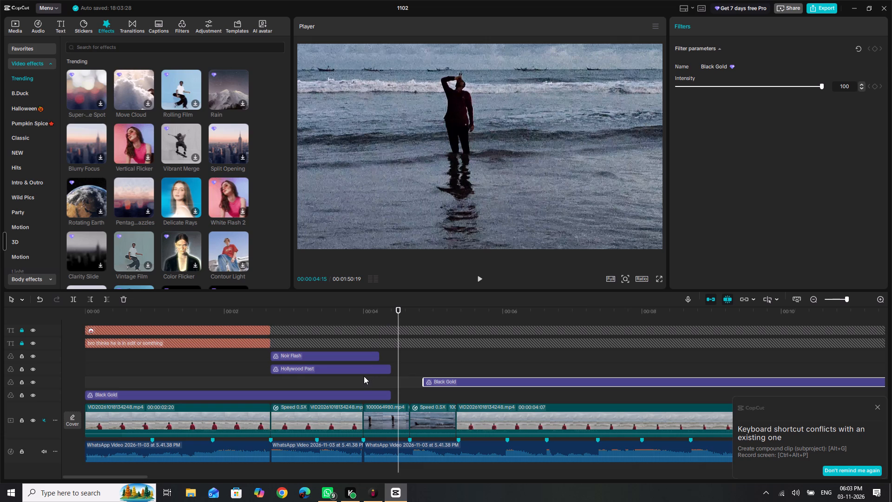
{"action": "scroll", "coordinate": [459, 172], "scroll_direction": "up", "scroll_amount": 10, "text": "ctrl"}
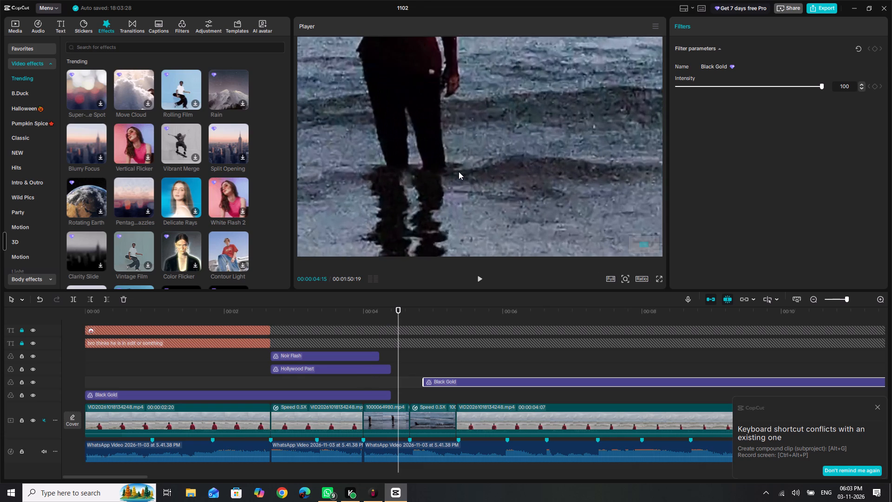
{"action": "scroll", "coordinate": [459, 172], "scroll_direction": "up", "scroll_amount": 5, "text": "ctrl"}
{"action": "scroll", "coordinate": [459, 172], "scroll_direction": "down", "scroll_amount": 10, "text": "ctrl"}
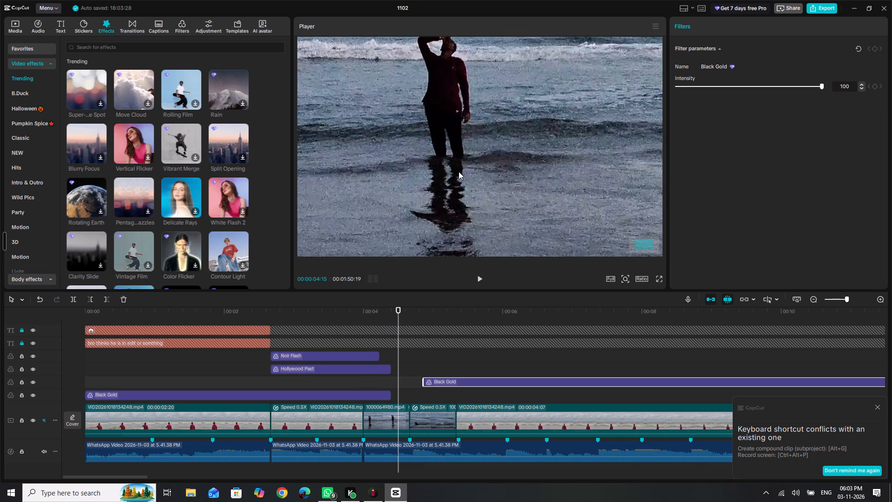
{"action": "scroll", "coordinate": [459, 172], "scroll_direction": "down", "scroll_amount": 7, "text": "ctrl"}
{"action": "scroll", "coordinate": [459, 172], "scroll_direction": "up", "scroll_amount": 3, "text": "ctrl"}
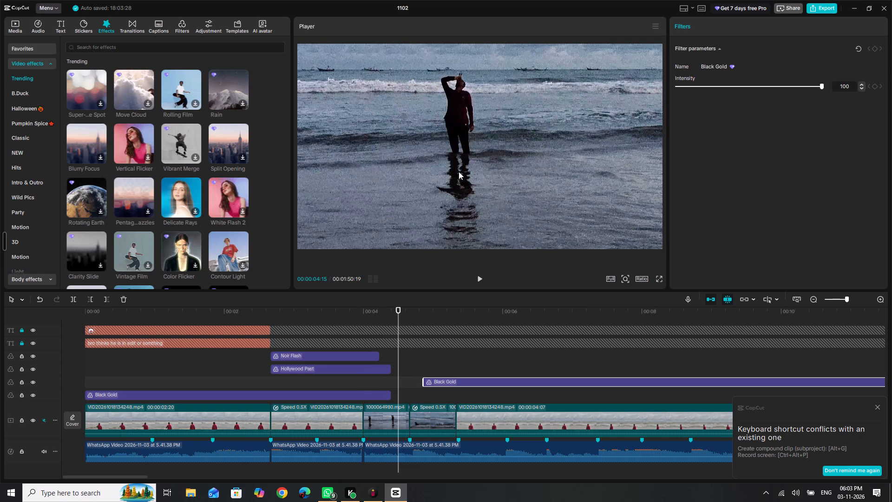
Shorten the first Black Gold segment to end where the standing shot begins, at about 0:04.
{"action": "left_click", "coordinate": [384, 369]}
{"action": "left_click", "coordinate": [375, 393]}
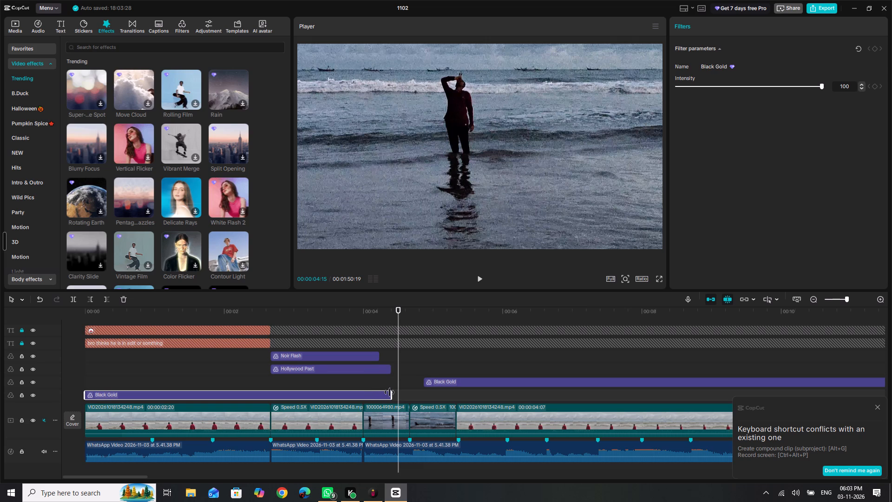
{"action": "left_click_drag", "start_coordinate": [392, 394], "coordinate": [361, 401]}
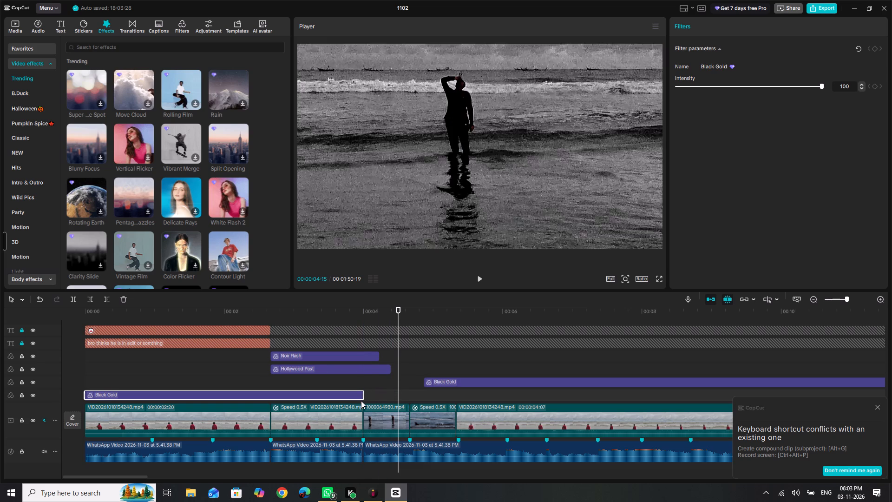
Place the second Black Gold segment on the same track as the first, starting at the beginning of the splash clip.
{"action": "left_click", "coordinate": [382, 311]}
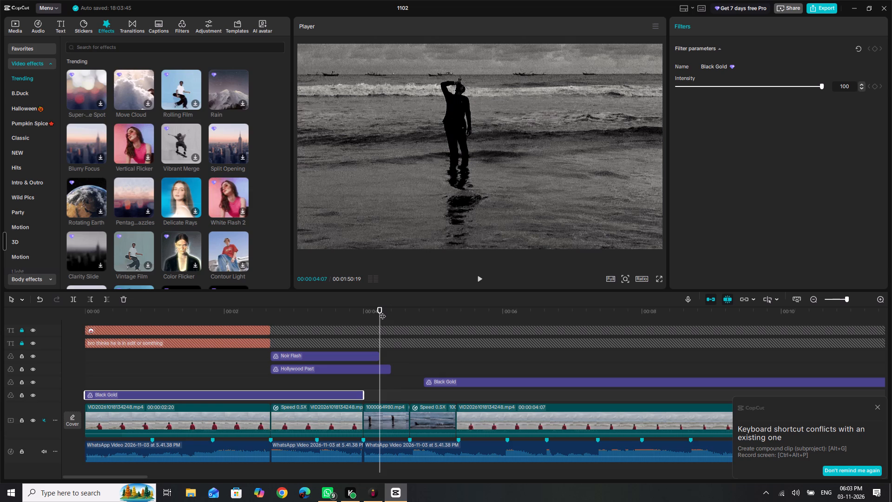
{"action": "left_click", "coordinate": [373, 354]}
{"action": "left_click", "coordinate": [373, 354]}
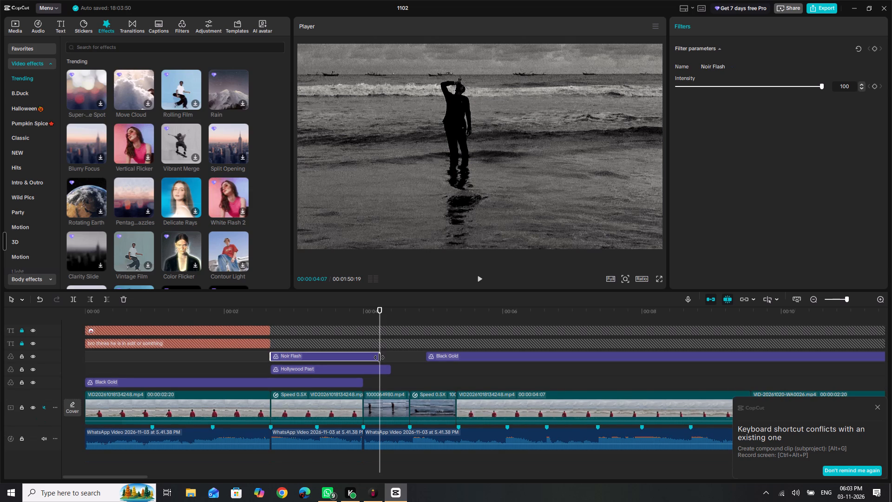
{"action": "left_click_drag", "start_coordinate": [437, 353], "coordinate": [379, 361]}
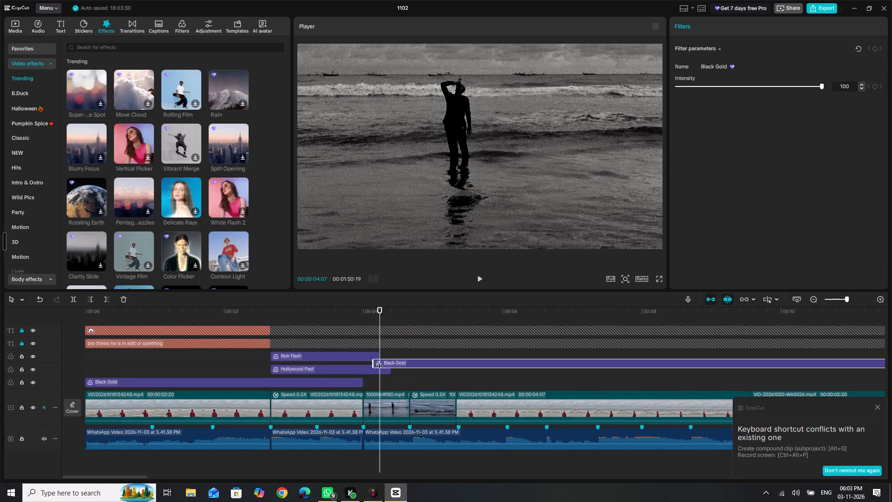
{"action": "left_click_drag", "start_coordinate": [379, 361], "coordinate": [371, 366]}
{"action": "left_click", "coordinate": [371, 366]}
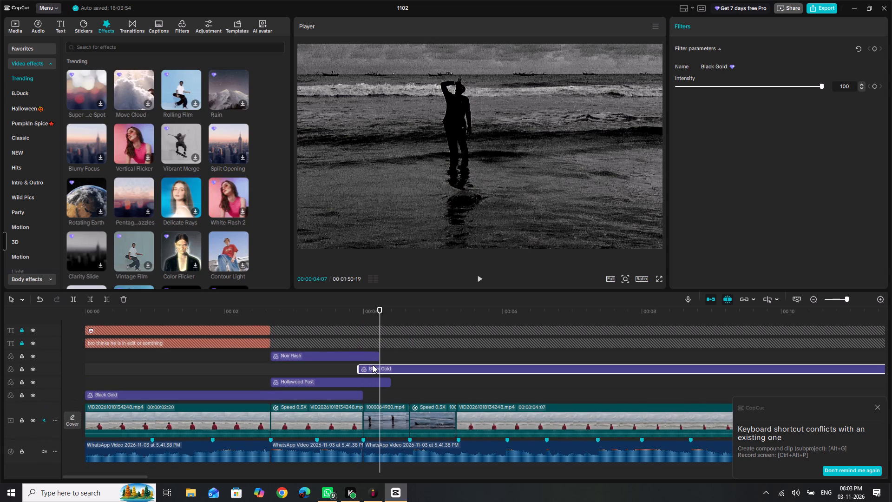
{"action": "left_click_drag", "start_coordinate": [374, 365], "coordinate": [422, 392]}
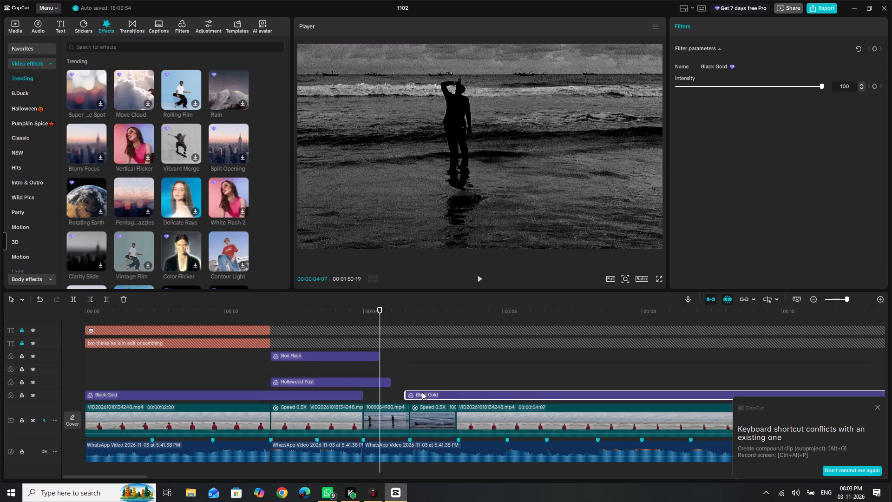
{"action": "left_click_drag", "start_coordinate": [422, 392], "coordinate": [424, 393]}
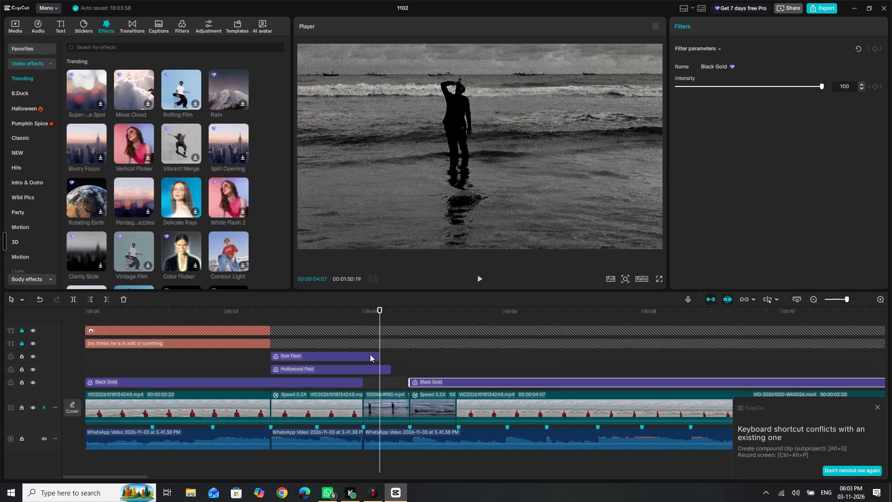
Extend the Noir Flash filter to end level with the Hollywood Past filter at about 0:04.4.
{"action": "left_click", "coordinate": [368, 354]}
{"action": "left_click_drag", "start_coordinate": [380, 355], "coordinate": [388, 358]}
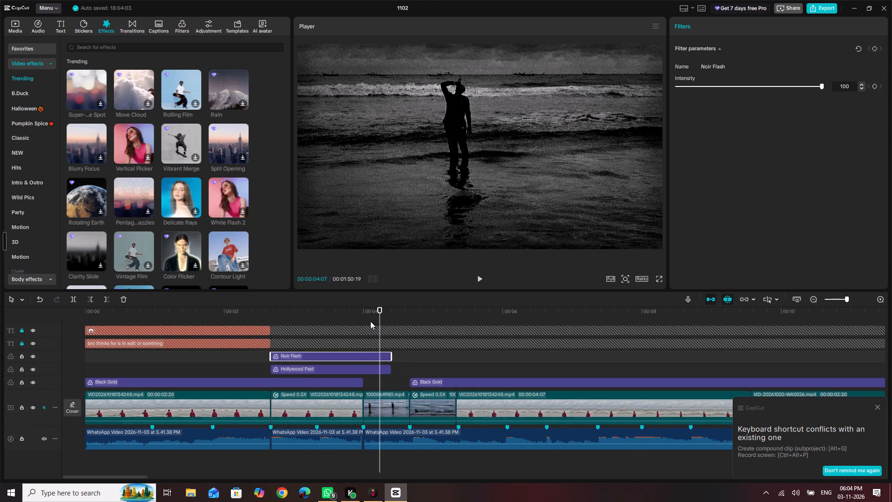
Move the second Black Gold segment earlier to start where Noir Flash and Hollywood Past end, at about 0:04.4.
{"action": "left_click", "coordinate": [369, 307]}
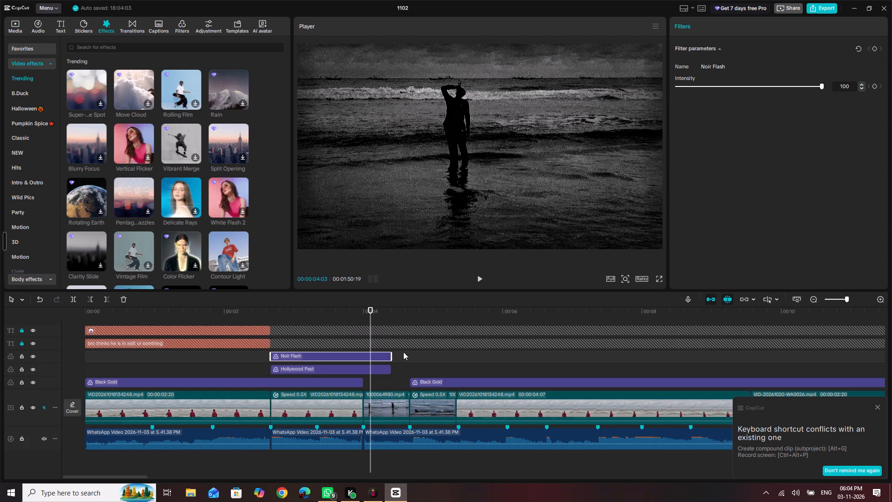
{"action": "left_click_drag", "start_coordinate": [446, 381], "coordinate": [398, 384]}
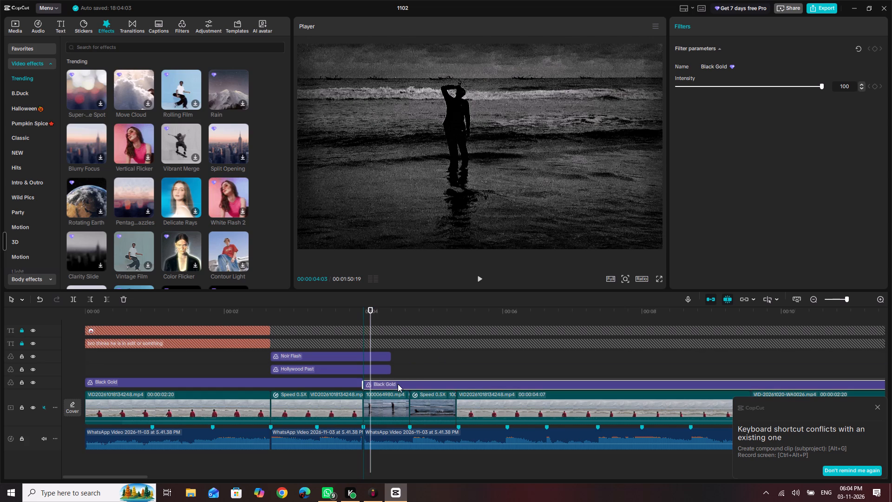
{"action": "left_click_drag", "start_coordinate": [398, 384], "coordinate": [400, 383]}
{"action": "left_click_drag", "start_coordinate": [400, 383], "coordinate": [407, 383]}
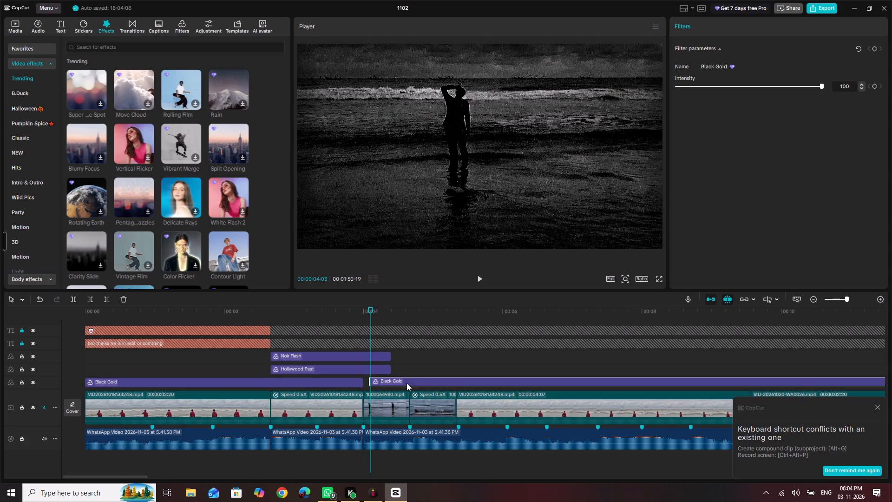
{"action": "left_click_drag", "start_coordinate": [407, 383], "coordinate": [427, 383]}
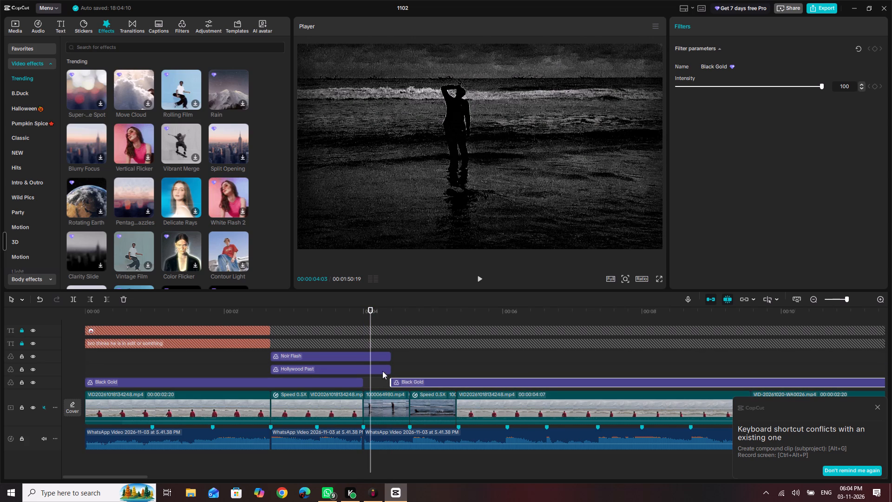
Play the opening from 00:01:14 to 00:06:18 to check the filter changes across the standing and splash shots.
{"action": "left_click", "coordinate": [188, 311]}
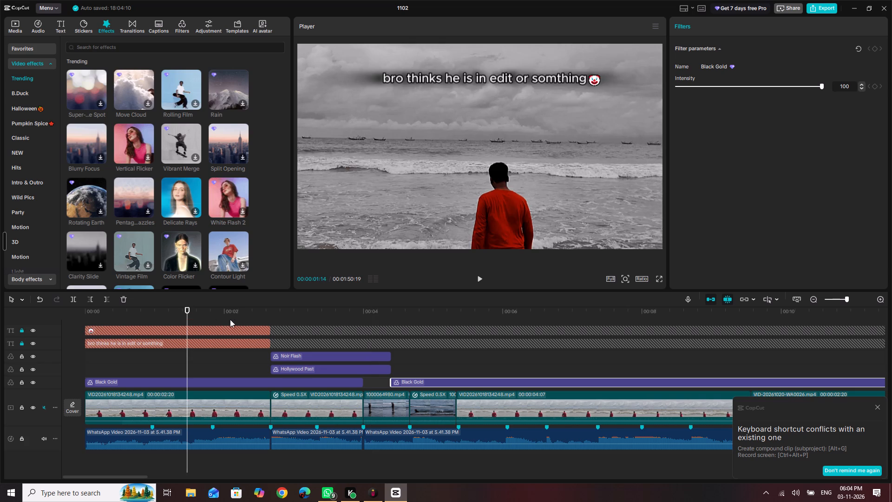
{"action": "type", "text": "n"}
{"action": "key", "text": "space"}
{"action": "key", "text": "space"}
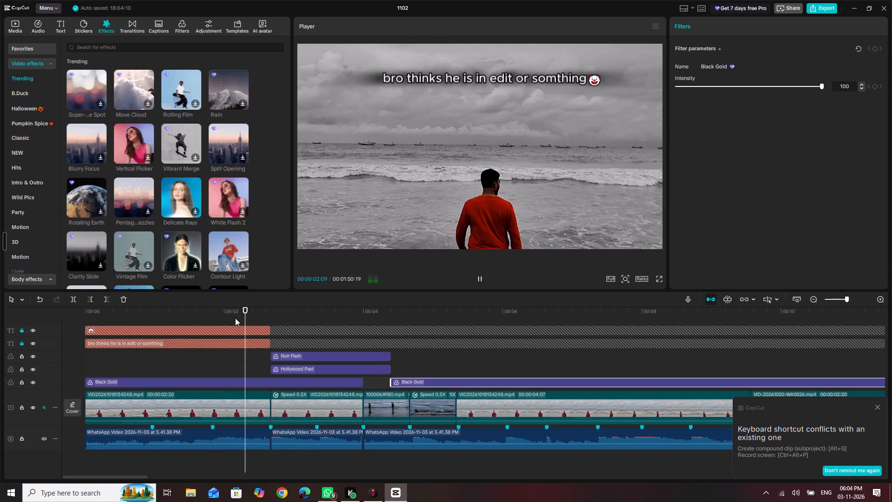
{"action": "key", "text": "space"}
{"action": "key", "text": "space"}
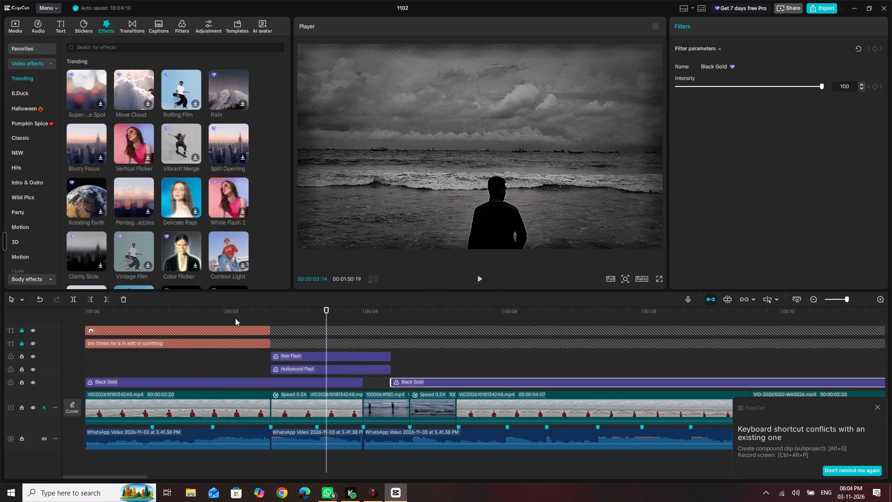
{"action": "key", "text": "space"}
{"action": "key", "text": "space"}
{"action": "key", "text": "space"}
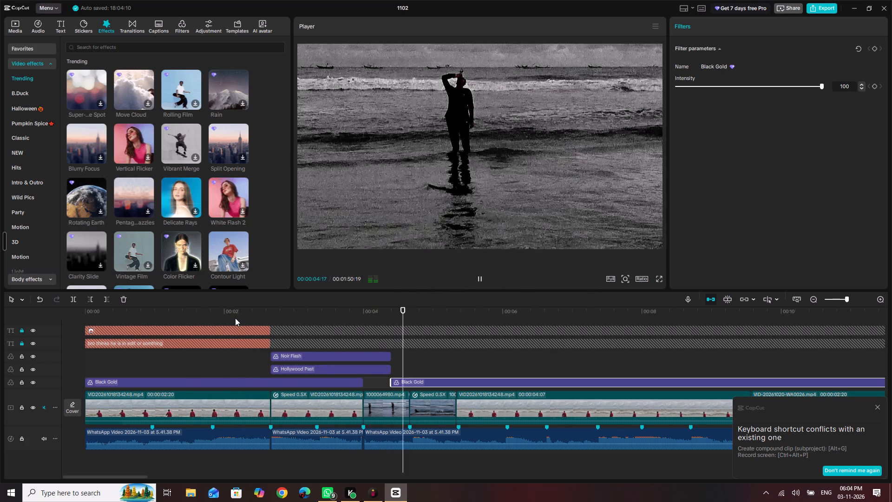
{"action": "key", "text": "space"}
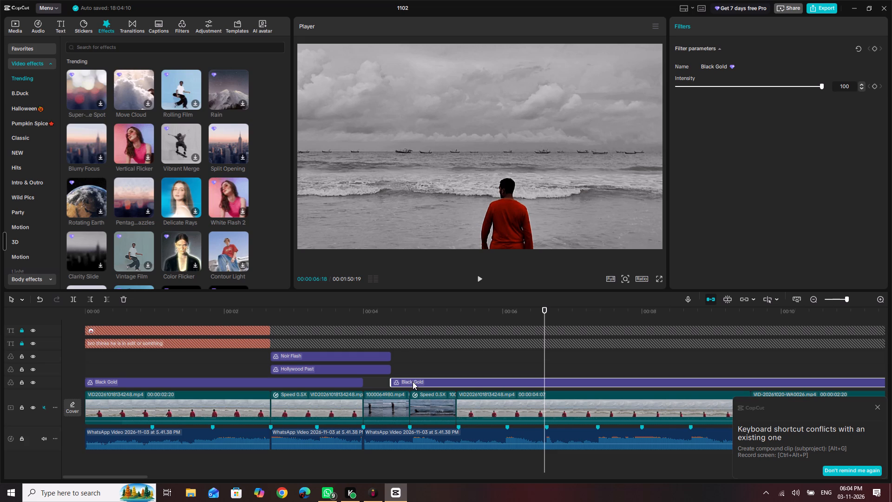
Move the second Black Gold segment to start where the splash clip ends, at about 0:05.3.
{"action": "left_click_drag", "start_coordinate": [413, 382], "coordinate": [390, 383]}
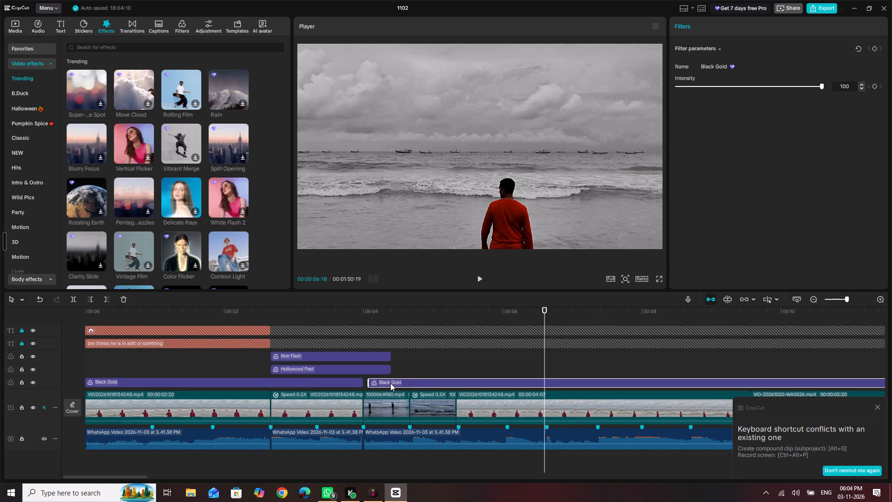
{"action": "left_click_drag", "start_coordinate": [390, 383], "coordinate": [466, 383]}
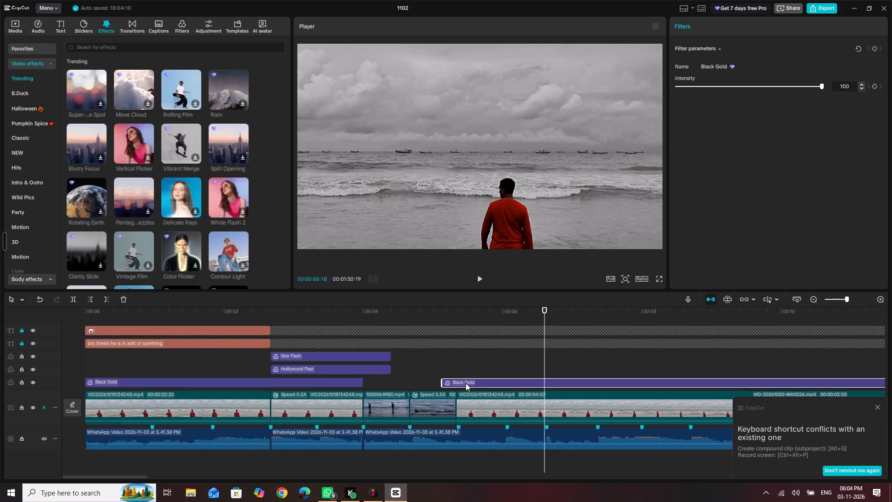
{"action": "left_click_drag", "start_coordinate": [466, 383], "coordinate": [478, 383]}
Extend the Hollywood Past and Noir Flash filters to the end of the splash clip, where the second Black Gold segment starts.
{"action": "left_click", "coordinate": [383, 368]}
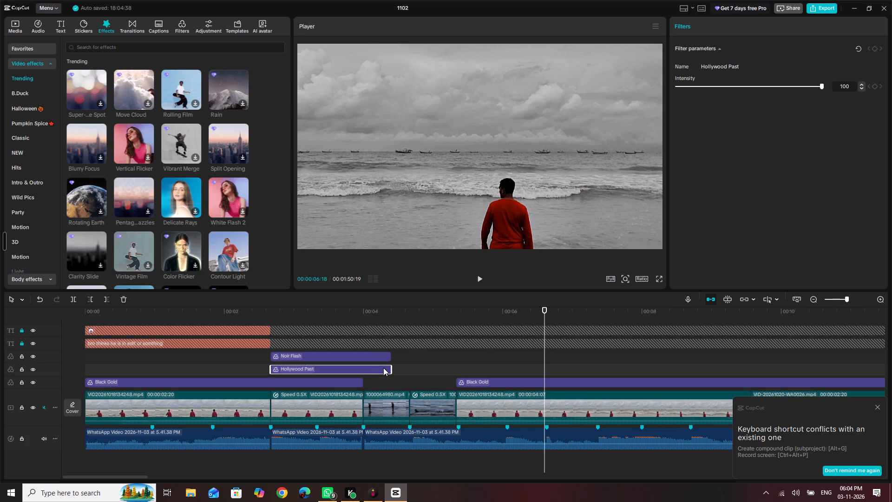
{"action": "left_click_drag", "start_coordinate": [390, 370], "coordinate": [446, 371]}
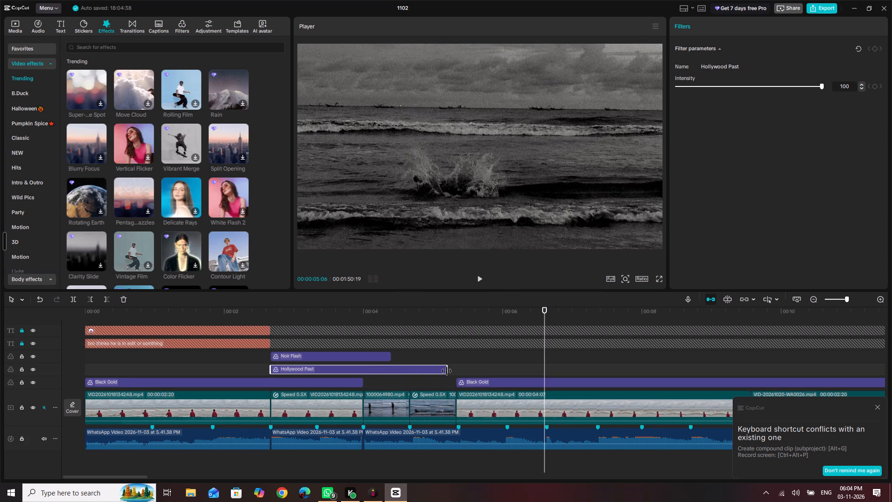
{"action": "left_click_drag", "start_coordinate": [446, 371], "coordinate": [455, 372]}
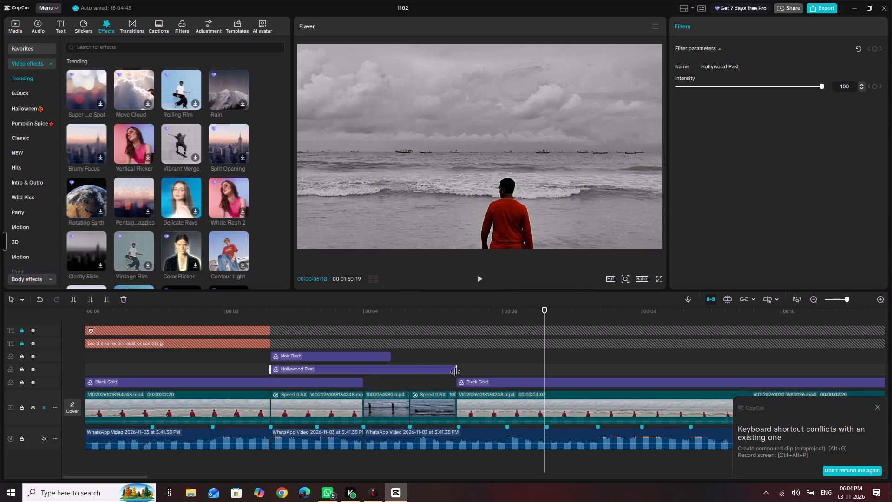
{"action": "left_click", "coordinate": [376, 356]}
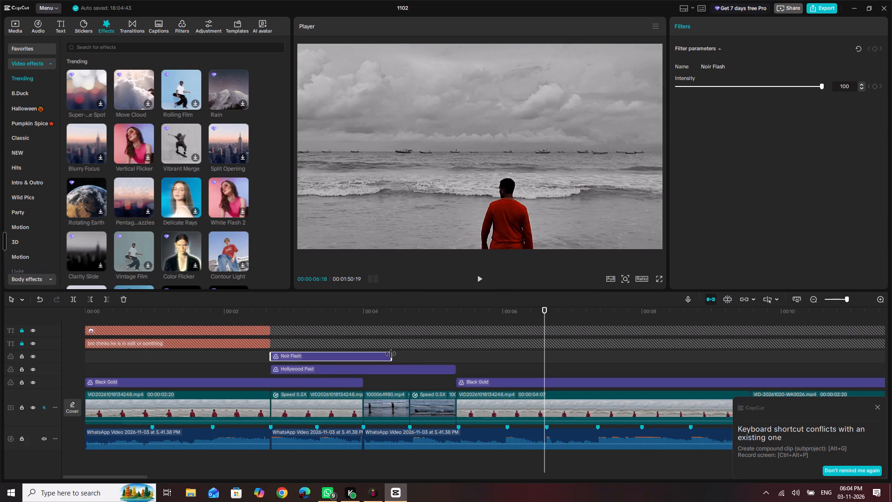
{"action": "left_click_drag", "start_coordinate": [391, 354], "coordinate": [455, 360]}
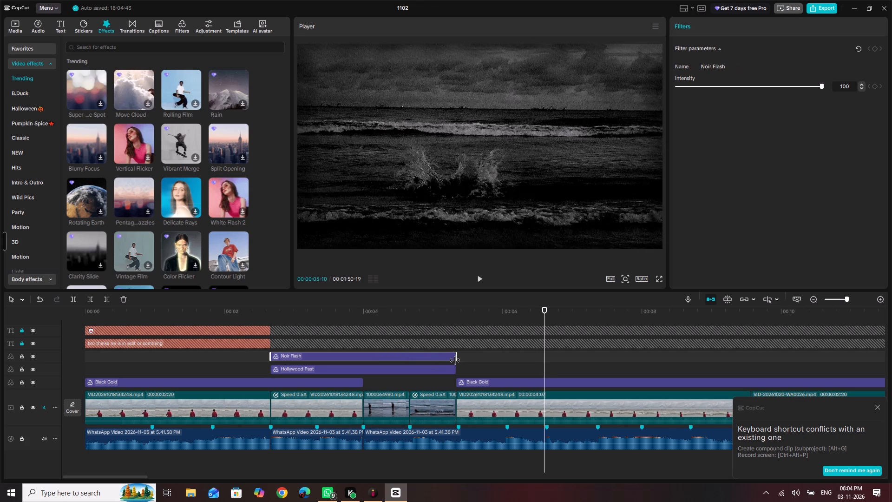
{"action": "left_click_drag", "start_coordinate": [455, 360], "coordinate": [455, 361]}
Play the opening from the start to 00:00:06:21 to check the extended filters over the standing and splash shots.
{"action": "left_click_drag", "start_coordinate": [367, 309], "coordinate": [308, 314]}
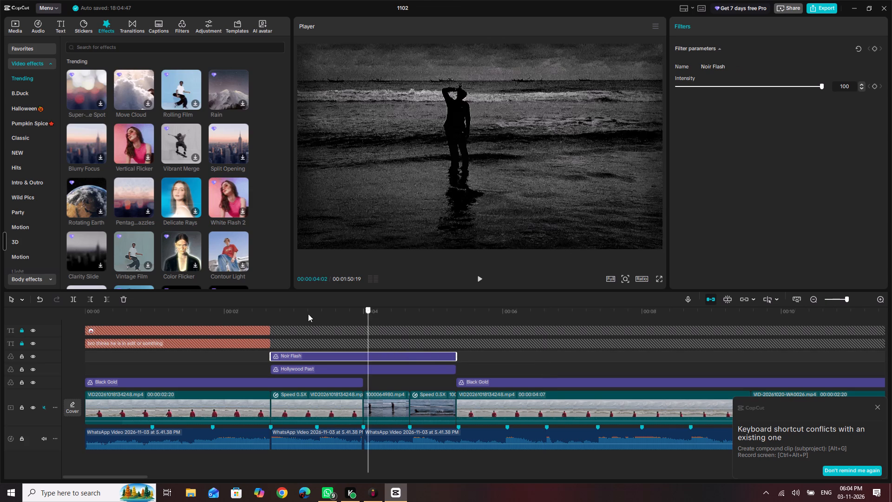
{"action": "left_click_drag", "start_coordinate": [308, 314], "coordinate": [8, 344]}
{"action": "key", "text": "space"}
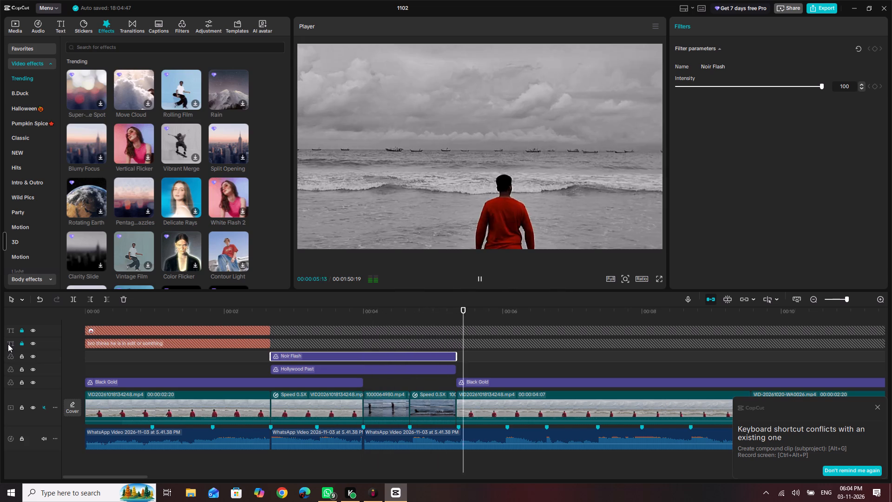
{"action": "key", "text": "space"}
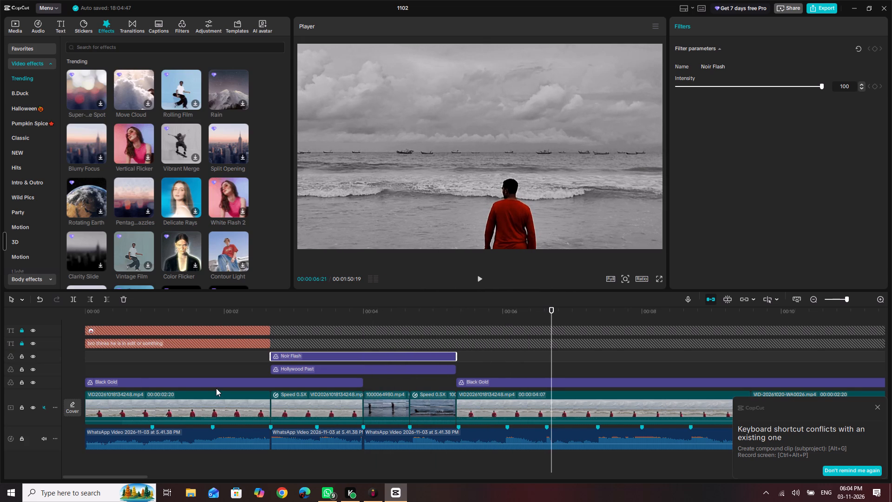
Watch the remaining beach footage from 00:00:06:21 to 00:00:48:29, looking for another shot to use in the opening.
{"action": "scroll", "coordinate": [216, 388], "scroll_direction": "left", "scroll_amount": 5}
{"action": "scroll", "coordinate": [216, 388], "scroll_direction": "right", "scroll_amount": 1}
{"action": "key", "text": "space"}
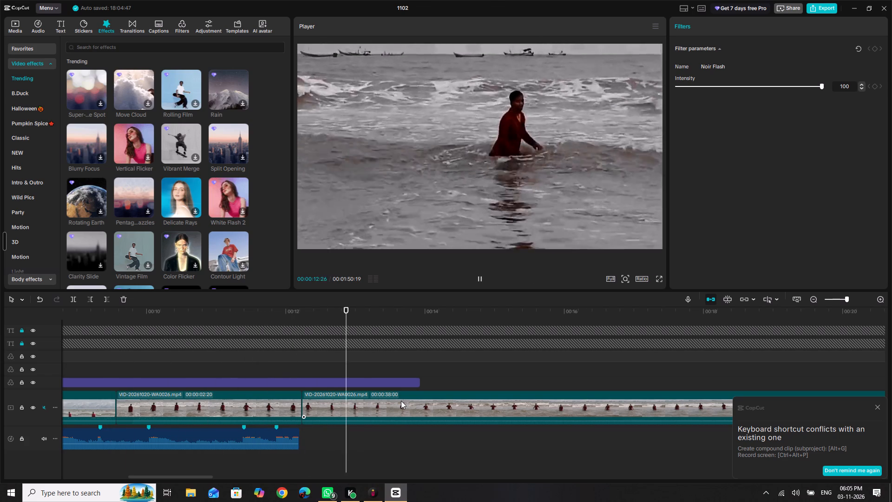
{"action": "key", "text": "space"}
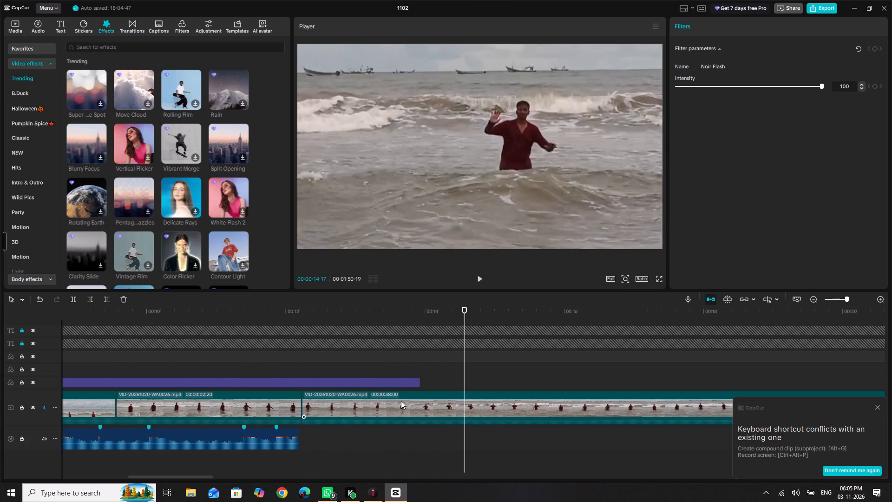
{"action": "key", "text": "space"}
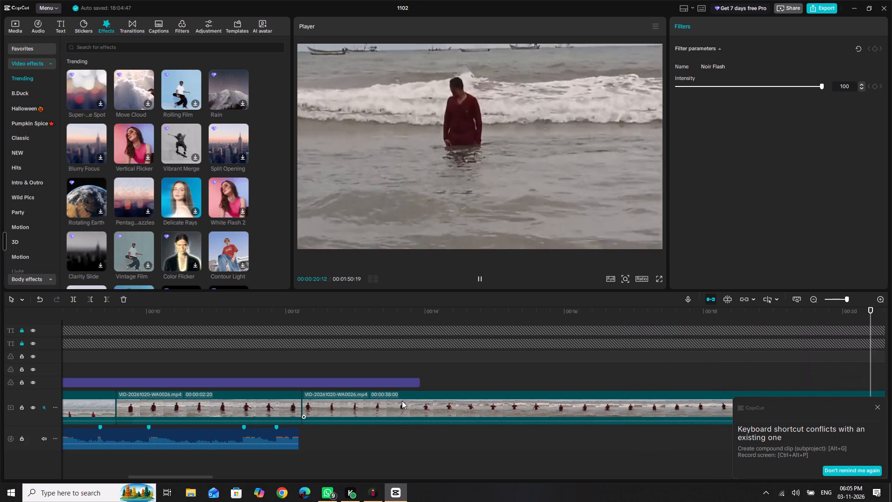
{"action": "scroll", "coordinate": [504, 399], "scroll_direction": "left", "scroll_amount": 6}
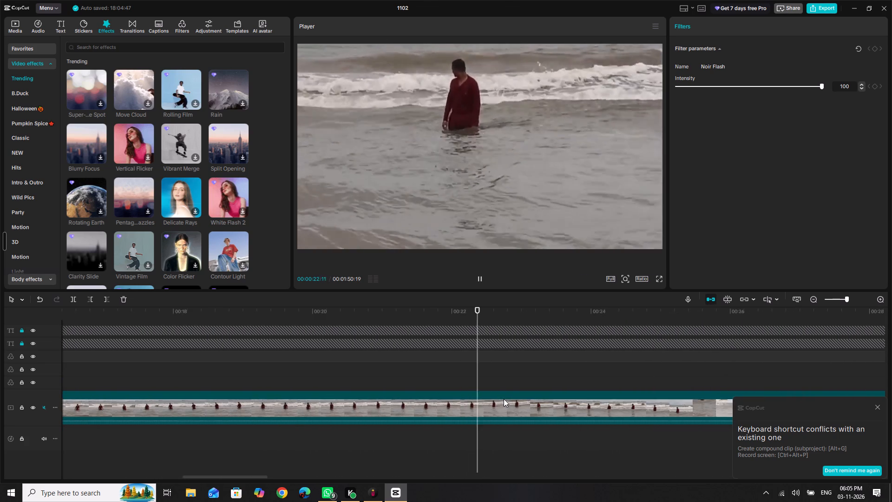
{"action": "scroll", "coordinate": [504, 399], "scroll_direction": "left", "scroll_amount": 5}
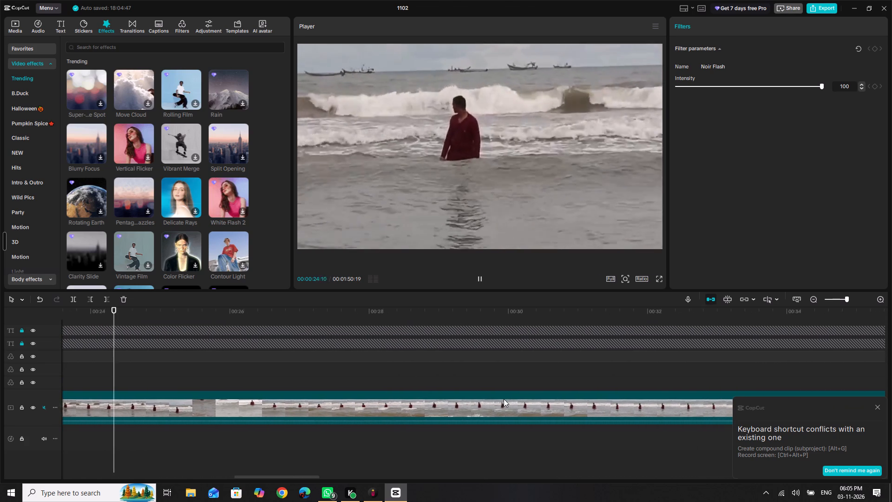
{"action": "scroll", "coordinate": [504, 399], "scroll_direction": "left", "scroll_amount": 2}
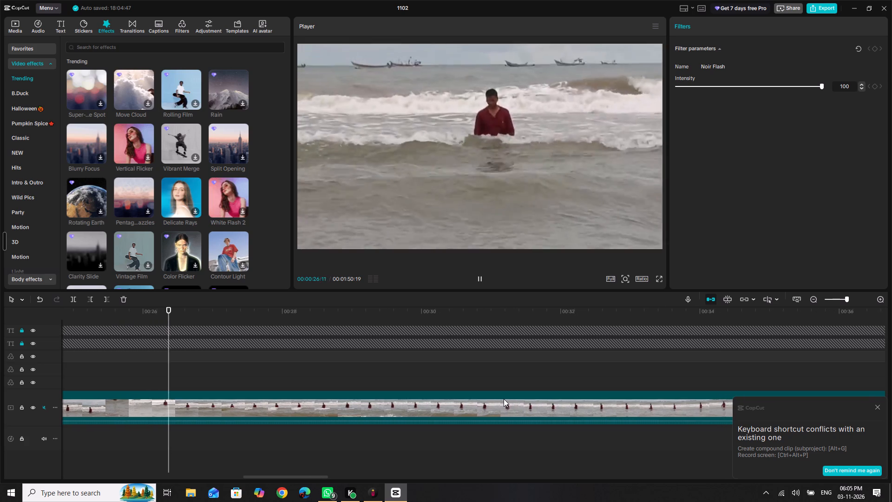
{"action": "scroll", "coordinate": [504, 399], "scroll_direction": "left", "scroll_amount": 3}
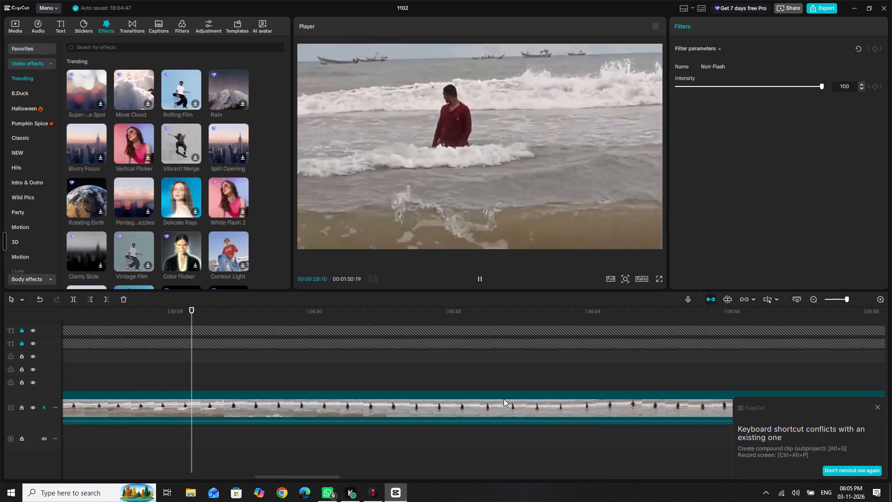
{"action": "scroll", "coordinate": [504, 399], "scroll_direction": "left", "scroll_amount": 4}
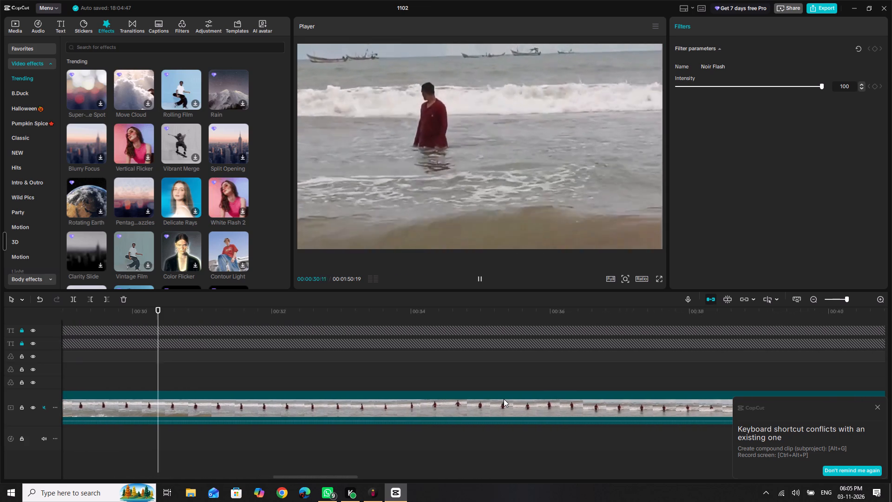
{"action": "scroll", "coordinate": [504, 399], "scroll_direction": "left", "scroll_amount": 3}
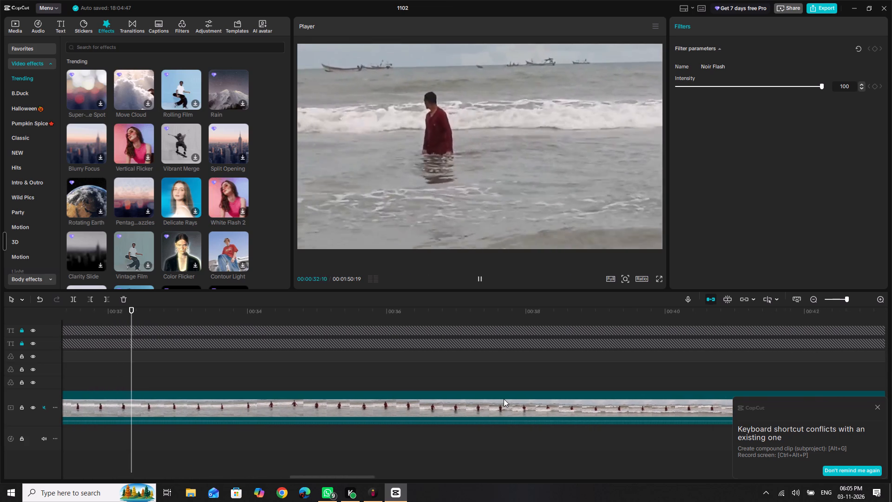
{"action": "scroll", "coordinate": [504, 399], "scroll_direction": "left", "scroll_amount": 4}
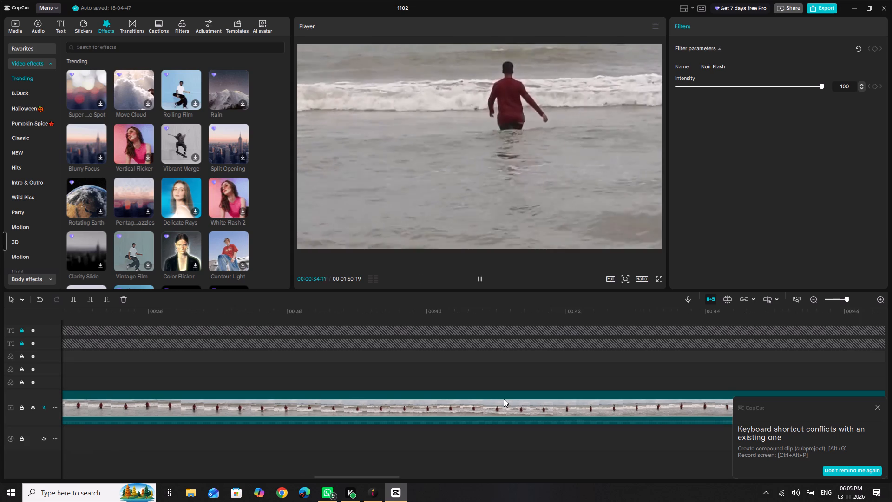
{"action": "scroll", "coordinate": [504, 399], "scroll_direction": "left", "scroll_amount": 2}
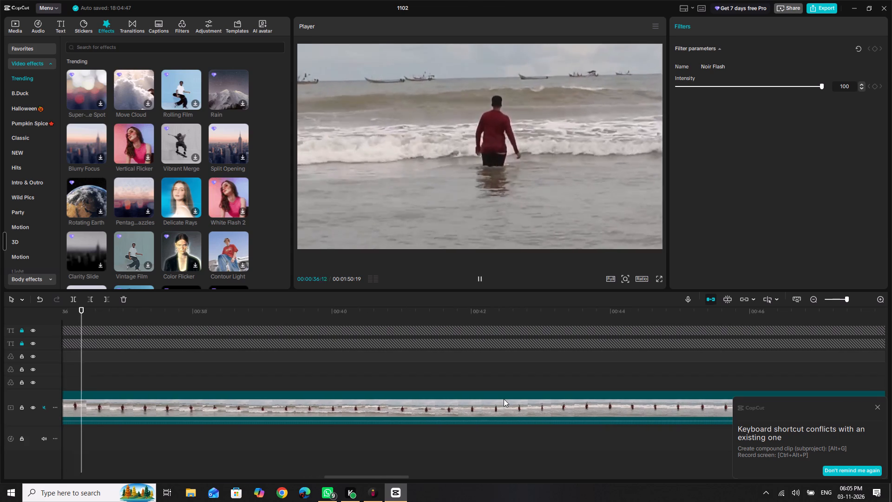
{"action": "scroll", "coordinate": [504, 399], "scroll_direction": "left", "scroll_amount": 2}
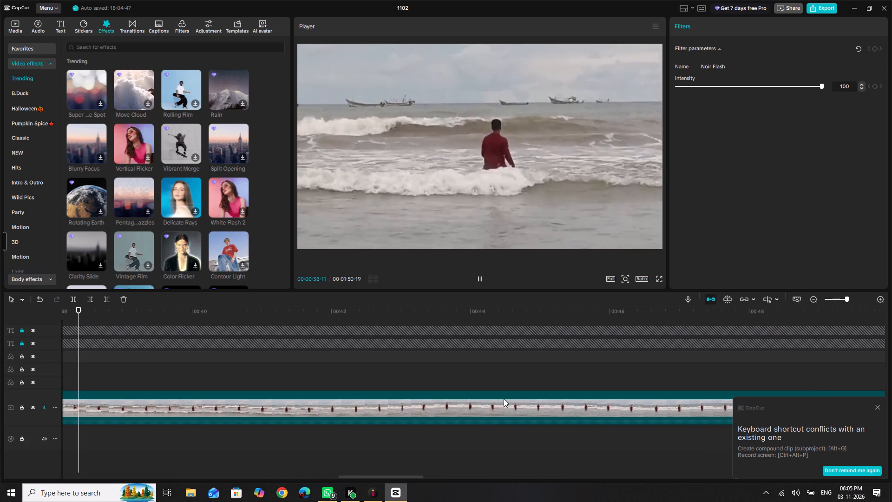
{"action": "scroll", "coordinate": [504, 399], "scroll_direction": "left", "scroll_amount": 3}
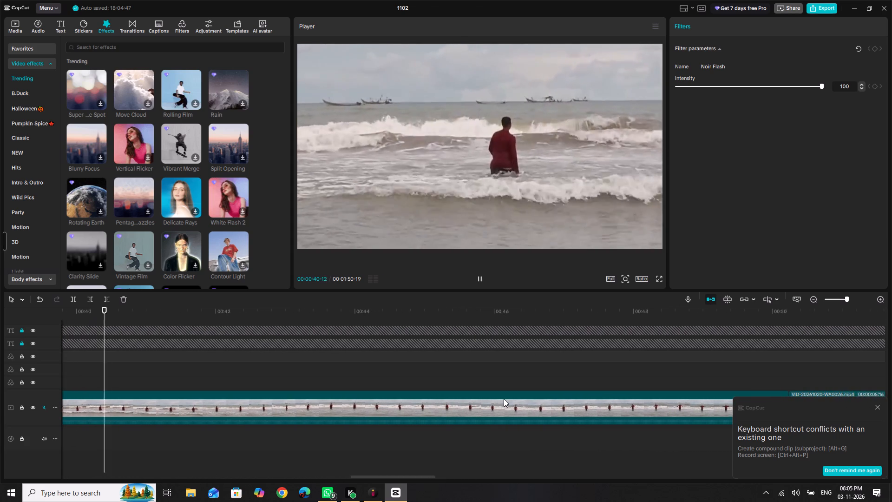
{"action": "scroll", "coordinate": [504, 399], "scroll_direction": "left", "scroll_amount": 3}
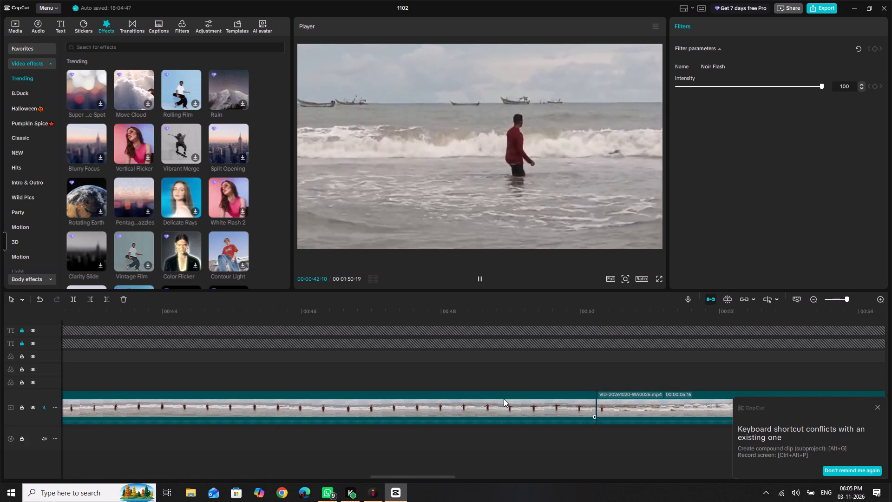
{"action": "scroll", "coordinate": [504, 399], "scroll_direction": "left", "scroll_amount": 2}
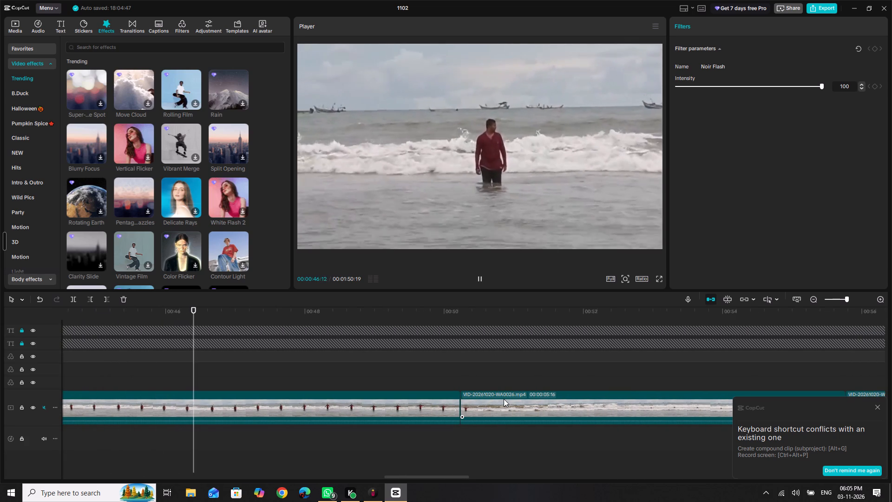
{"action": "key", "text": "space"}
{"action": "key", "text": "space"}
{"action": "key", "text": "space"}
{"action": "key", "text": "space"}
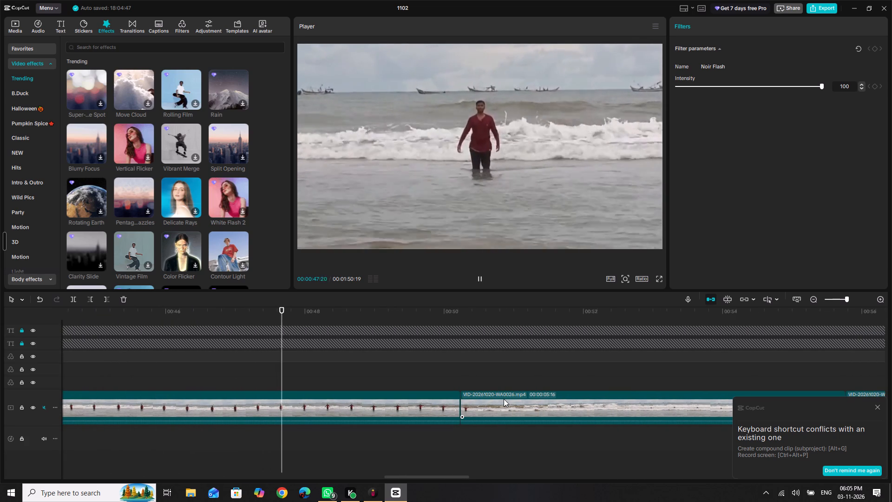
{"action": "key", "text": "space"}
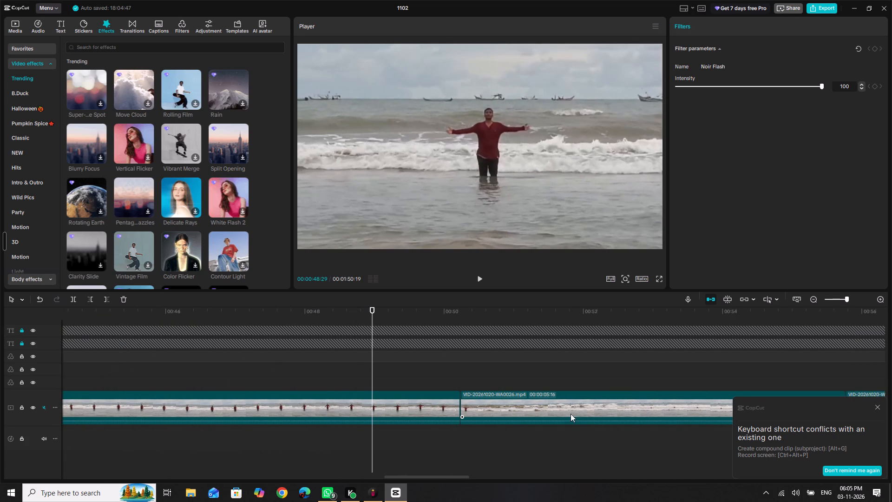
Split the long VID-20261020-WA0026.mp4 clip at 00:00:47:20, just before the man spreads his arms.
{"action": "key", "text": "Left"}
{"action": "key", "text": "Left"}
{"action": "key", "text": "Left"}
{"action": "key", "text": "Left"}
{"action": "key", "text": "Left"}
{"action": "key", "text": "Left"}
{"action": "key", "text": "Left"}
{"action": "key", "text": "Left"}
{"action": "key", "text": "Left"}
{"action": "key", "text": "Left"}
{"action": "key", "text": "Left"}
{"action": "key", "text": "Left"}
{"action": "key", "text": "Left"}
{"action": "key", "text": "Left"}
{"action": "key", "text": "Left"}
{"action": "key", "text": "Left"}
{"action": "key", "text": "Left"}
{"action": "key", "text": "Left"}
{"action": "key", "text": "Left"}
{"action": "key", "text": "Left"}
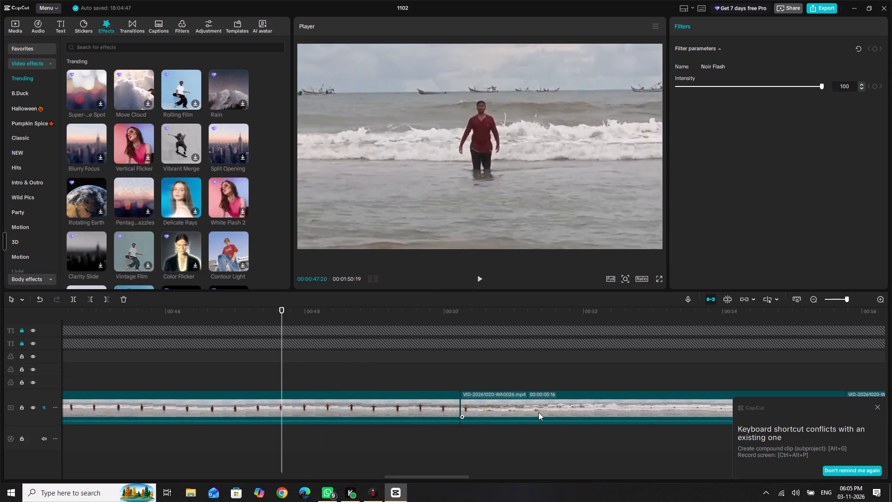
{"action": "key", "text": "ctrl+b"}
Split the clip again at 00:00:49:02, isolating the arm-spreading shot as a 00:00:01:12 segment.
{"action": "key", "text": "Right"}
{"action": "key", "text": "Right"}
{"action": "key", "text": "Right"}
{"action": "key", "text": "Right"}
{"action": "key", "text": "Right"}
{"action": "key", "text": "Right"}
{"action": "key", "text": "Right"}
{"action": "key", "text": "Right"}
{"action": "key", "text": "Right"}
{"action": "key", "text": "Right"}
{"action": "key", "text": "Right"}
{"action": "key", "text": "Right"}
{"action": "key", "text": "Right"}
{"action": "key", "text": "Right"}
{"action": "key", "text": "Right"}
{"action": "key", "text": "Right"}
{"action": "key", "text": "Right"}
{"action": "key", "text": "Right"}
{"action": "key", "text": "Right"}
{"action": "key", "text": "Right"}
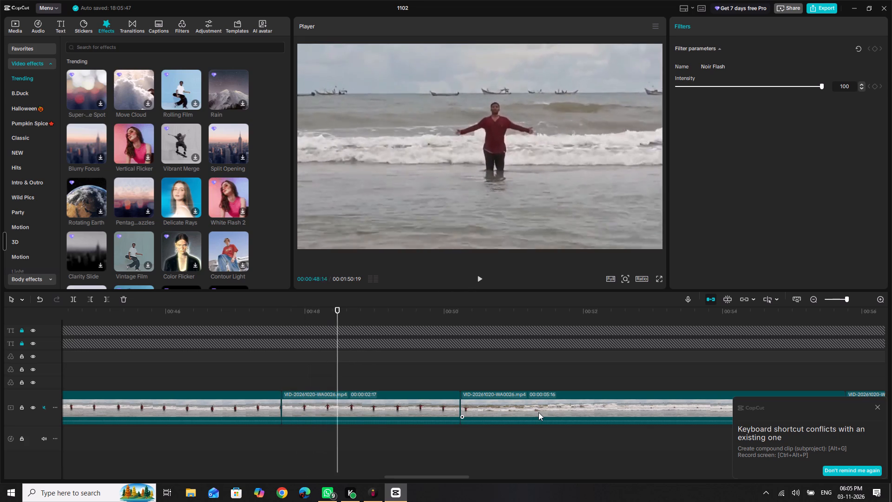
{"action": "key", "text": "Right"}
{"action": "key", "text": "ctrl+b"}
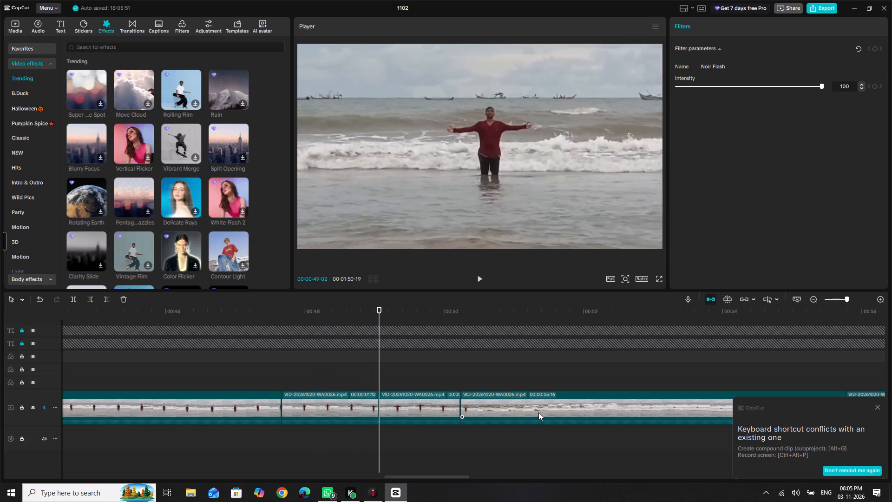
Examine the frames following the second cut, up to about 00:00:50:06, where the man drops into the water.
{"action": "key", "text": "space"}
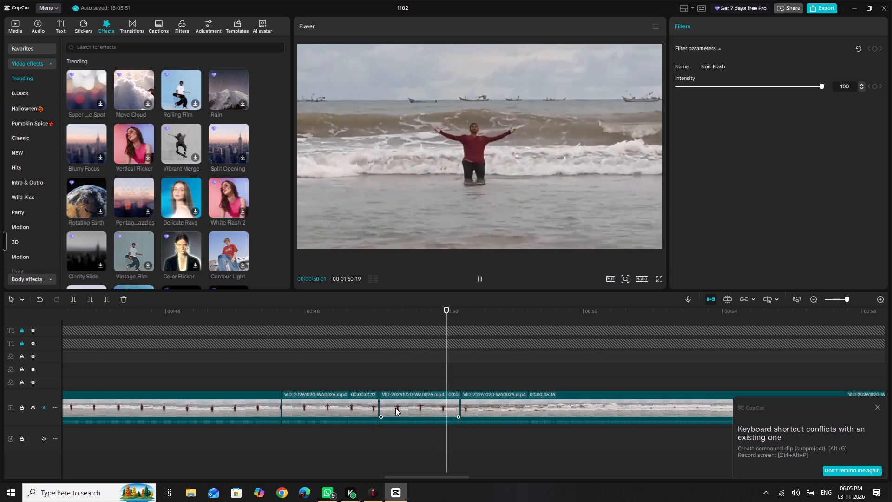
{"action": "key", "text": "space"}
{"action": "key", "text": "Left"}
{"action": "key", "text": "Left"}
{"action": "key", "text": "Left"}
{"action": "key", "text": "Left"}
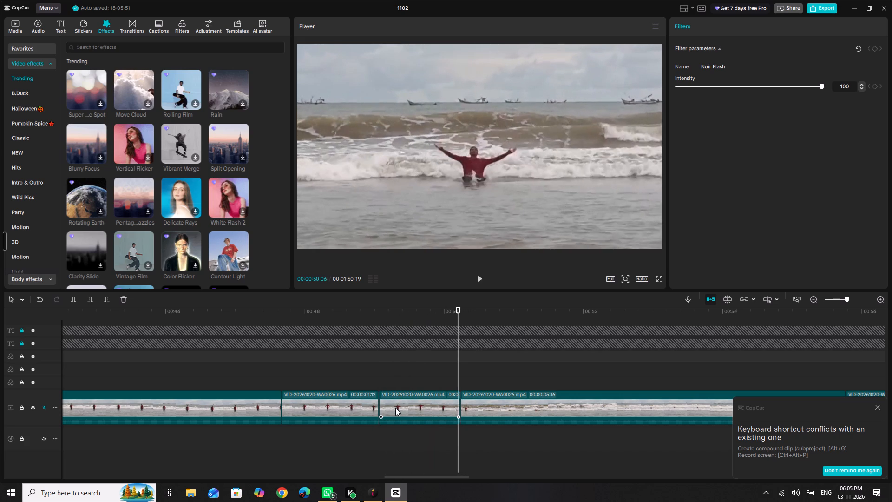
{"action": "key", "text": "Left"}
{"action": "key", "text": "Left"}
{"action": "key", "text": "Left"}
{"action": "key", "text": "Left"}
{"action": "key", "text": "Left"}
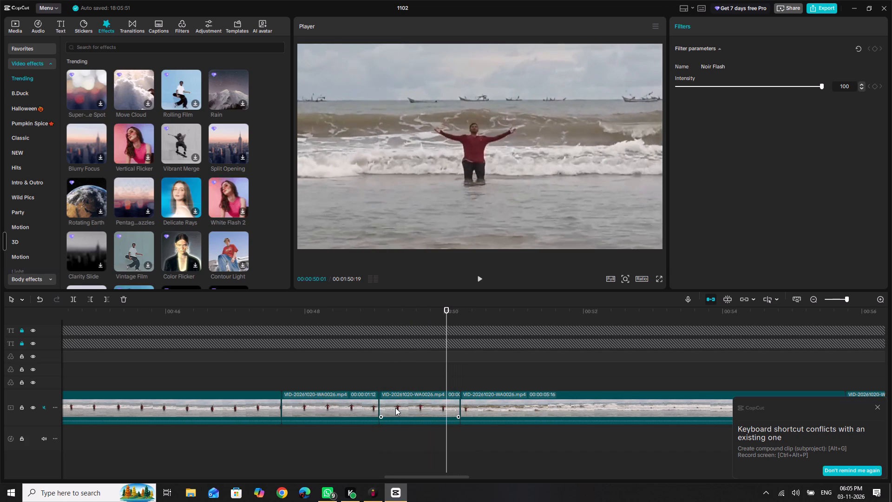
{"action": "key", "text": "Left"}
{"action": "key", "text": "Left"}
{"action": "key", "text": "Left"}
{"action": "key", "text": "Left"}
{"action": "key", "text": "Left"}
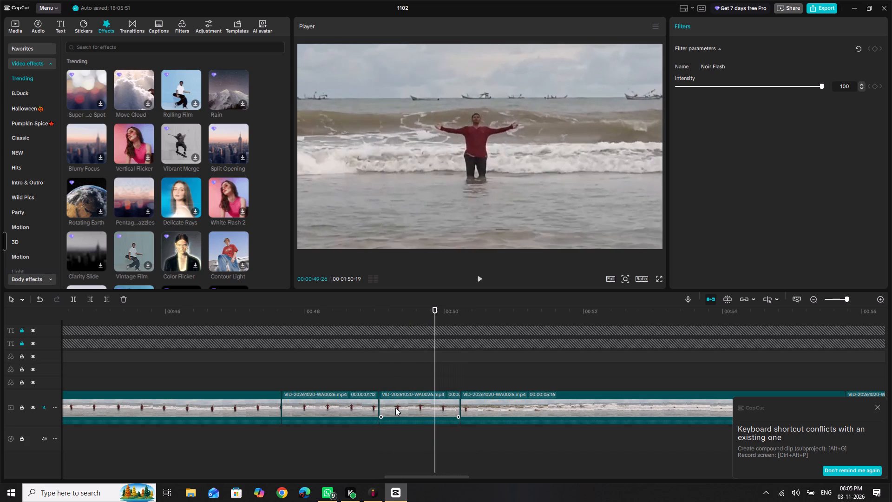
{"action": "key", "text": "Right"}
{"action": "key", "text": "Right"}
{"action": "key", "text": "Right"}
{"action": "key", "text": "Right"}
{"action": "key", "text": "Right"}
{"action": "key", "text": "Right"}
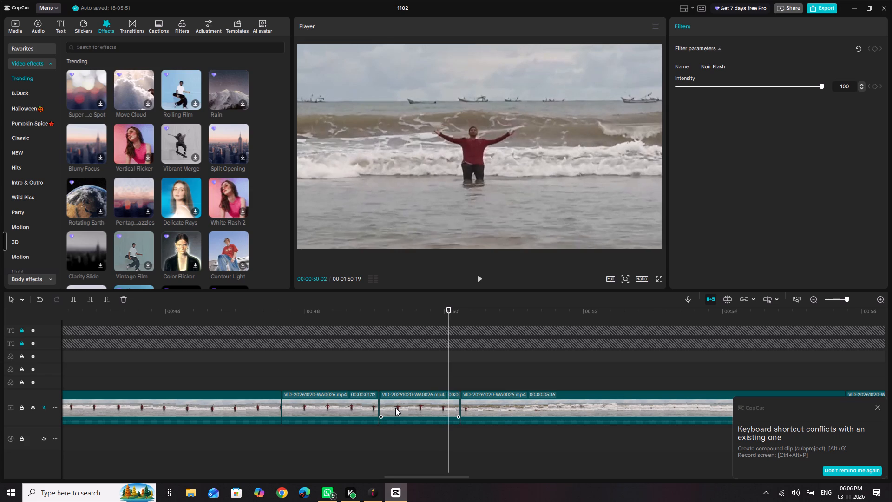
Move the 00:00:01:12 arm-spreading segment into the opening, between the standing clip 1000064980.mp4 and the splash clip.
{"action": "left_click_drag", "start_coordinate": [332, 398], "coordinate": [53, 387]}
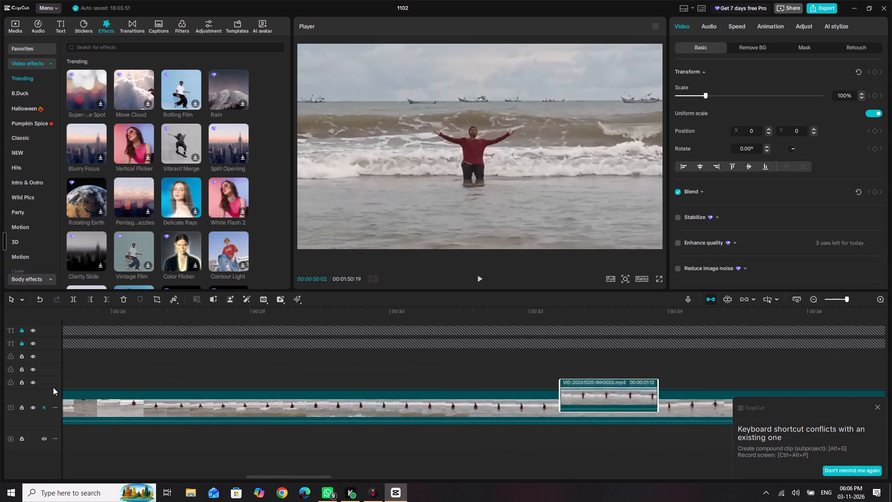
{"action": "left_click_drag", "start_coordinate": [53, 387], "coordinate": [433, 373]}
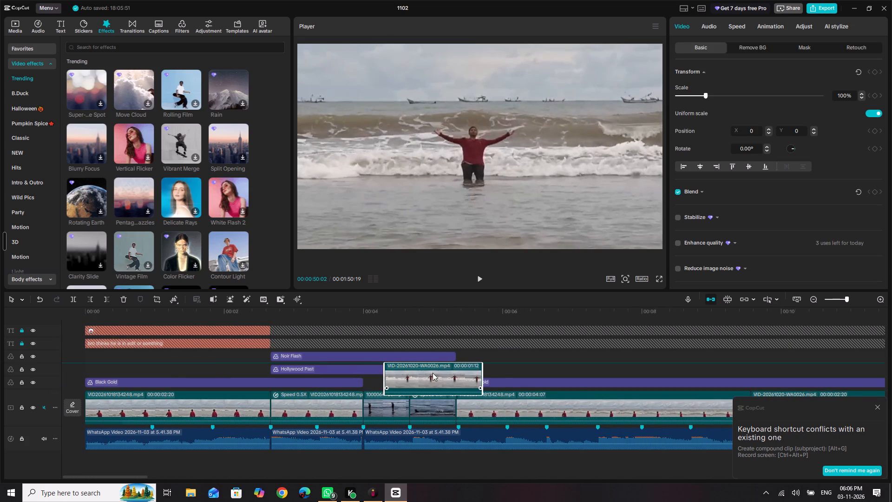
{"action": "left_click_drag", "start_coordinate": [433, 373], "coordinate": [397, 399]}
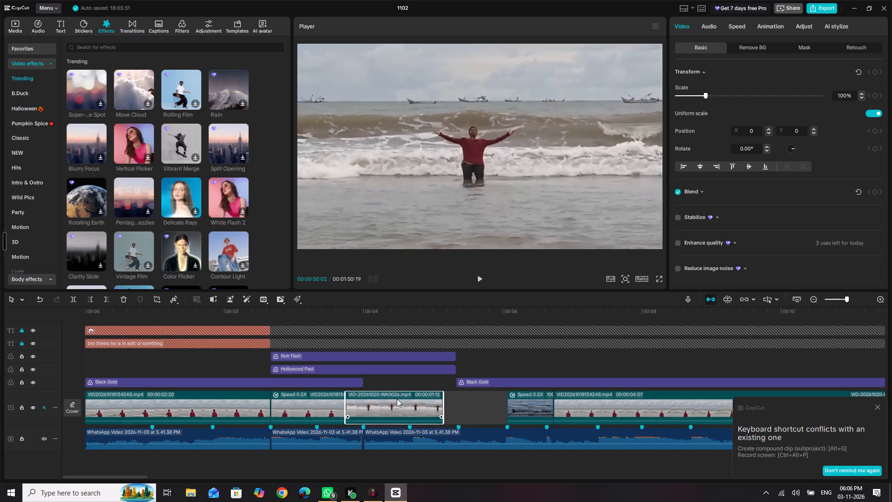
Move the standing clip 1000064980.mp4 after the arm-spreading segment, directly before the 0.5X splash clip.
{"action": "left_click_drag", "start_coordinate": [388, 407], "coordinate": [457, 411]}
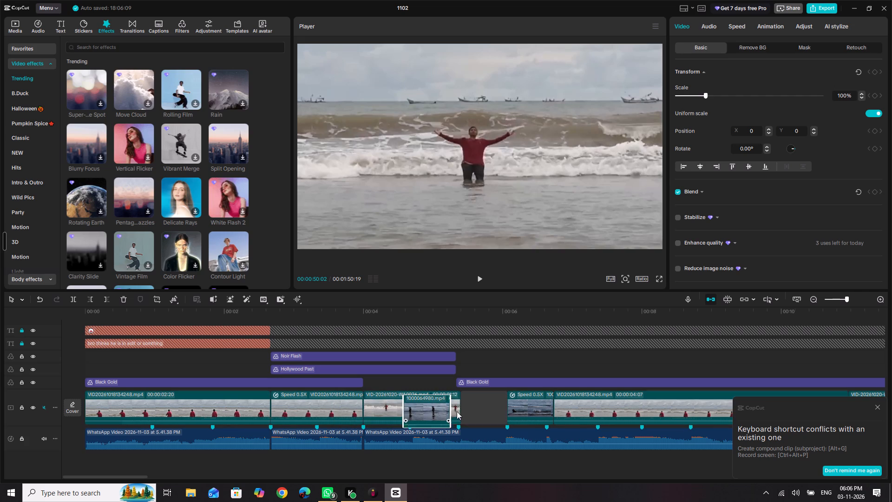
{"action": "left_click_drag", "start_coordinate": [457, 411], "coordinate": [470, 411]}
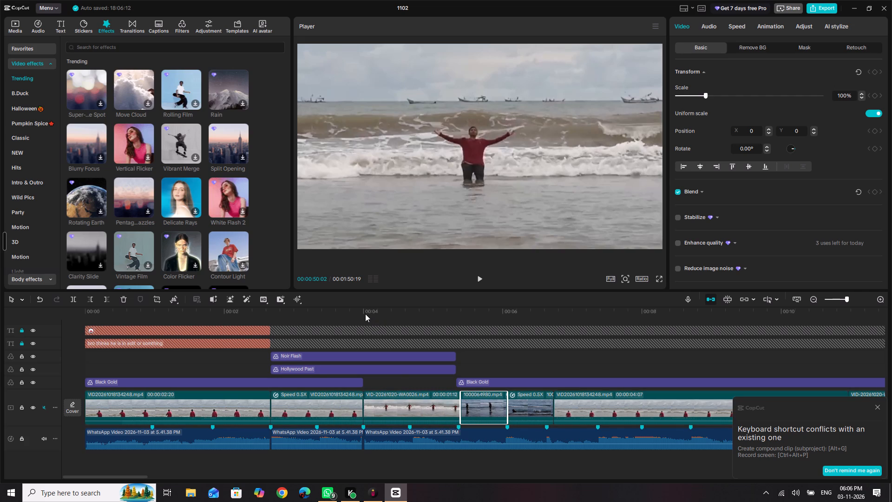
Play back the rearranged opening, and extend the Noir Flash and Hollywood Past filters over the standing and splash clips, to about 6.6 seconds.
{"action": "left_click", "coordinate": [365, 313]}
{"action": "left_click_drag", "start_coordinate": [365, 313], "coordinate": [194, 324]}
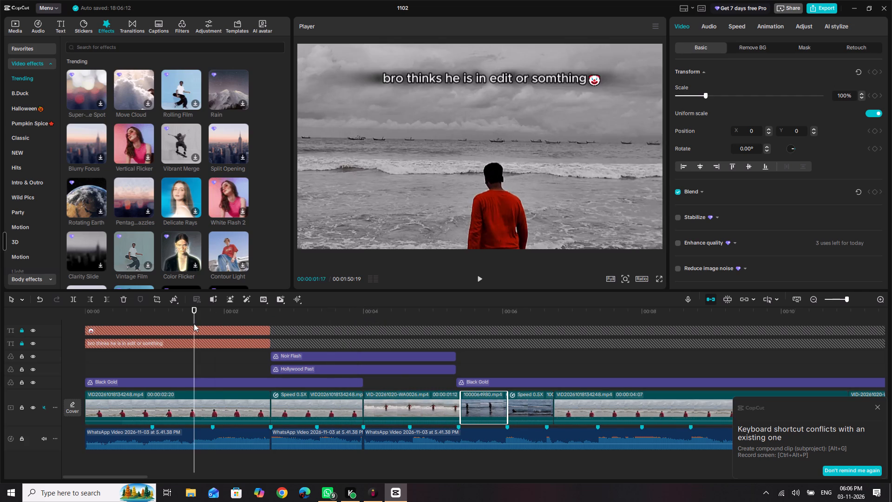
{"action": "key", "text": "space"}
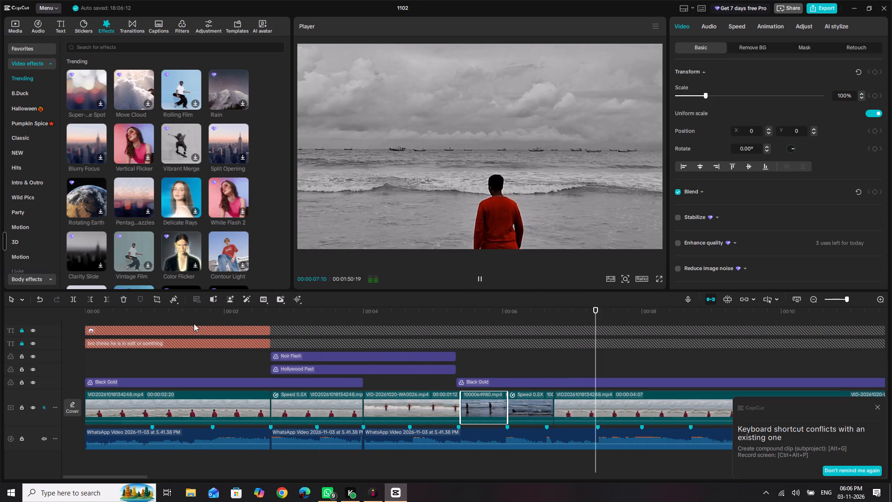
{"action": "key", "text": "space"}
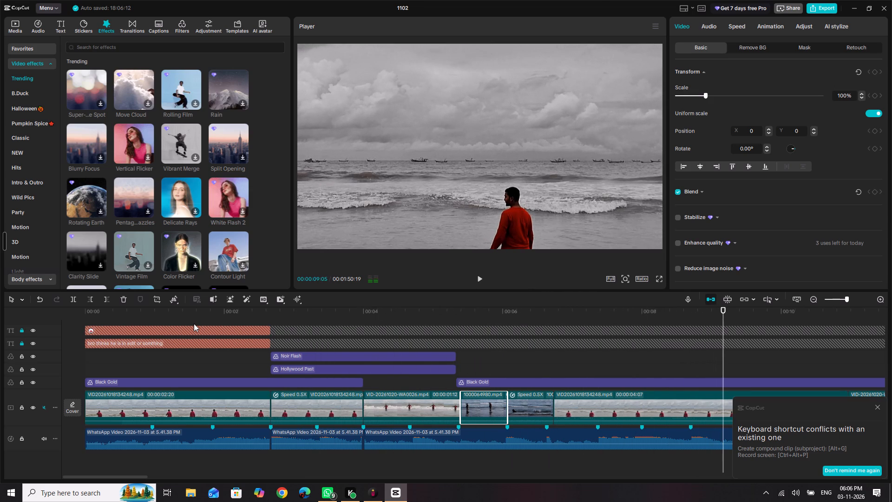
{"action": "left_click", "coordinate": [449, 367]}
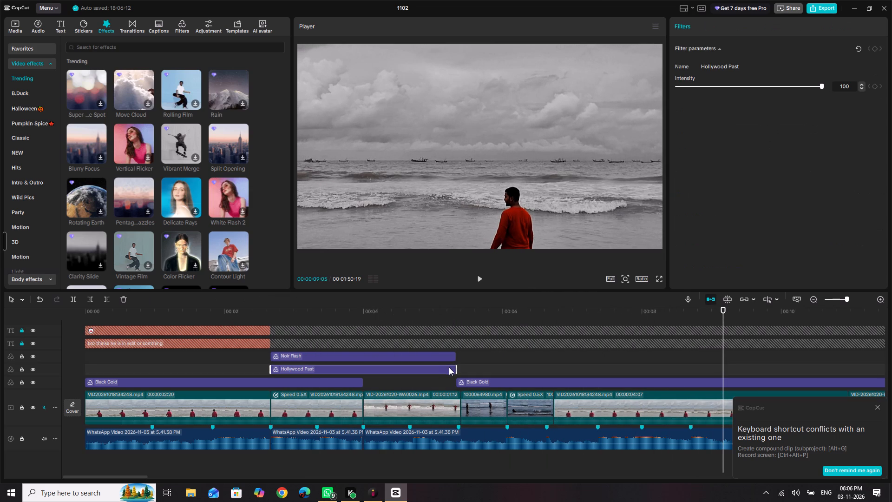
{"action": "left_click_drag", "start_coordinate": [456, 369], "coordinate": [474, 370]}
{"action": "left_click", "coordinate": [450, 357]}
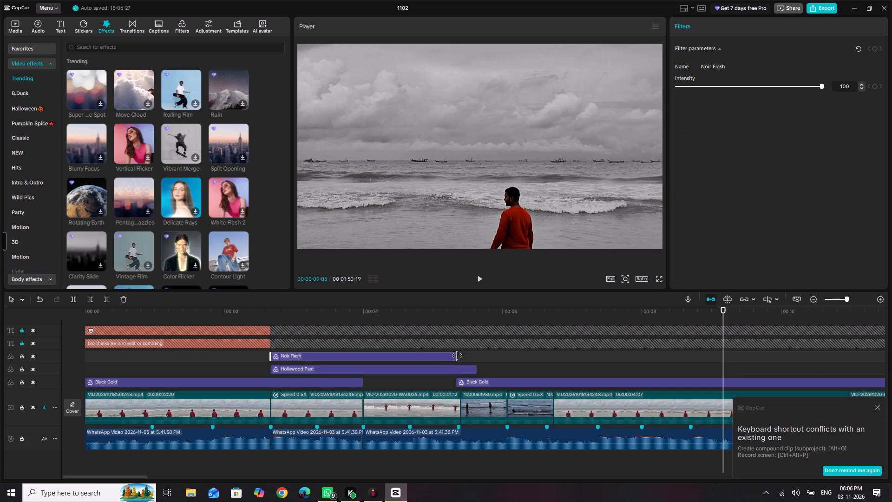
{"action": "left_click_drag", "start_coordinate": [457, 356], "coordinate": [539, 360]}
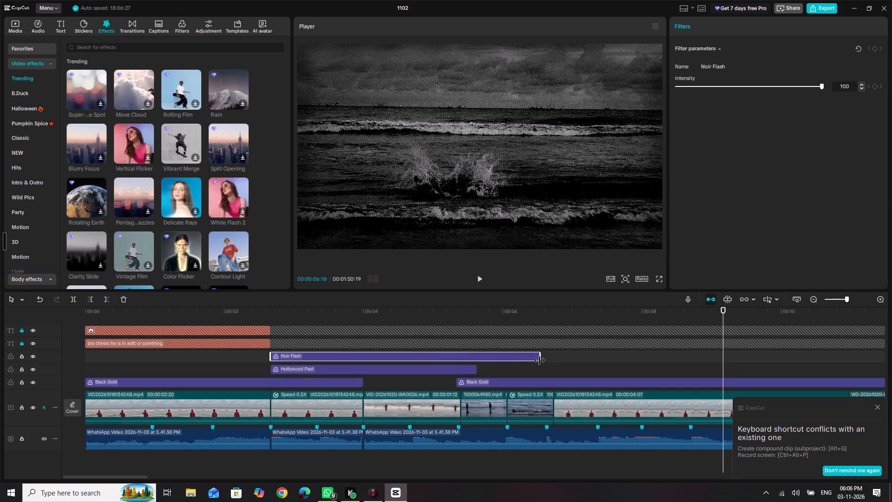
{"action": "left_click_drag", "start_coordinate": [539, 360], "coordinate": [553, 359]}
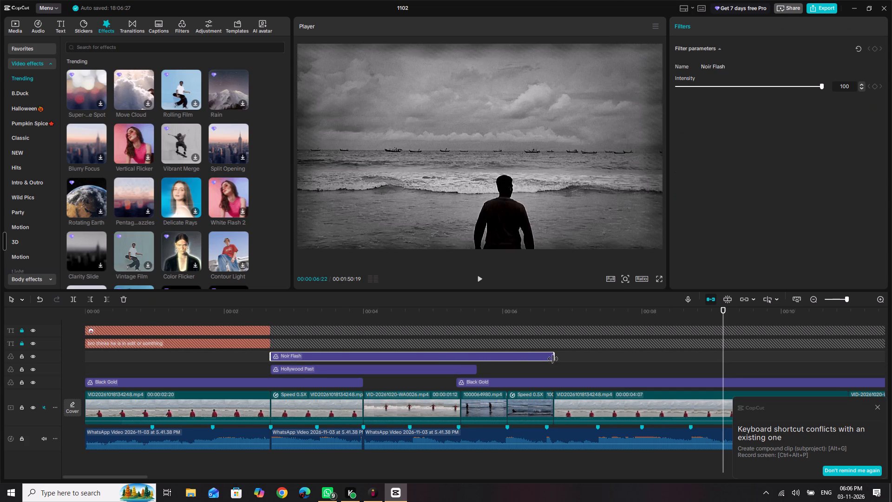
{"action": "left_click_drag", "start_coordinate": [553, 359], "coordinate": [544, 359]}
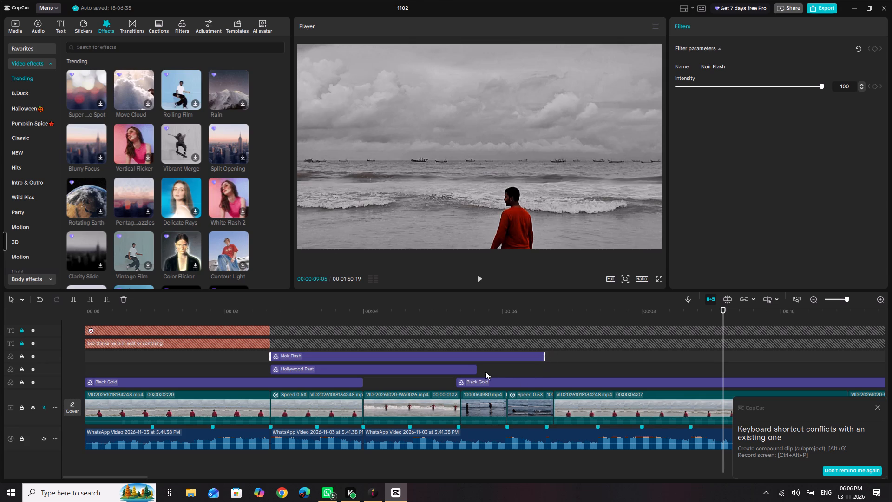
{"action": "left_click", "coordinate": [474, 370]}
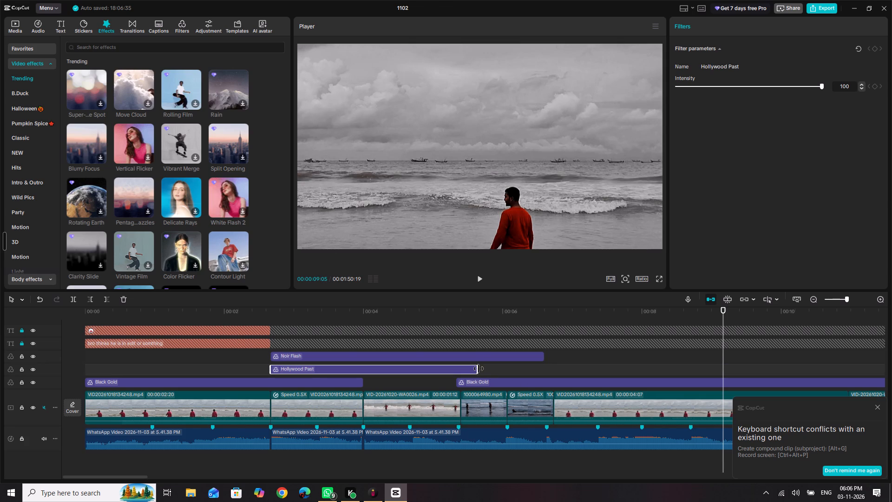
{"action": "left_click_drag", "start_coordinate": [477, 369], "coordinate": [524, 375]}
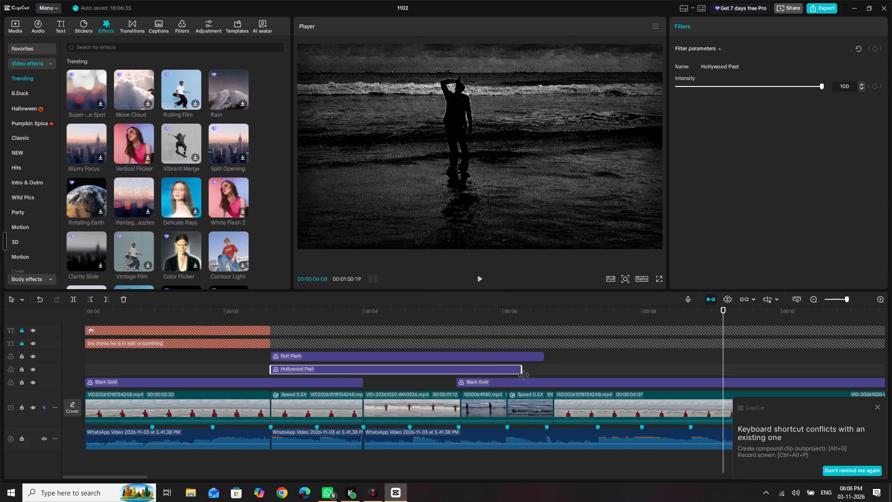
{"action": "left_click_drag", "start_coordinate": [524, 375], "coordinate": [546, 378]}
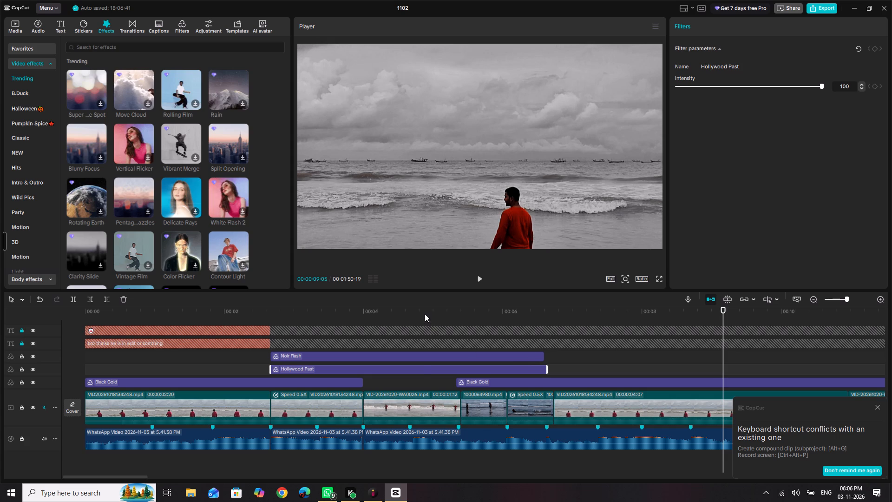
Review the opening from the start, replaying the change from the splash clip to the following beach clip around 00:00:06:06.
{"action": "left_click_drag", "start_coordinate": [425, 314], "coordinate": [50, 309]}
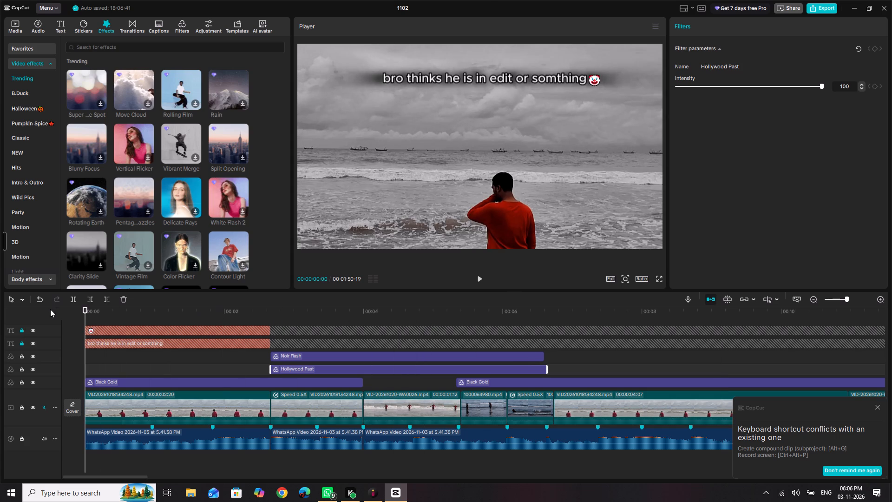
{"action": "key", "text": "space"}
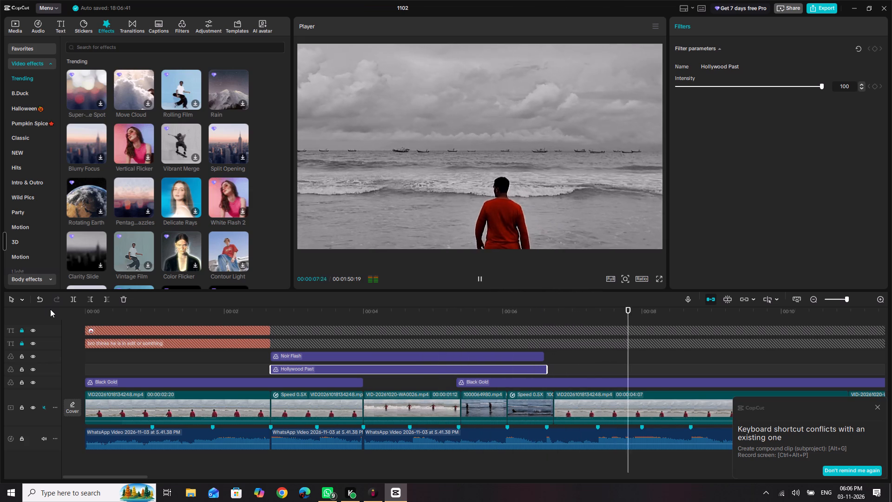
{"action": "key", "text": "space"}
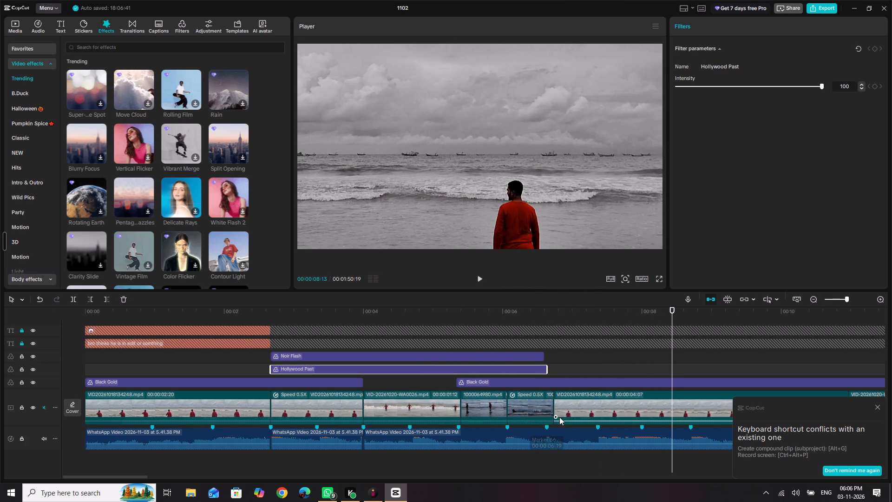
{"action": "left_click", "coordinate": [530, 314]}
{"action": "key", "text": "space"}
{"action": "key", "text": "space"}
{"action": "key", "text": "space"}
{"action": "key", "text": "space"}
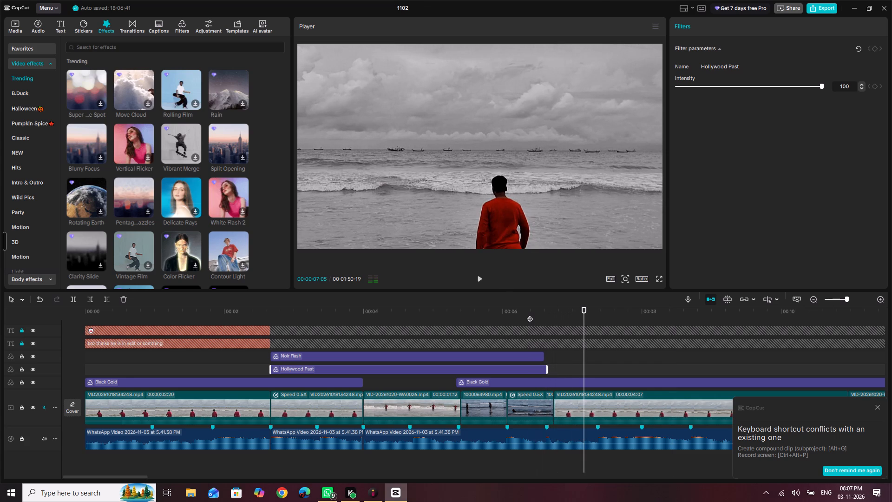
{"action": "left_click_drag", "start_coordinate": [528, 308], "coordinate": [517, 310]}
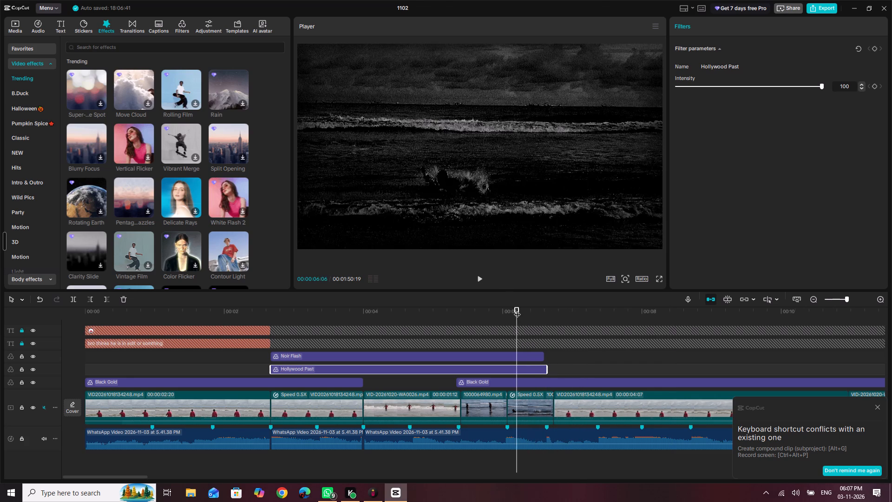
{"action": "key", "text": "space"}
{"action": "key", "text": "space"}
{"action": "key", "text": "space"}
{"action": "key", "text": "space"}
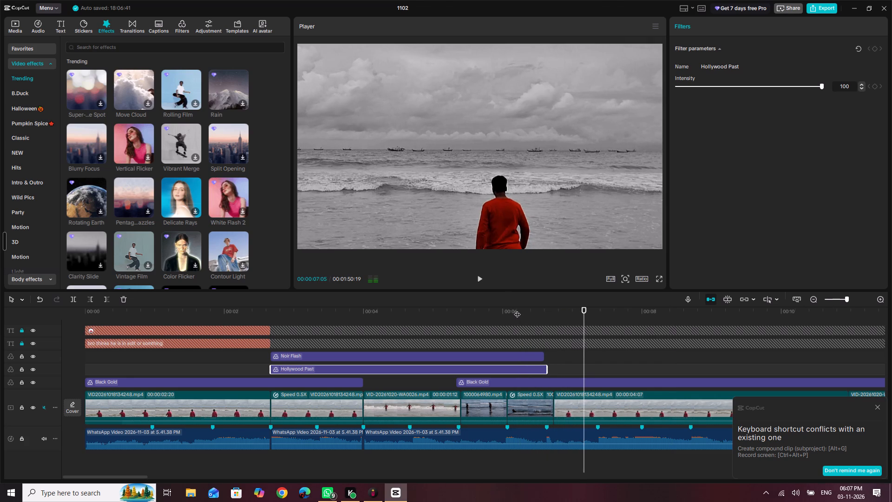
{"action": "key", "text": "space"}
{"action": "key", "text": "space"}
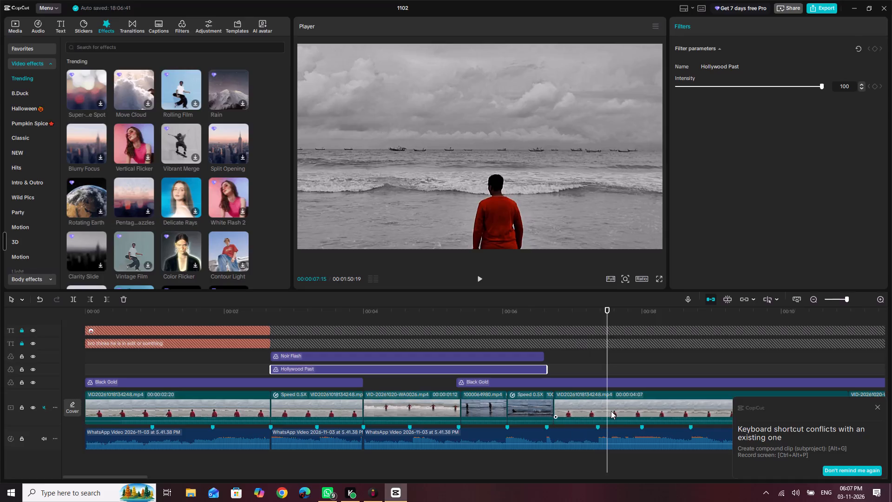
Extend the end of the 0.5X splash clip to the beat marker at about 7.4 seconds, pushing the following beach clip later.
{"action": "left_click_drag", "start_coordinate": [564, 403], "coordinate": [597, 404]}
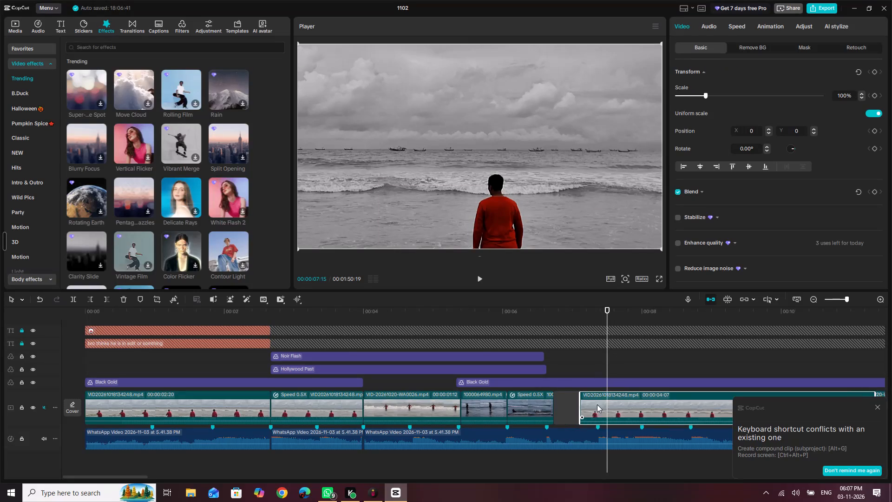
{"action": "left_click_drag", "start_coordinate": [597, 404], "coordinate": [611, 402]}
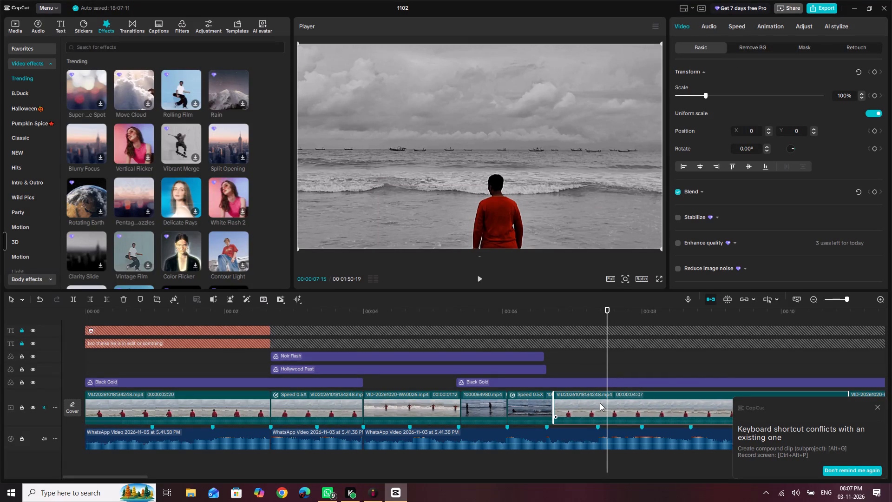
{"action": "scroll", "coordinate": [600, 403], "scroll_direction": "left", "scroll_amount": 3}
{"action": "scroll", "coordinate": [600, 403], "scroll_direction": "right", "scroll_amount": 1}
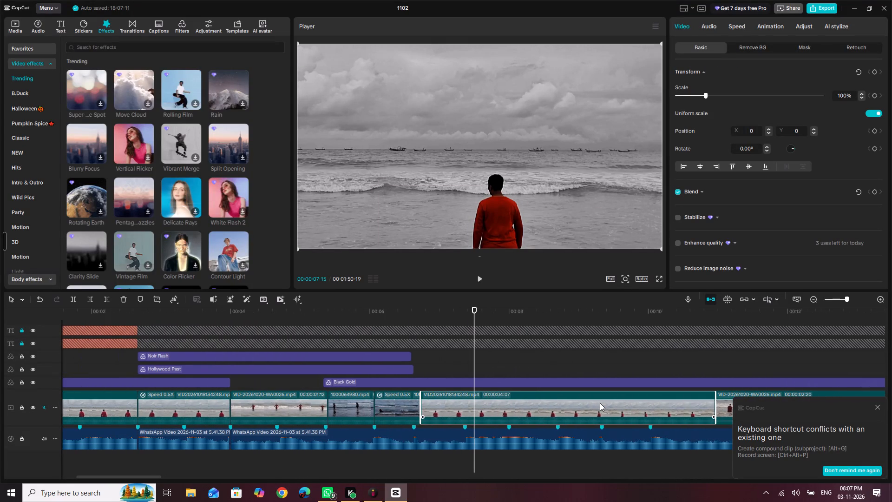
{"action": "left_click", "coordinate": [404, 407]}
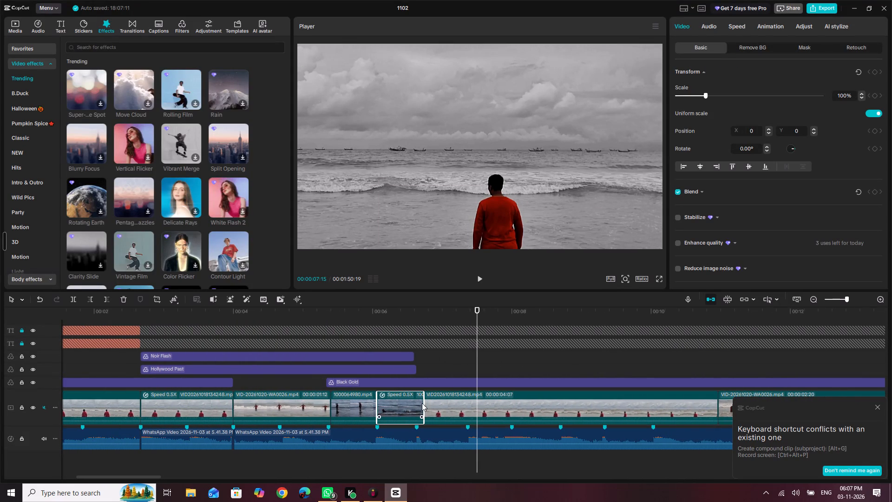
{"action": "left_click_drag", "start_coordinate": [424, 403], "coordinate": [455, 407]}
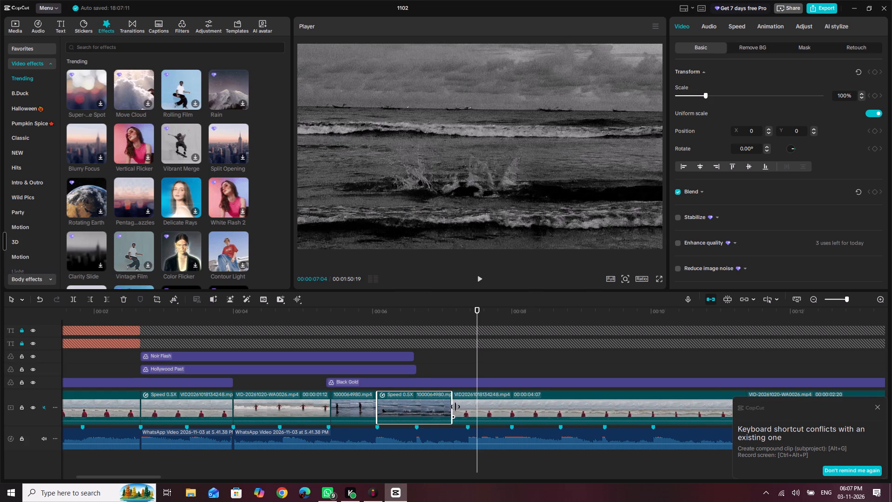
{"action": "left_click_drag", "start_coordinate": [455, 407], "coordinate": [466, 408]}
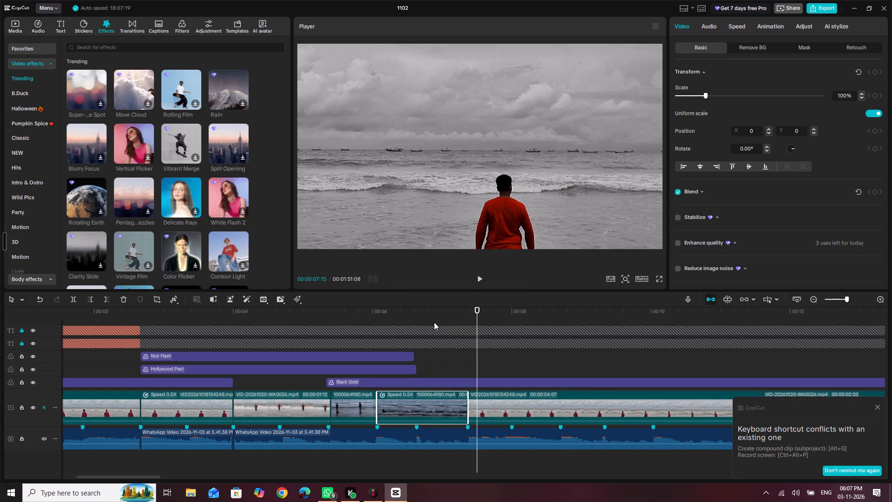
Replay the standing and splash section, and readjust the start trim of the 0.5X splash clip to make it one frame longer.
{"action": "left_click_drag", "start_coordinate": [430, 314], "coordinate": [371, 314]}
{"action": "left_click_drag", "start_coordinate": [371, 314], "coordinate": [305, 315]}
{"action": "key", "text": "space"}
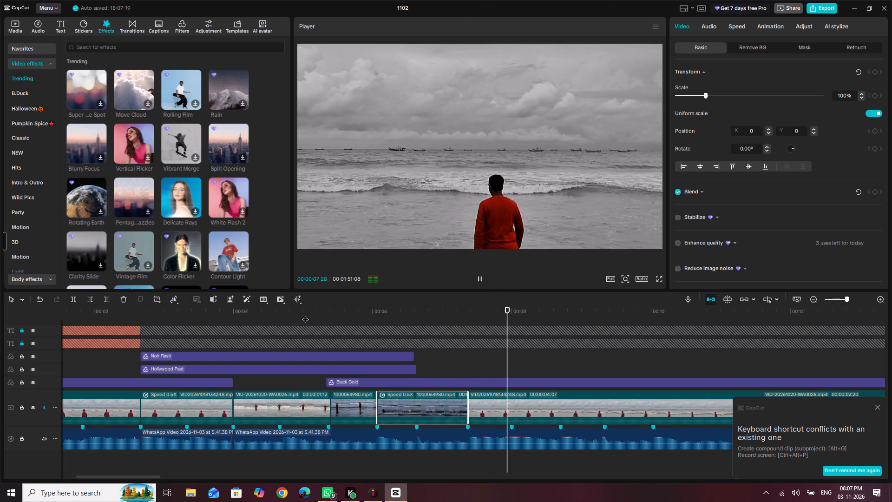
{"action": "key", "text": "space"}
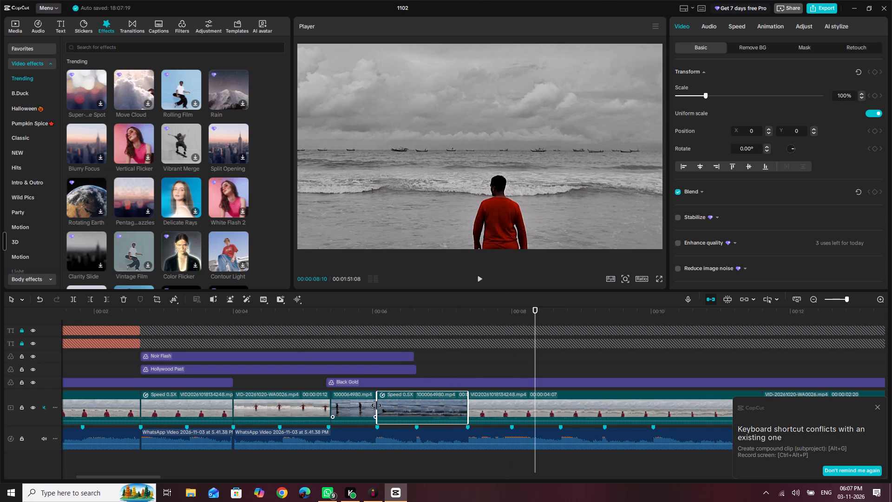
{"action": "left_click_drag", "start_coordinate": [376, 405], "coordinate": [382, 406]}
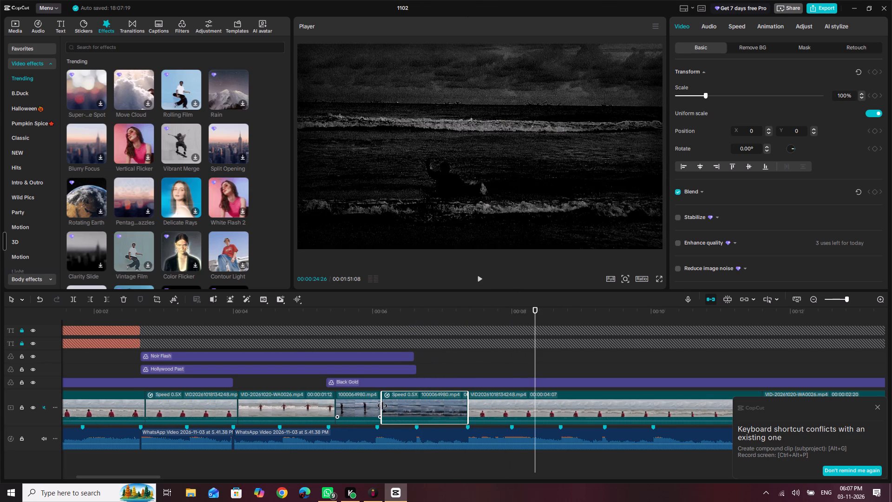
{"action": "left_click_drag", "start_coordinate": [382, 406], "coordinate": [353, 407]}
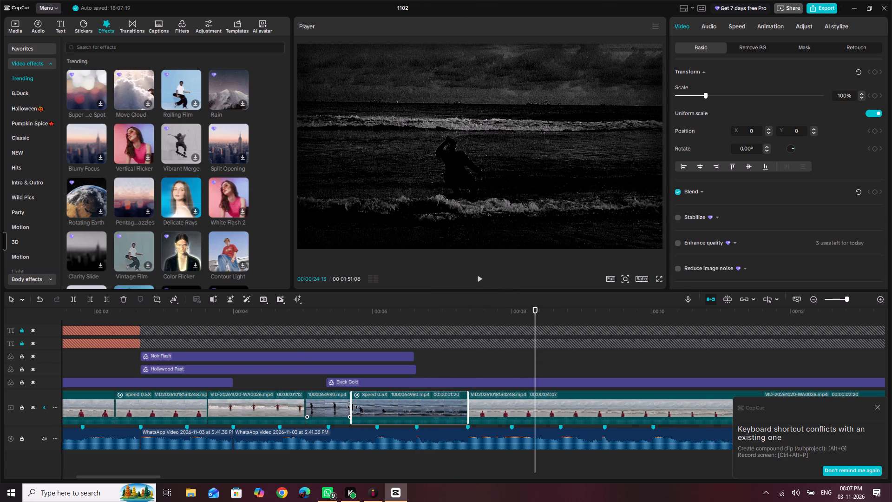
{"action": "left_click_drag", "start_coordinate": [353, 407], "coordinate": [370, 410]}
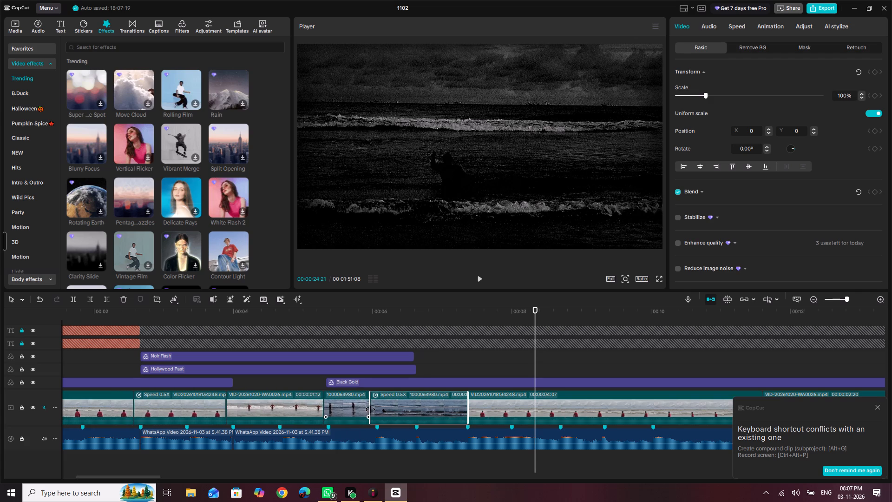
{"action": "left_click_drag", "start_coordinate": [370, 410], "coordinate": [375, 411]}
Extend the end of the standing clip 1000064980.mp4 to the next beat marker, making it 00:00:01:07 long.
{"action": "left_click", "coordinate": [364, 411]}
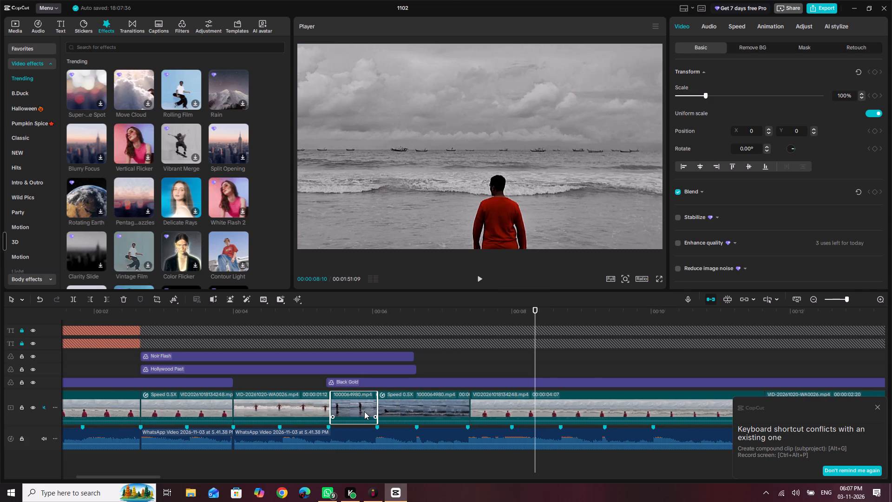
{"action": "left_click_drag", "start_coordinate": [377, 408], "coordinate": [392, 408]}
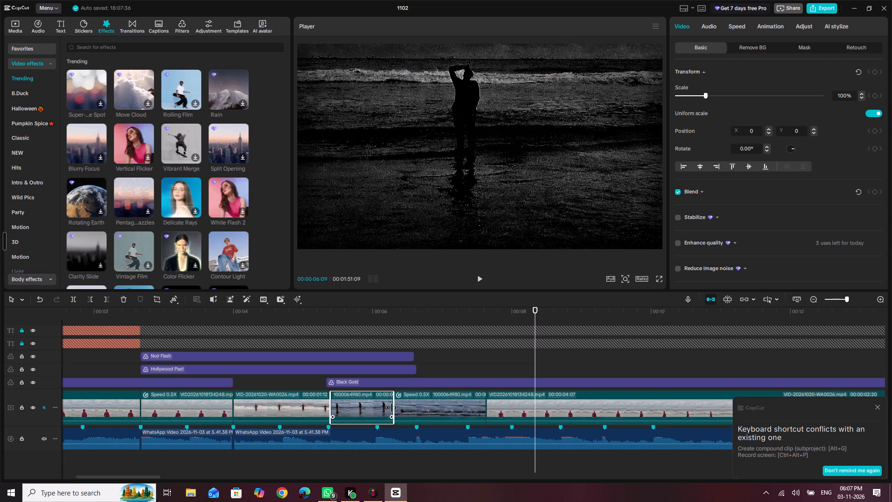
{"action": "left_click_drag", "start_coordinate": [392, 408], "coordinate": [414, 410]}
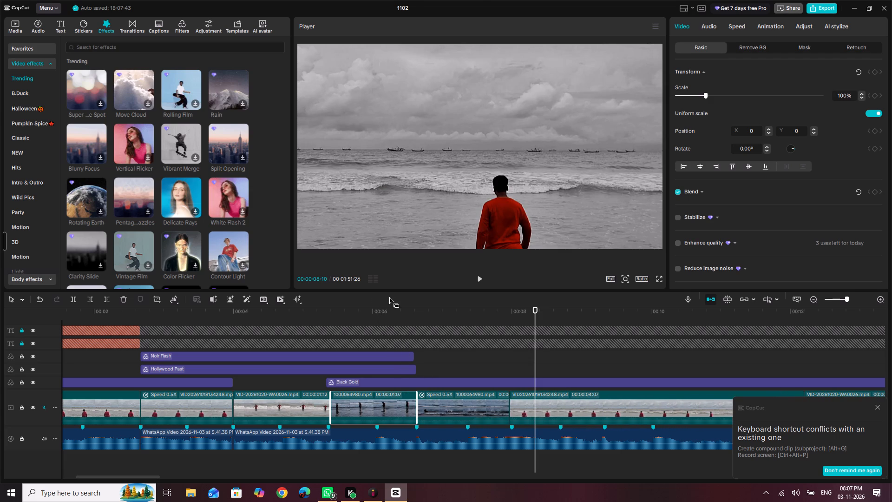
Replay the opening from the start and the beach clip following the splash, checking the cuts against the beat markers.
{"action": "left_click_drag", "start_coordinate": [390, 309], "coordinate": [0, 321]}
{"action": "key", "text": "space"}
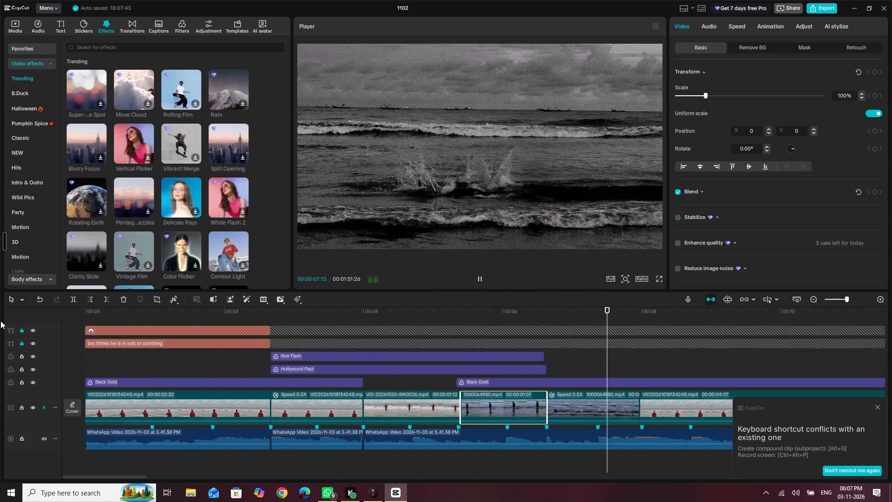
{"action": "key", "text": "space"}
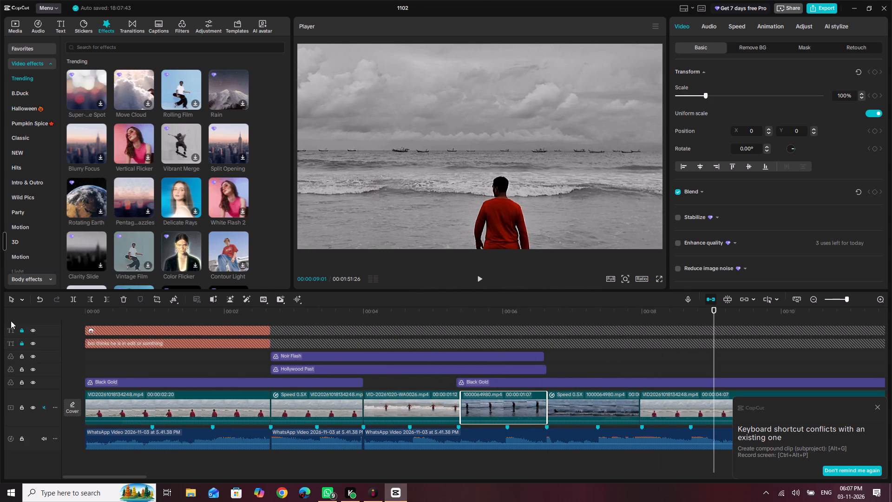
{"action": "scroll", "coordinate": [530, 412], "scroll_direction": "left", "scroll_amount": 3}
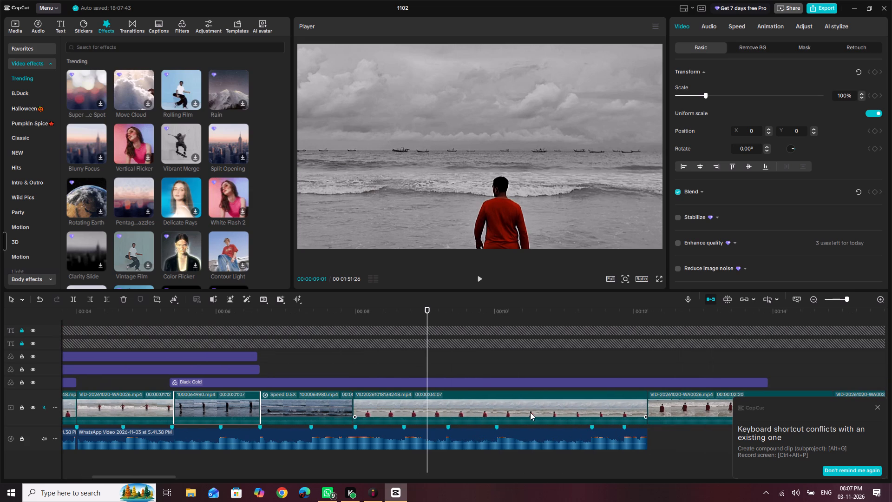
{"action": "left_click", "coordinate": [335, 310]}
{"action": "key", "text": "space"}
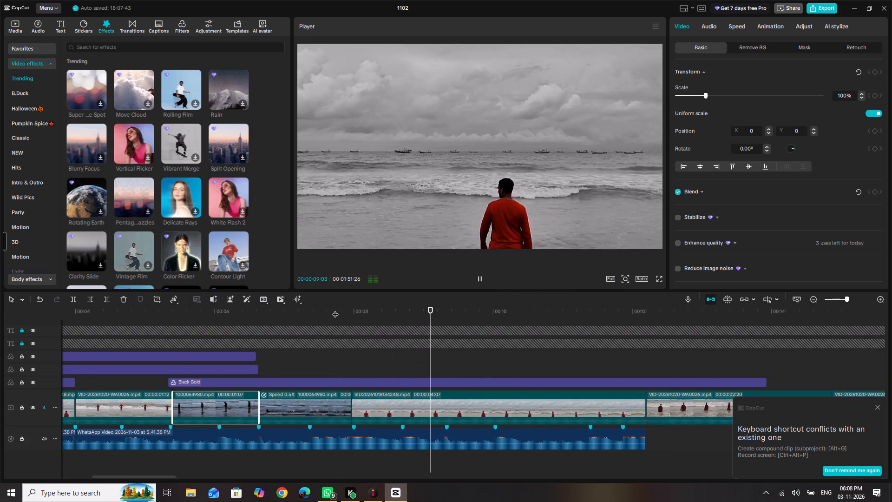
{"action": "key", "text": "space"}
{"action": "key", "text": "space"}
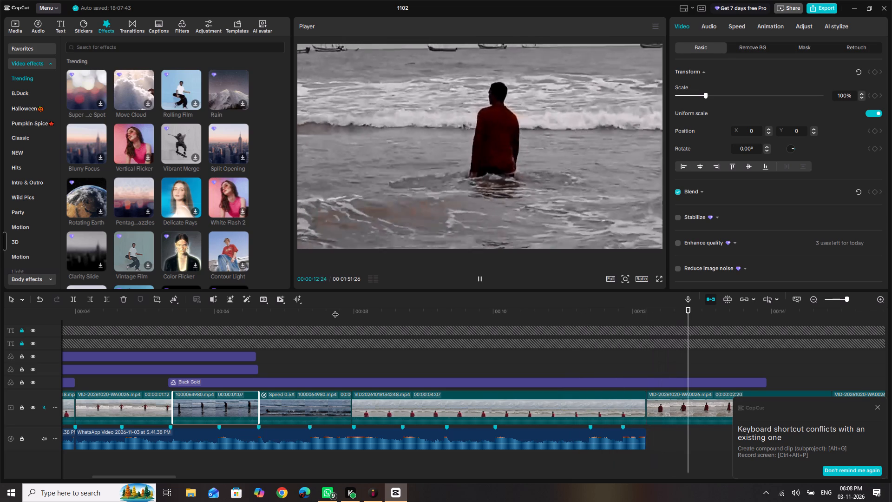
Look through the unedited beach footage after the opening, playing the VID-20261020-WA0026.mp4 arm-spreading clips from around 00:00:50.
{"action": "scroll", "coordinate": [479, 343], "scroll_direction": "left", "scroll_amount": 6}
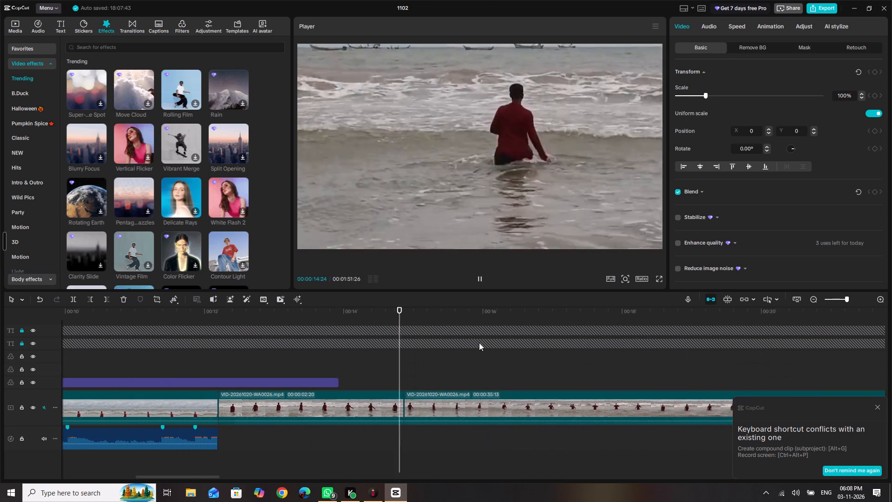
{"action": "scroll", "coordinate": [479, 343], "scroll_direction": "left", "scroll_amount": 6}
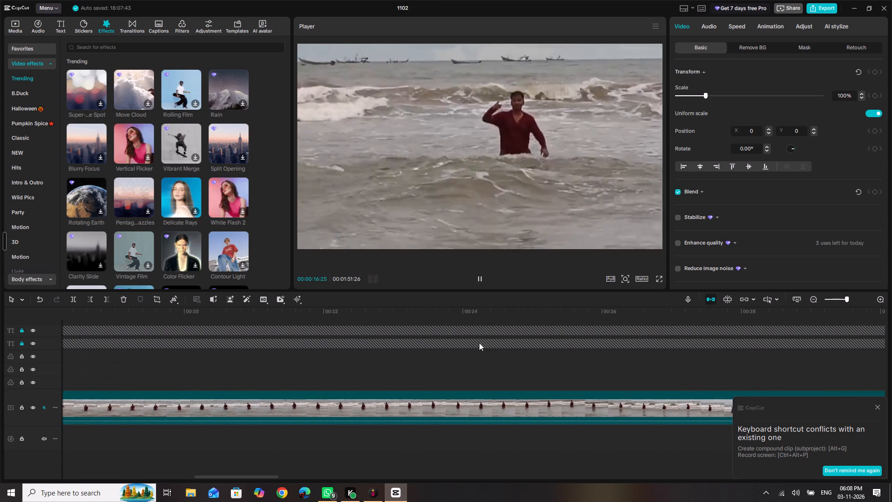
{"action": "scroll", "coordinate": [479, 343], "scroll_direction": "left", "scroll_amount": 8}
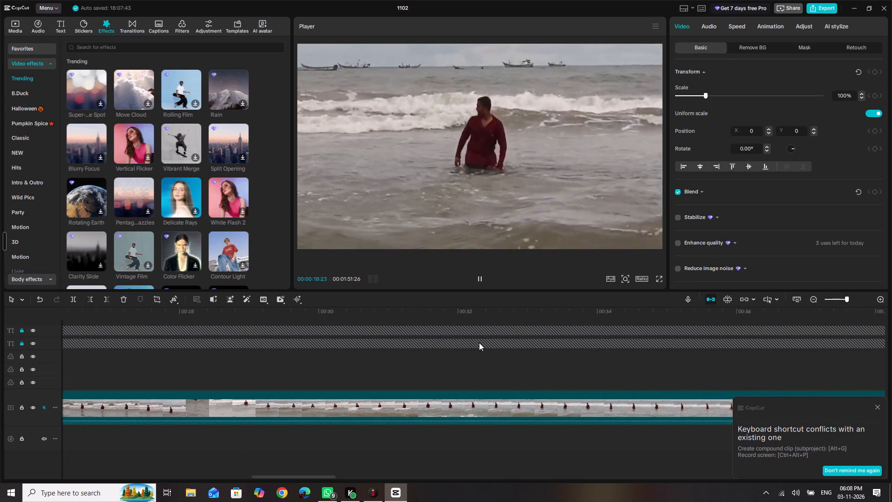
{"action": "scroll", "coordinate": [479, 343], "scroll_direction": "left", "scroll_amount": 9}
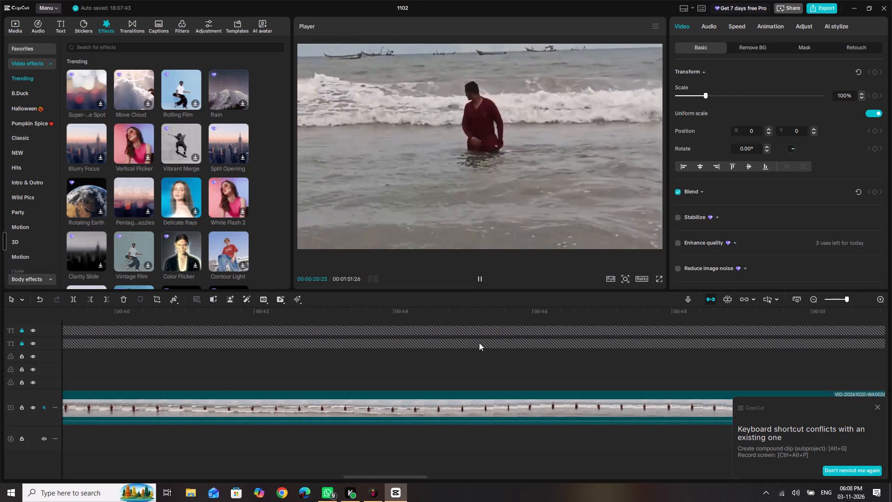
{"action": "scroll", "coordinate": [479, 343], "scroll_direction": "left", "scroll_amount": 7}
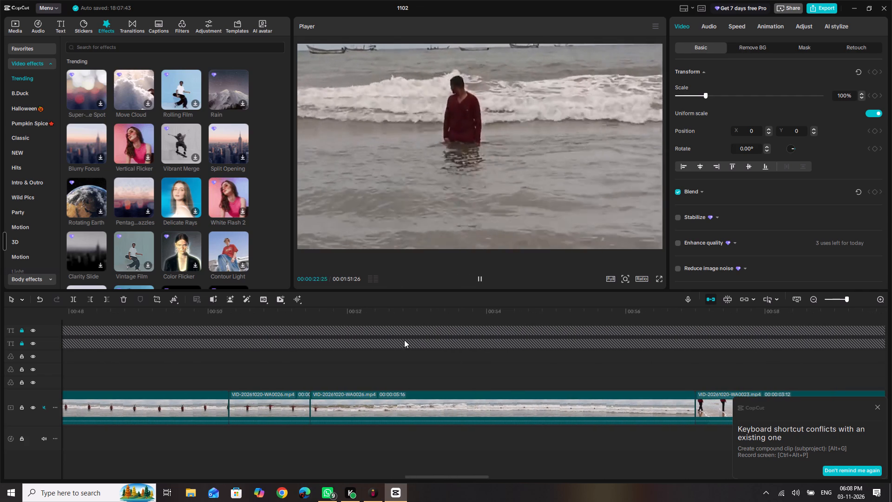
{"action": "left_click", "coordinate": [169, 310]}
{"action": "key", "text": "space"}
{"action": "key", "text": "space"}
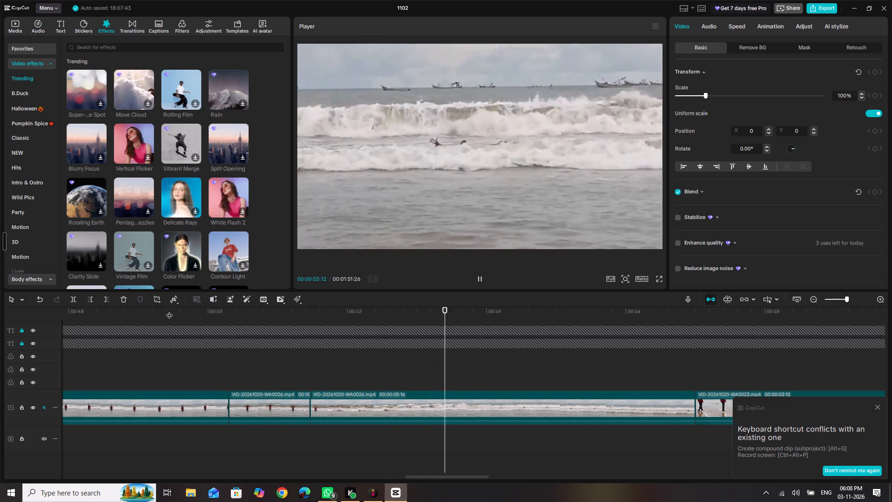
{"action": "left_click", "coordinate": [241, 312]}
{"action": "key", "text": "space"}
{"action": "key", "text": "space"}
{"action": "key", "text": "space"}
{"action": "key", "text": "space"}
{"action": "key", "text": "space"}
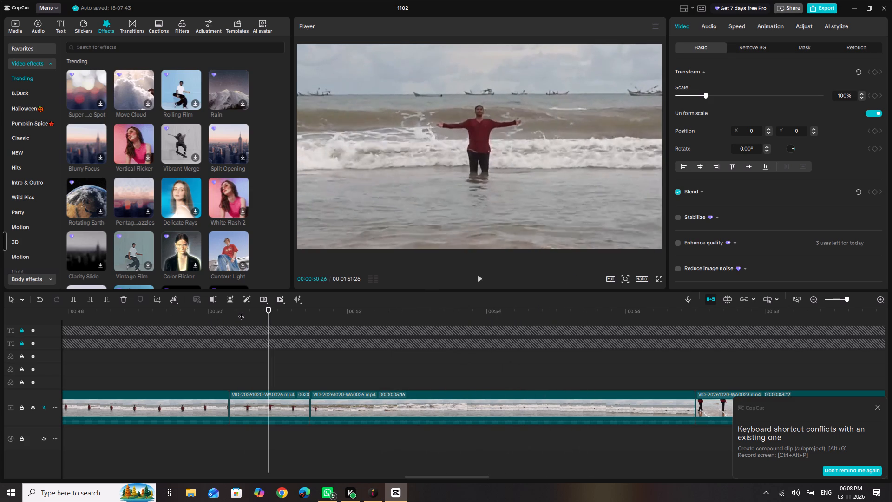
{"action": "key", "text": "space"}
{"action": "key", "text": "space"}
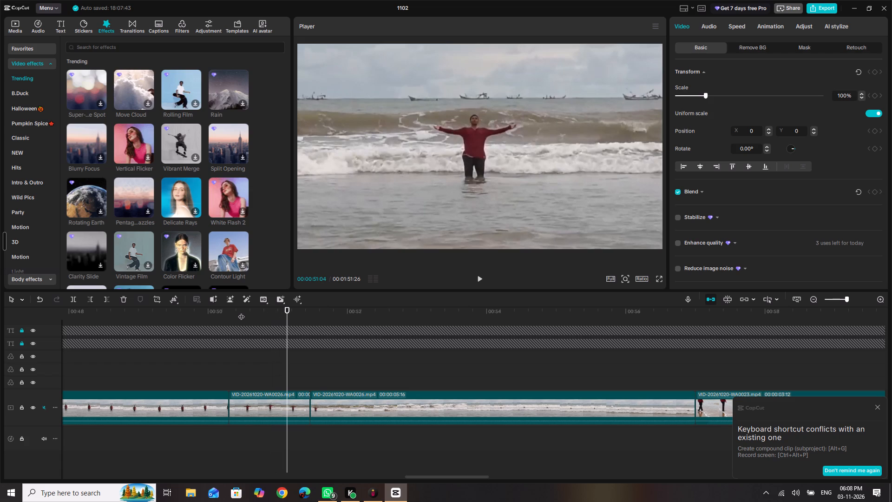
{"action": "key", "text": "space"}
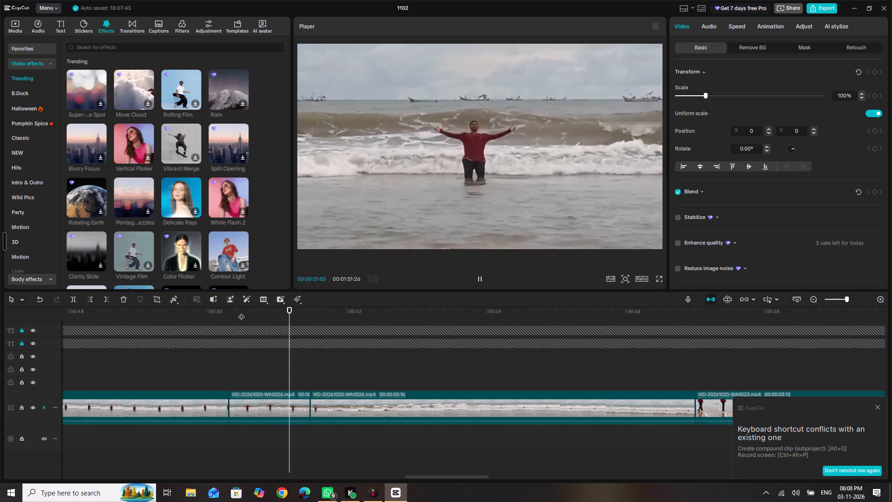
{"action": "key", "text": "space"}
{"action": "key", "text": "space"}
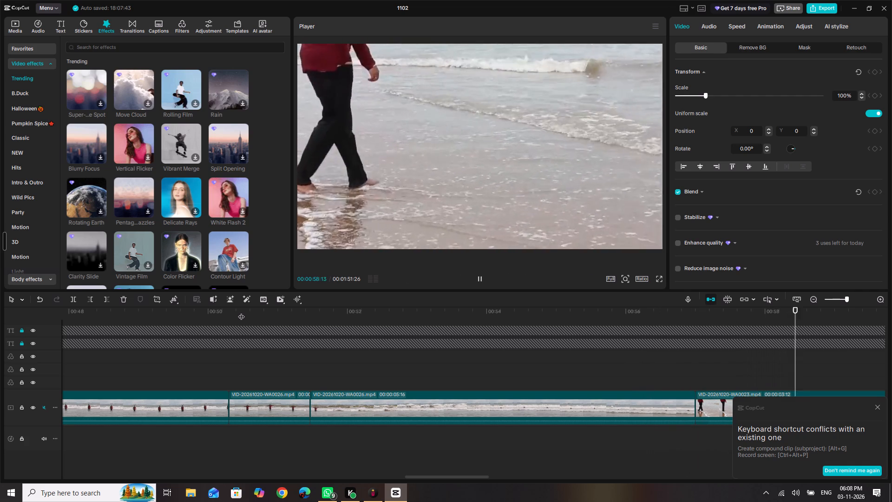
Play and step through the footage of feet walking on the shore and the sea clips after it, up to about 00:01:41.
{"action": "key", "text": "space"}
{"action": "key", "text": "space"}
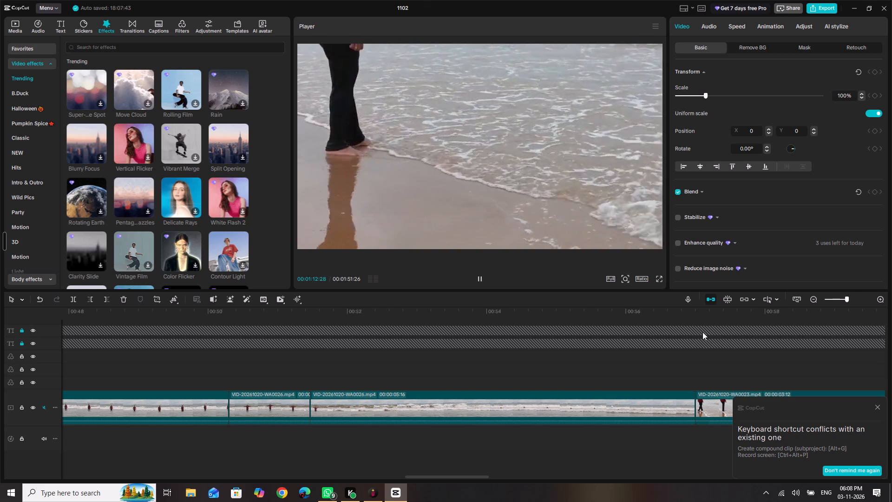
{"action": "key", "text": "space"}
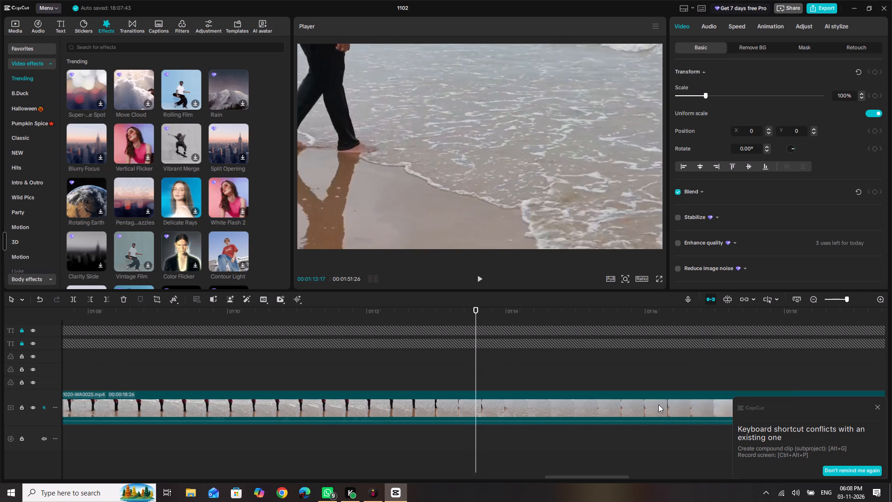
{"action": "scroll", "coordinate": [658, 404], "scroll_direction": "left", "scroll_amount": 7}
{"action": "key", "text": "space"}
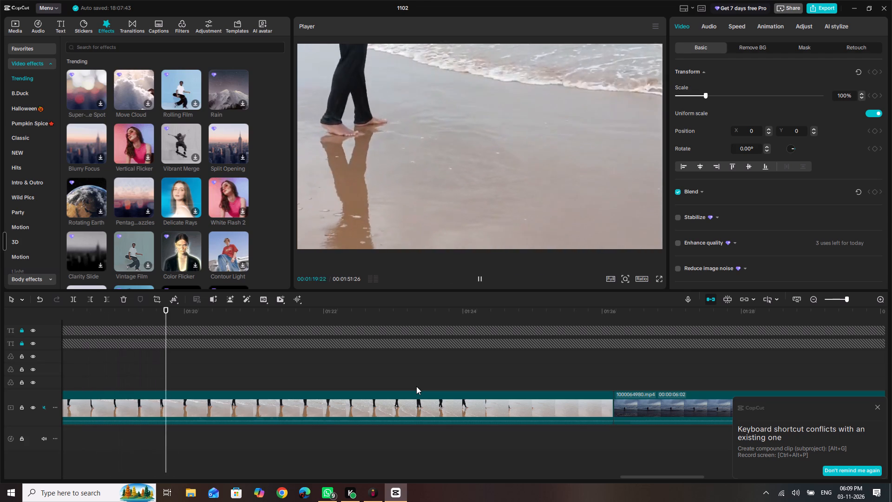
{"action": "key", "text": "space"}
{"action": "key", "text": "space"}
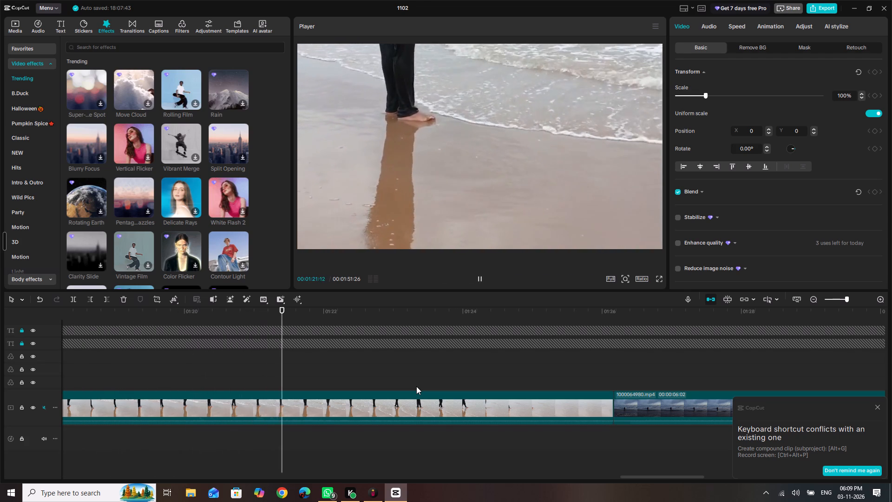
{"action": "key", "text": "Right"}
{"action": "key", "text": "Right"}
{"action": "key", "text": "Right"}
{"action": "key", "text": "Right"}
{"action": "key", "text": "Right"}
{"action": "key", "text": "Right"}
{"action": "key", "text": "Right"}
{"action": "key", "text": "Right"}
{"action": "key", "text": "Right"}
{"action": "key", "text": "Right"}
{"action": "key", "text": "Right"}
{"action": "key", "text": "Right"}
{"action": "key", "text": "Right"}
{"action": "key", "text": "Right"}
{"action": "key", "text": "Right"}
{"action": "key", "text": "Right"}
{"action": "key", "text": "Right"}
{"action": "key", "text": "Right"}
{"action": "key", "text": "Right"}
{"action": "key", "text": "Right"}
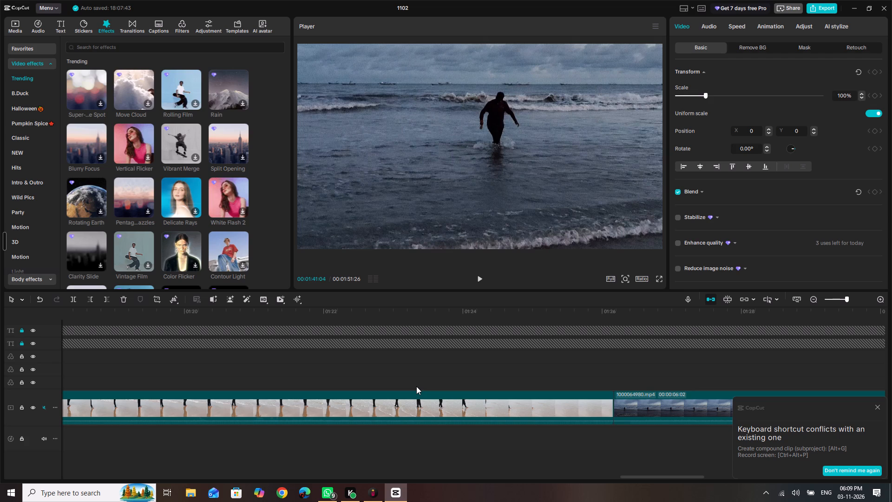
Examine the 1000064981.mp4 clip around 00:01:40 frame by frame and in playback to locate where the crouching man rises.
{"action": "scroll", "coordinate": [396, 416], "scroll_direction": "left", "scroll_amount": 7}
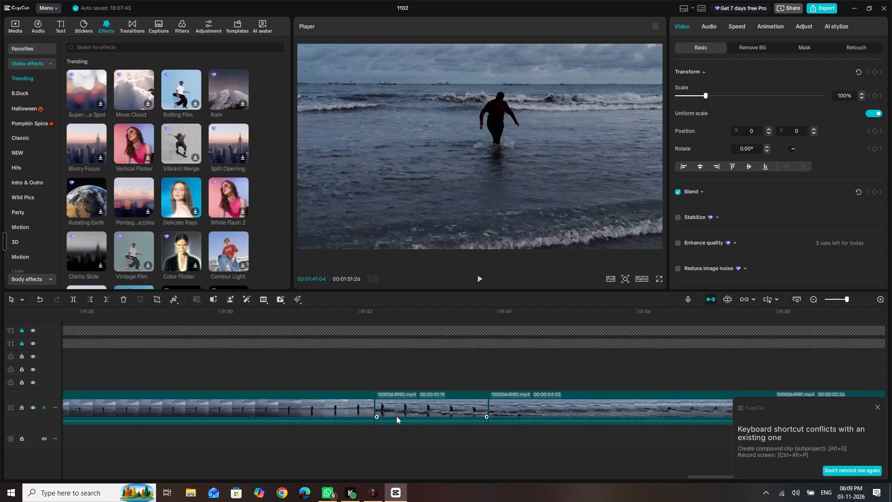
{"action": "scroll", "coordinate": [396, 416], "scroll_direction": "left", "scroll_amount": 1}
{"action": "key", "text": "Left"}
{"action": "key", "text": "Left"}
{"action": "key", "text": "Left"}
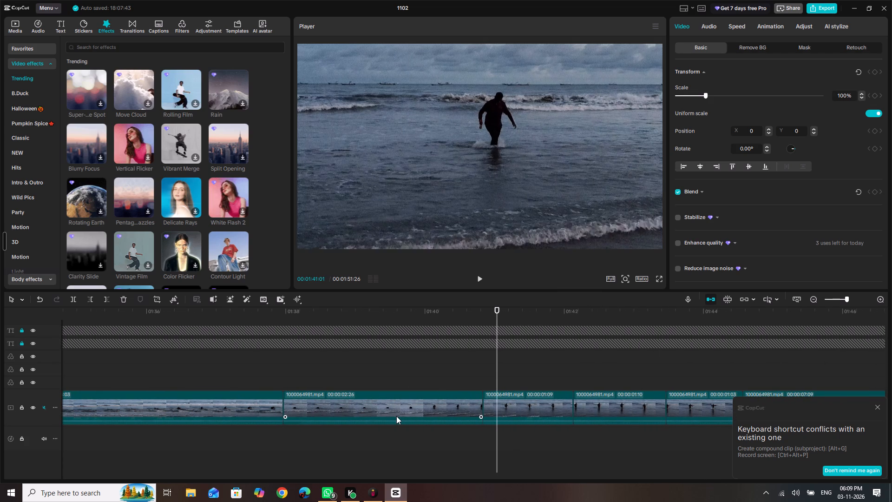
{"action": "key", "text": "Left"}
{"action": "key", "text": "Left"}
{"action": "key", "text": "Left"}
{"action": "key", "text": "Left"}
{"action": "key", "text": "Left"}
{"action": "key", "text": "Left"}
{"action": "key", "text": "Left"}
{"action": "key", "text": "Left"}
{"action": "key", "text": "Left"}
{"action": "key", "text": "Left"}
{"action": "key", "text": "Left"}
{"action": "key", "text": "Left"}
{"action": "key", "text": "Left"}
{"action": "key", "text": "Left"}
{"action": "key", "text": "Left"}
{"action": "key", "text": "Left"}
{"action": "key", "text": "Left"}
{"action": "key", "text": "Left"}
{"action": "key", "text": "Left"}
{"action": "key", "text": "Left"}
{"action": "key", "text": "Left"}
{"action": "key", "text": "Left"}
{"action": "key", "text": "Left"}
{"action": "key", "text": "Left"}
{"action": "key", "text": "Left"}
{"action": "key", "text": "Left"}
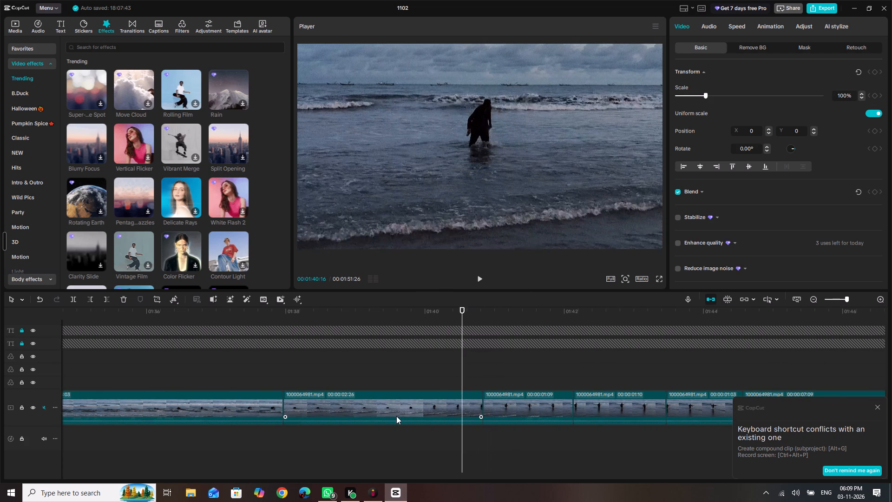
{"action": "key", "text": "space"}
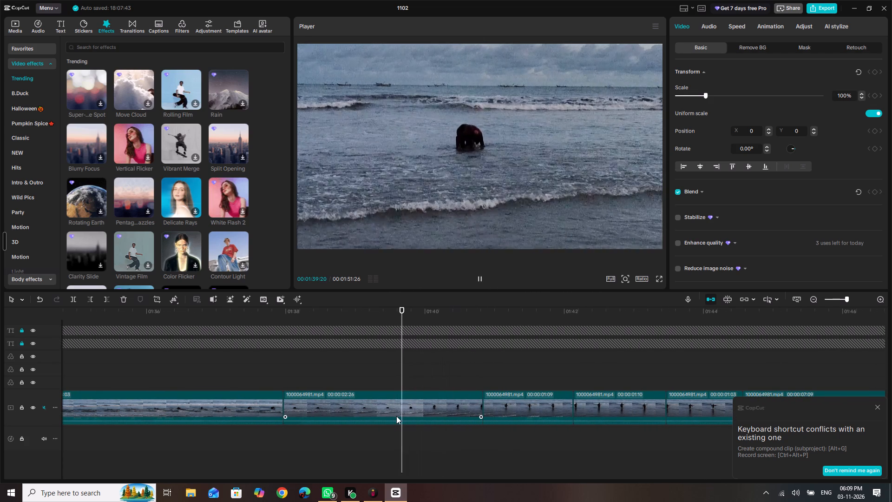
{"action": "key", "text": "space"}
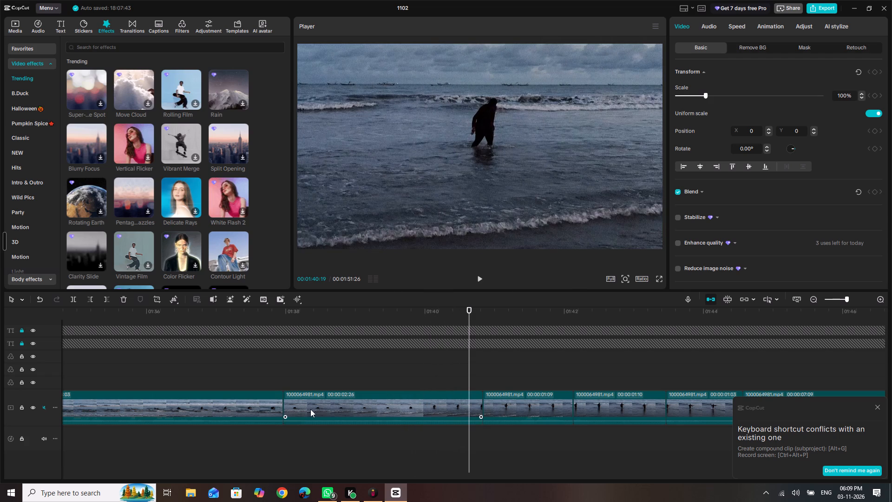
Trim the start of the 1000064981.mp4 clip beginning near 00:01:38, leaving it 00:00:01:07 long from the man's crouch.
{"action": "left_click", "coordinate": [285, 403]}
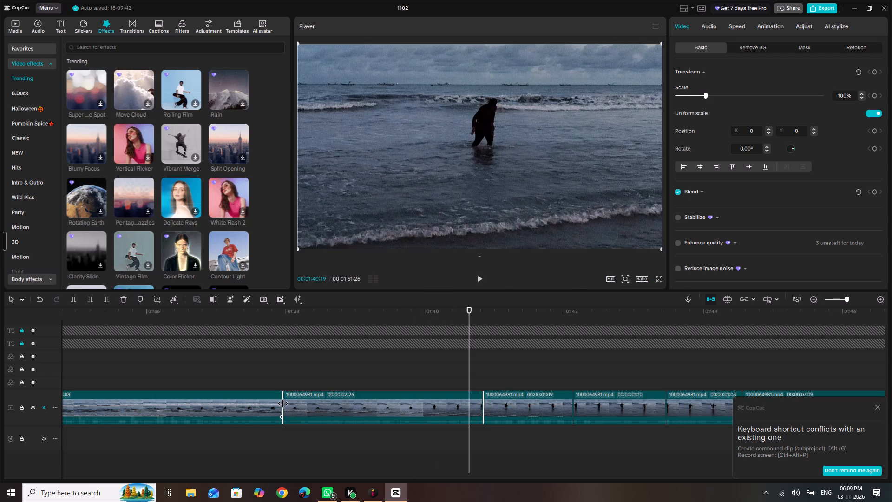
{"action": "left_click_drag", "start_coordinate": [283, 403], "coordinate": [398, 404]}
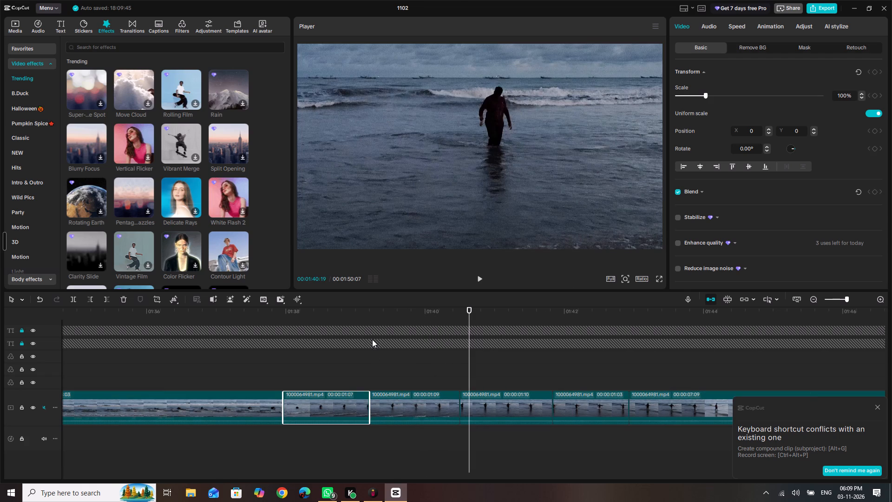
Replay the cut into the trimmed 1000064981.mp4 clip and step through its first frames around 00:01:38.
{"action": "left_click_drag", "start_coordinate": [356, 311], "coordinate": [246, 330]}
{"action": "key", "text": "space"}
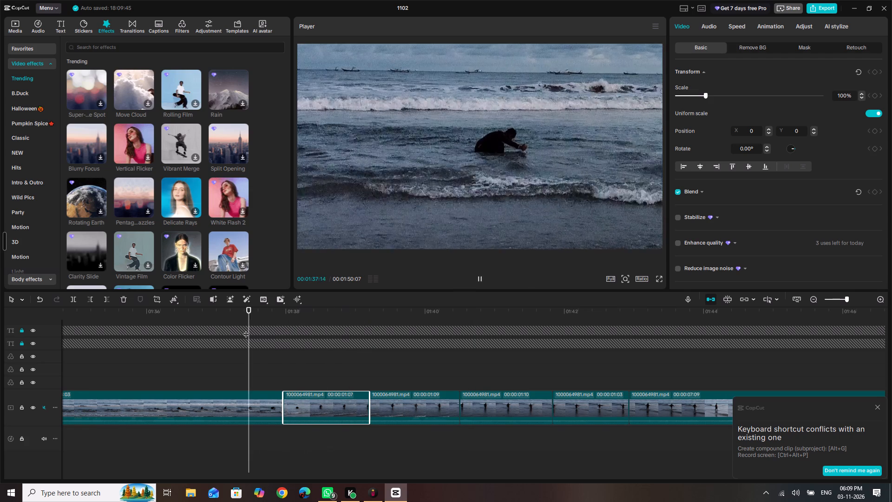
{"action": "key", "text": "space"}
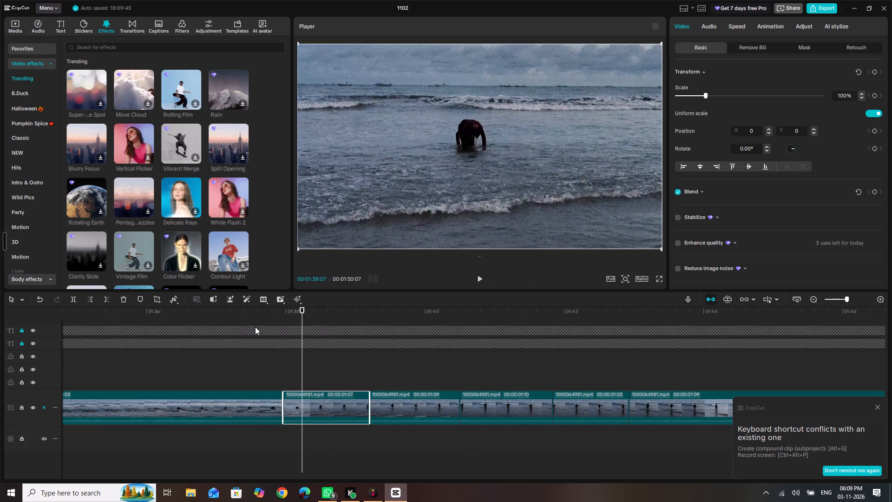
{"action": "key", "text": "Left"}
{"action": "key", "text": "Left"}
{"action": "key", "text": "Left"}
{"action": "key", "text": "Left"}
{"action": "key", "text": "Left"}
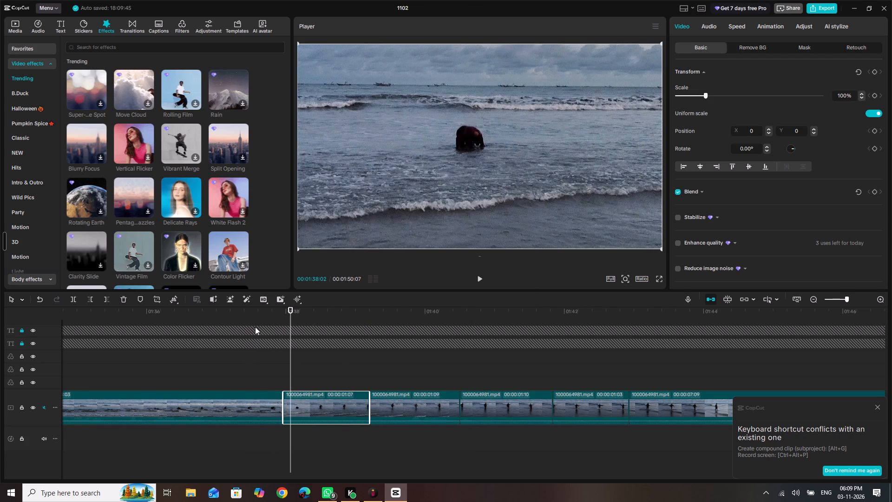
{"action": "key", "text": "Left"}
{"action": "key", "text": "Left"}
{"action": "key", "text": "Left"}
{"action": "key", "text": "space"}
{"action": "key", "text": "space"}
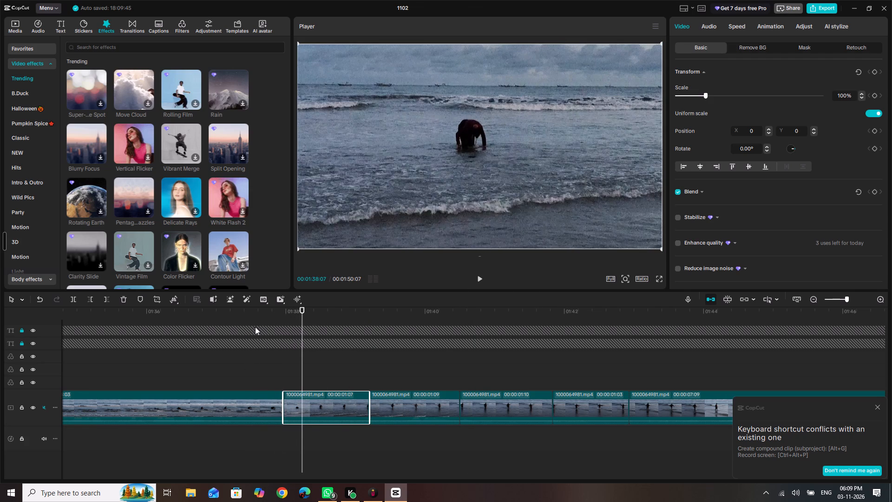
Slow the trimmed 1000064981.mp4 crouch-and-rise clip near 00:01:38 to 0.50x speed and play it back.
{"action": "left_click", "coordinate": [339, 403]}
{"action": "left_click", "coordinate": [736, 30]}
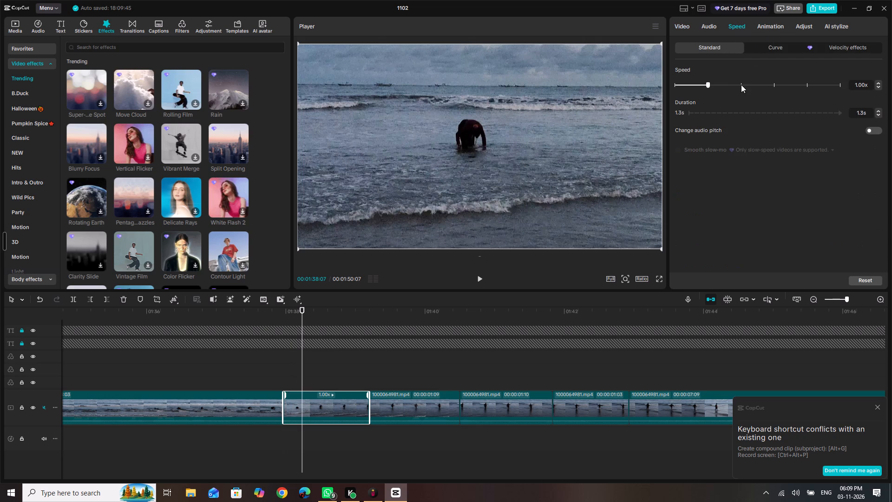
{"action": "left_click", "coordinate": [694, 86]}
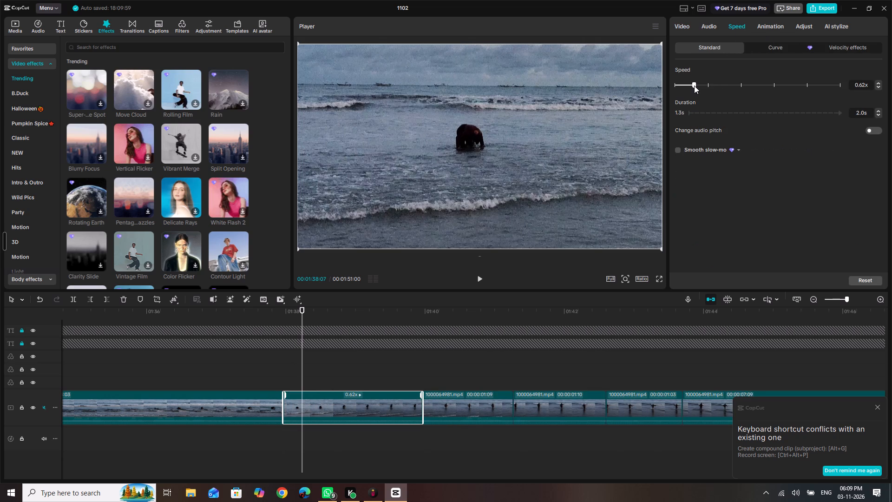
{"action": "double_click", "coordinate": [877, 86]}
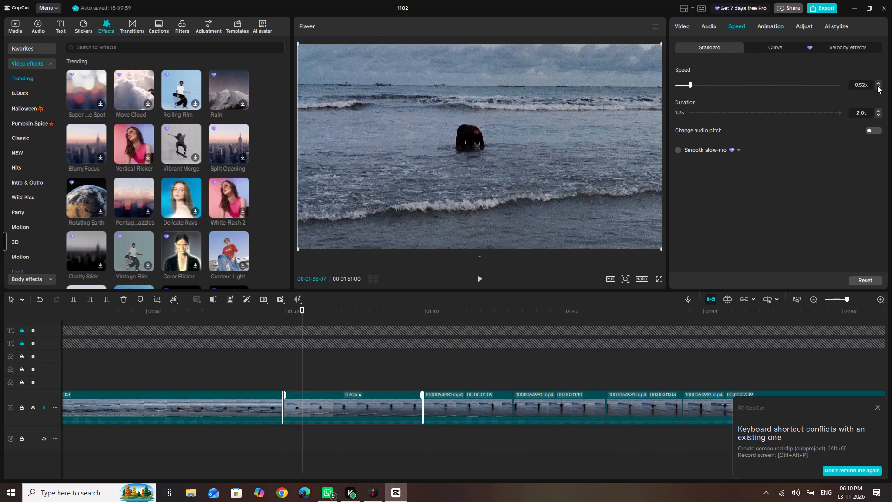
{"action": "left_click", "coordinate": [865, 84]}
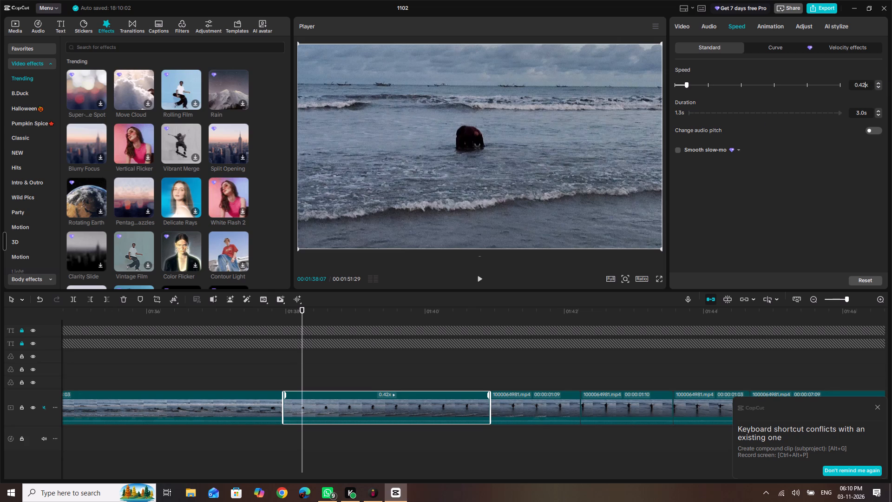
{"action": "key", "text": "BackSpace"}
{"action": "key", "text": "BackSpace"}
{"action": "type", "text": "50"}
{"action": "key", "text": "Return"}
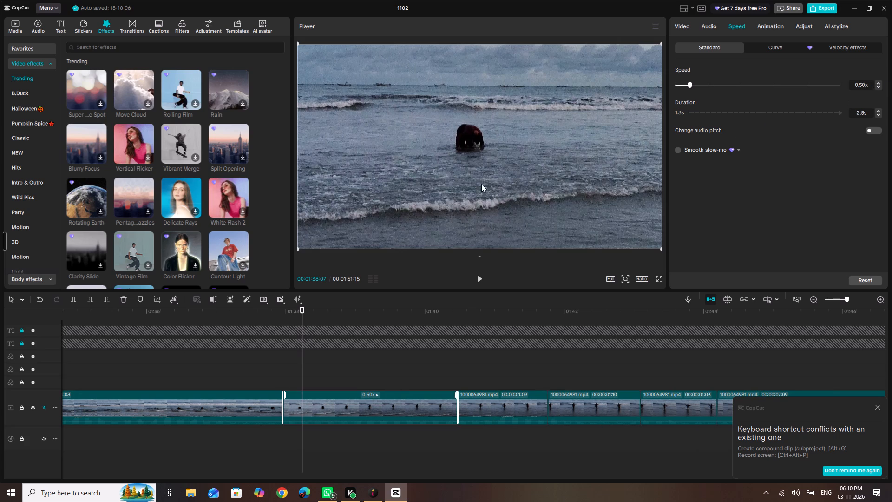
{"action": "double_click", "coordinate": [248, 310]}
{"action": "key", "text": "space"}
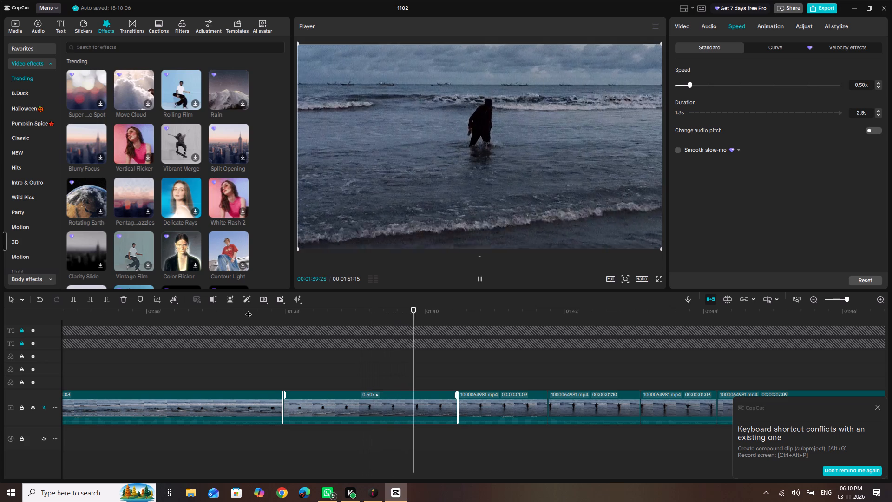
{"action": "key", "text": "space"}
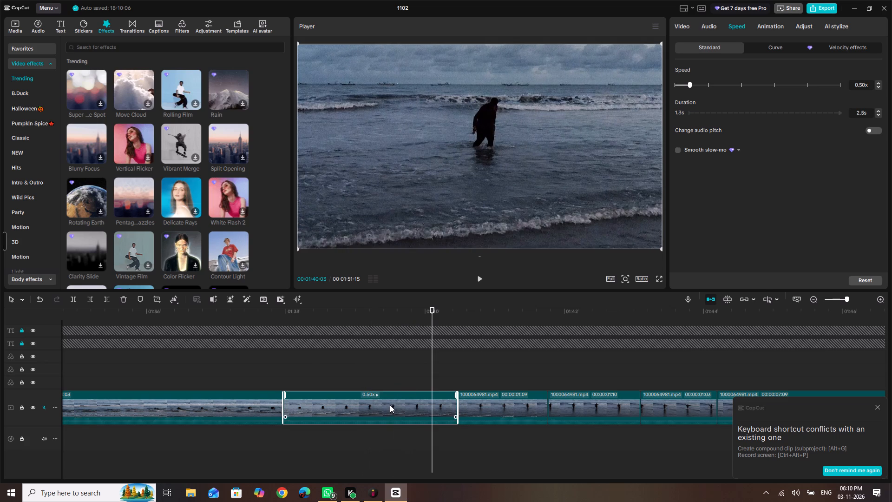
Move the slowed 1000064981.mp4 clip to about 00:00:08 on the main track, directly after the 0.5X 1000064980.mp4 clip.
{"action": "left_click_drag", "start_coordinate": [390, 405], "coordinate": [81, 386]}
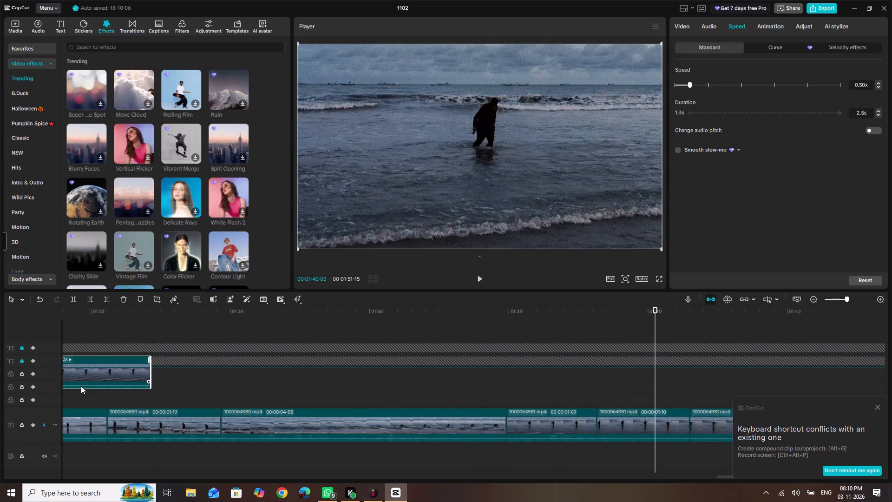
{"action": "left_click_drag", "start_coordinate": [81, 386], "coordinate": [44, 421]}
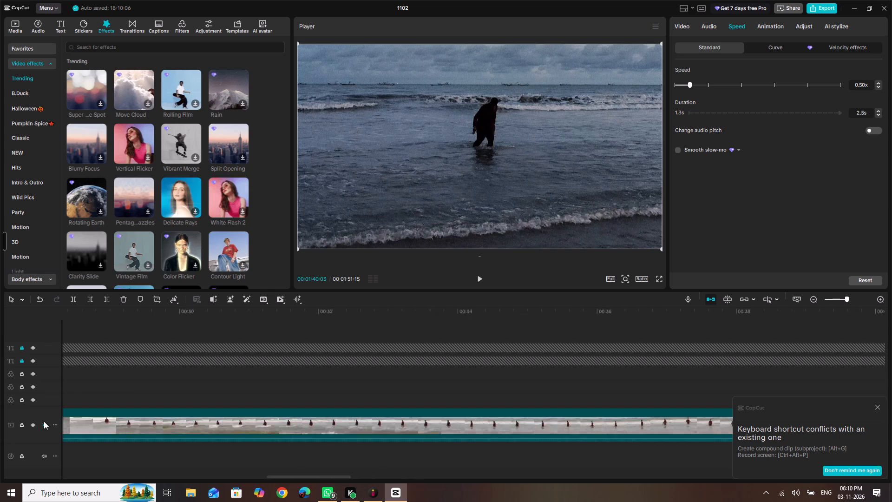
{"action": "left_click_drag", "start_coordinate": [44, 421], "coordinate": [569, 381]}
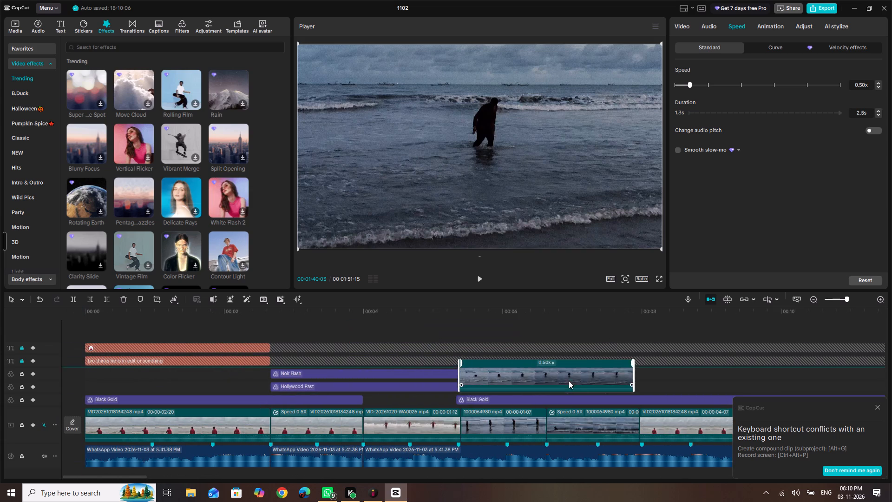
{"action": "left_click_drag", "start_coordinate": [569, 381], "coordinate": [692, 427]}
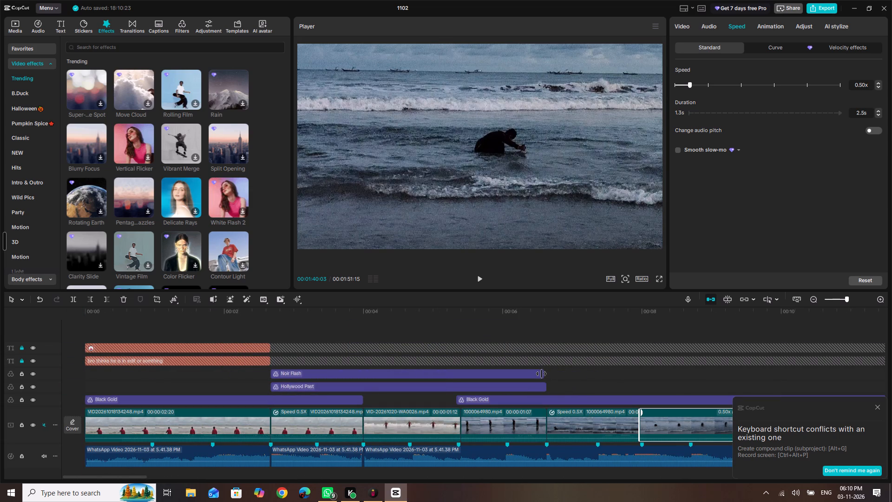
Extend the end of the Noir Flash filter to about 00:00:10, near the end of the inserted 1000064981.mp4 clip.
{"action": "left_click_drag", "start_coordinate": [543, 374], "coordinate": [585, 376]}
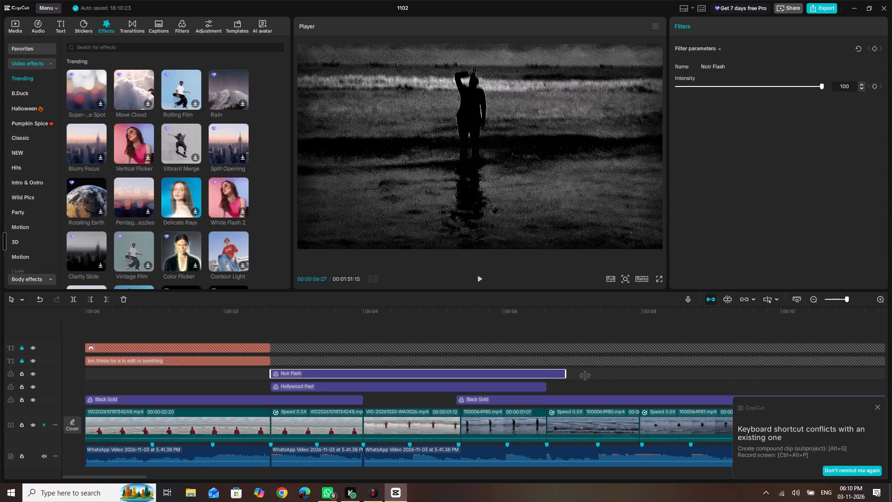
{"action": "left_click_drag", "start_coordinate": [585, 376], "coordinate": [806, 381]}
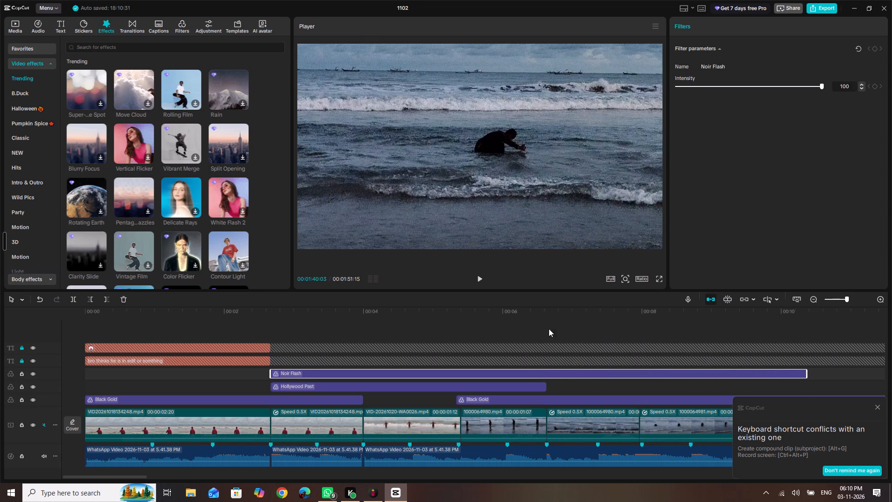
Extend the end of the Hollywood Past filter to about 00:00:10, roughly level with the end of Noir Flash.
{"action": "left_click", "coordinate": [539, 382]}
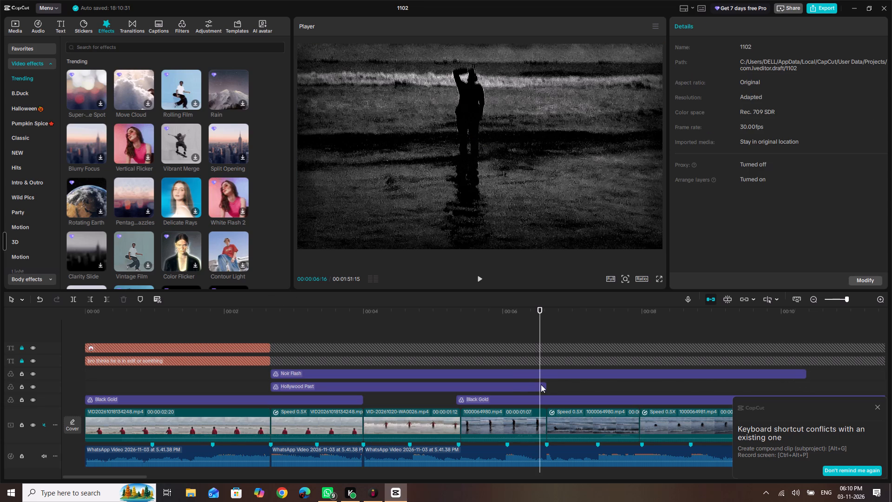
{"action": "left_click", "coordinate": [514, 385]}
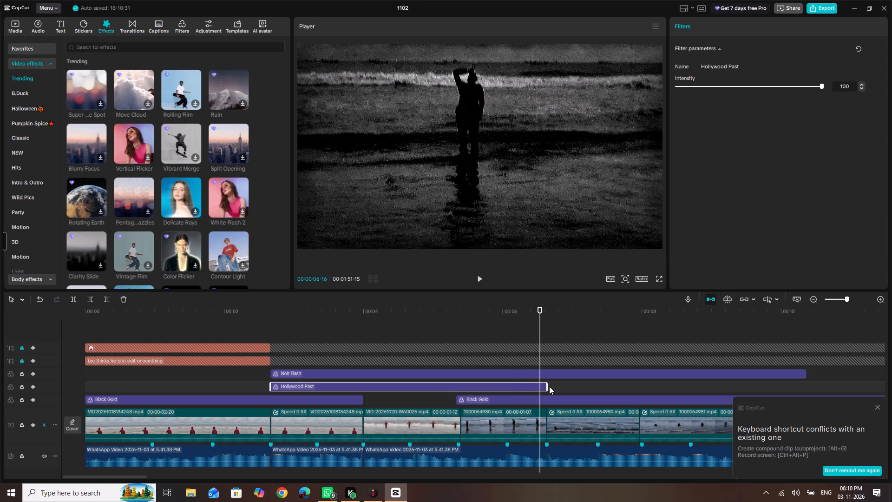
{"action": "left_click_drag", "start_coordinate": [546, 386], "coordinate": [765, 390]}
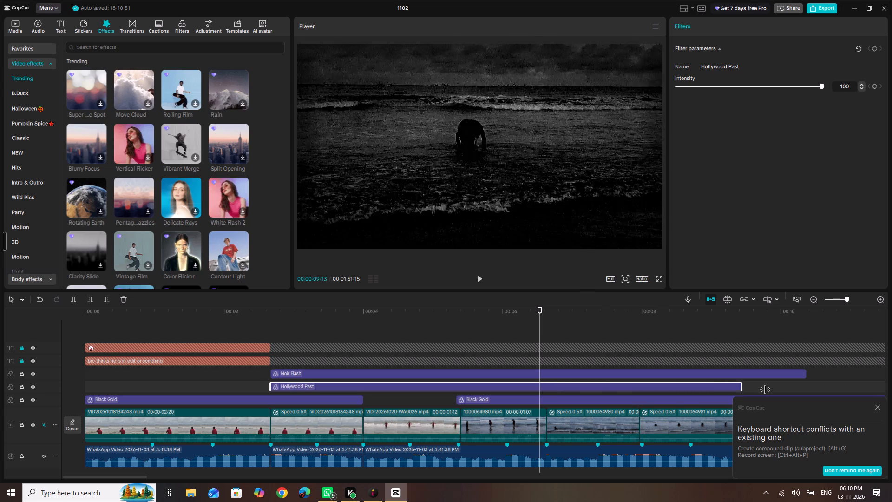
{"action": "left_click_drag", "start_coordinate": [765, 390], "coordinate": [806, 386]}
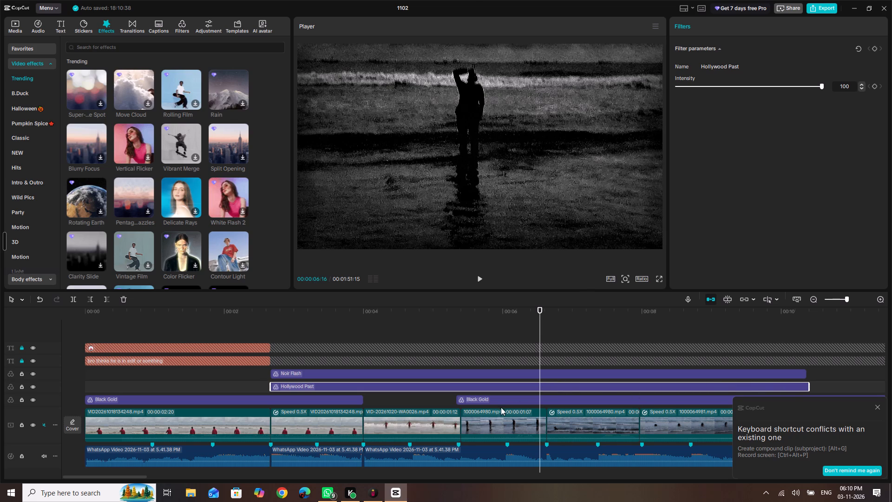
Extend the second Black Gold filter's start back to 00:00:04 so it meets the end of the first one.
{"action": "left_click", "coordinate": [463, 398]}
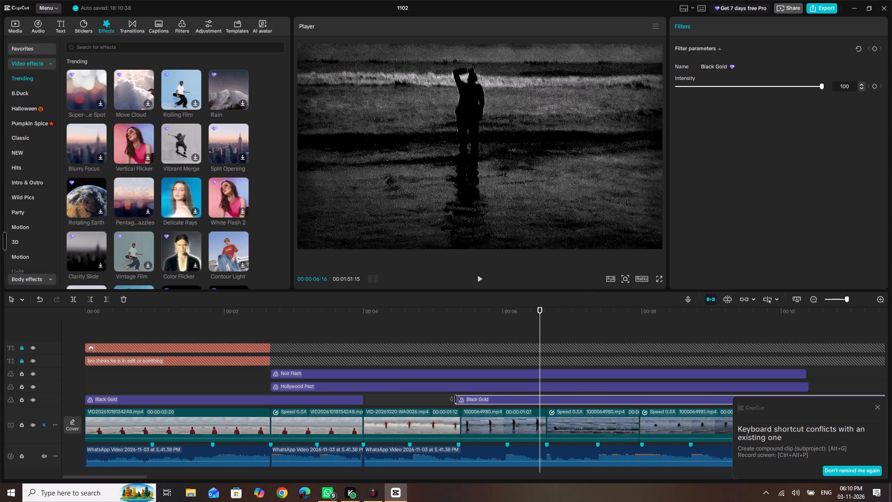
{"action": "left_click_drag", "start_coordinate": [455, 399], "coordinate": [364, 408]}
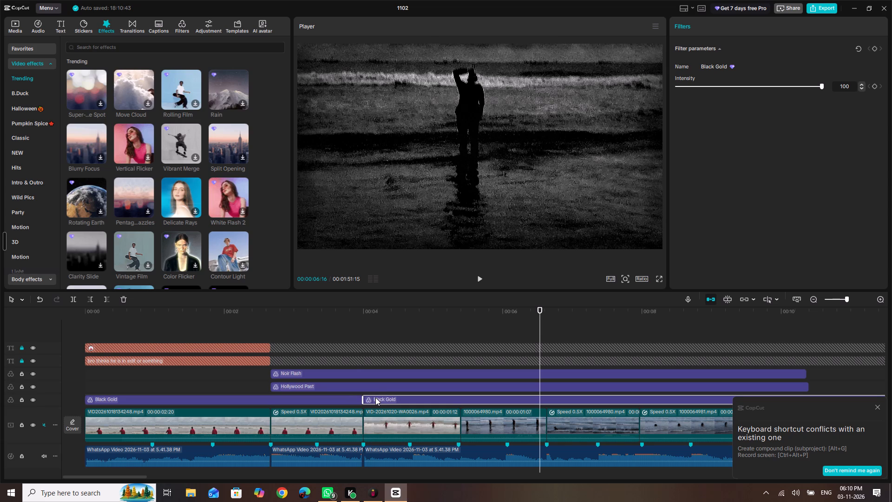
{"action": "left_click", "coordinate": [375, 397]}
{"action": "left_click_drag", "start_coordinate": [361, 401], "coordinate": [348, 402]}
{"action": "left_click_drag", "start_coordinate": [348, 402], "coordinate": [346, 402]}
Play the edit from the beginning to about 00:00:11 and check the filtered frames near 00:00:04 and 00:00:05.
{"action": "left_click_drag", "start_coordinate": [320, 311], "coordinate": [168, 312]}
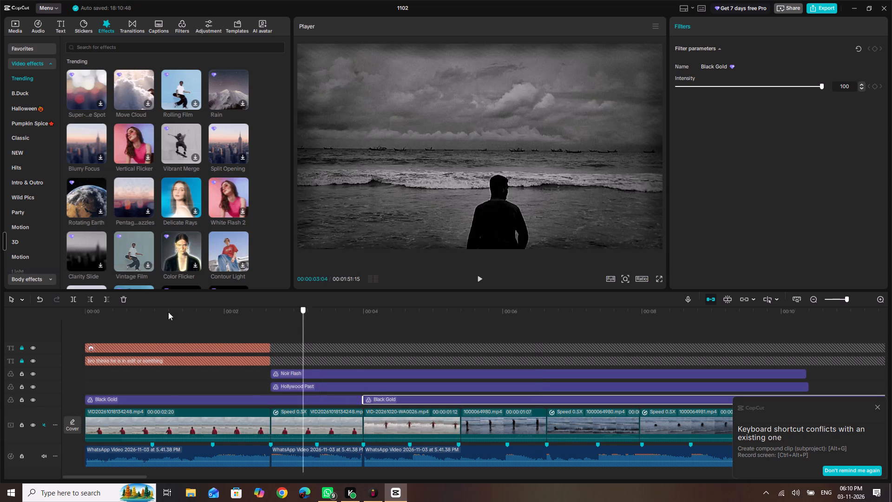
{"action": "left_click_drag", "start_coordinate": [168, 312], "coordinate": [33, 311]}
{"action": "key", "text": "space"}
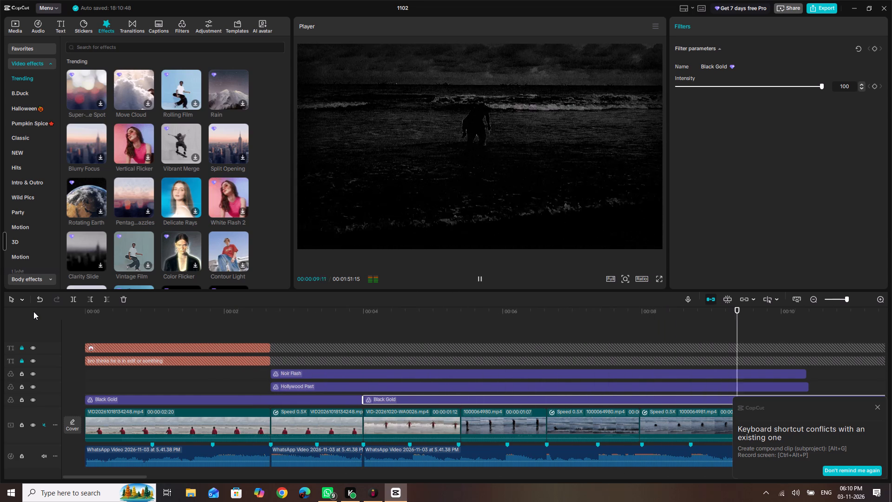
{"action": "key", "text": "space"}
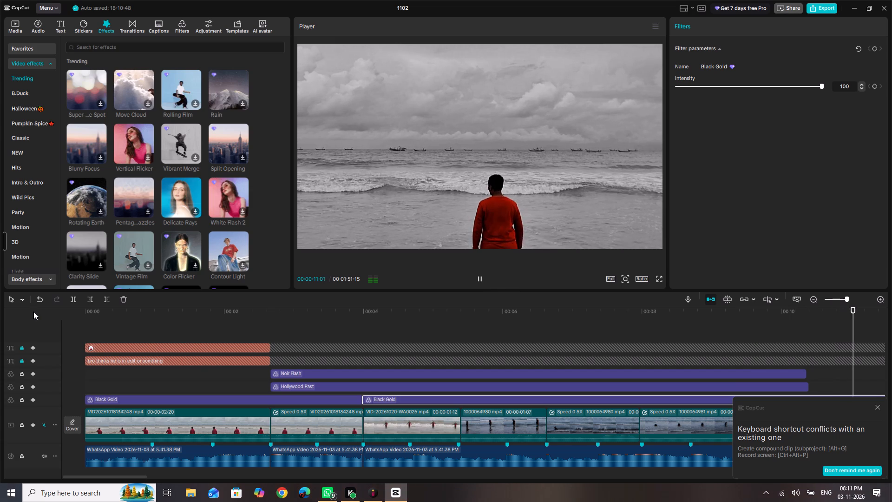
{"action": "left_click", "coordinate": [367, 310]}
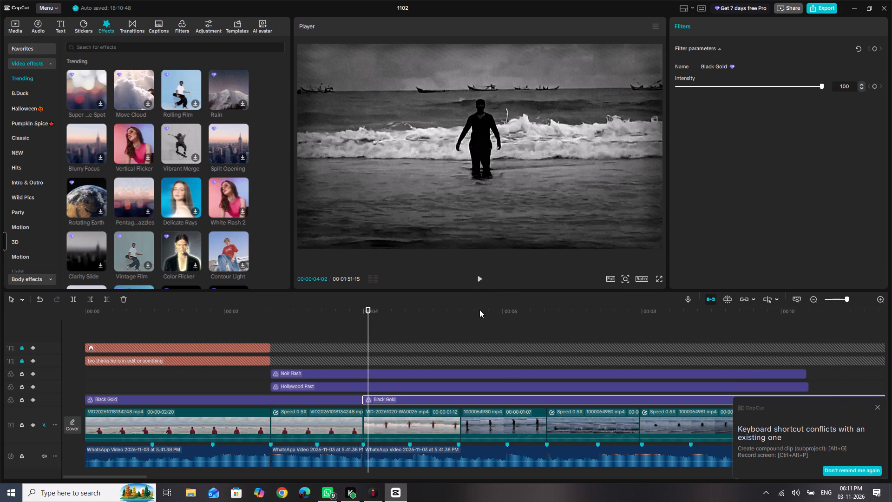
{"action": "left_click", "coordinate": [479, 307]}
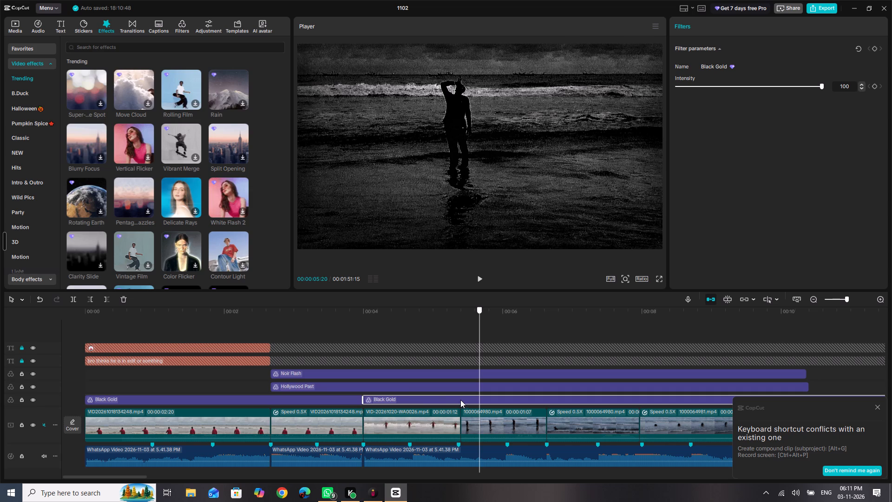
Shorten the second Black Gold filter to end at the cut between the VID-20261020-WA0026.mp4 and 1000064980.mp4 clips.
{"action": "scroll", "coordinate": [470, 398], "scroll_direction": "left", "scroll_amount": 2}
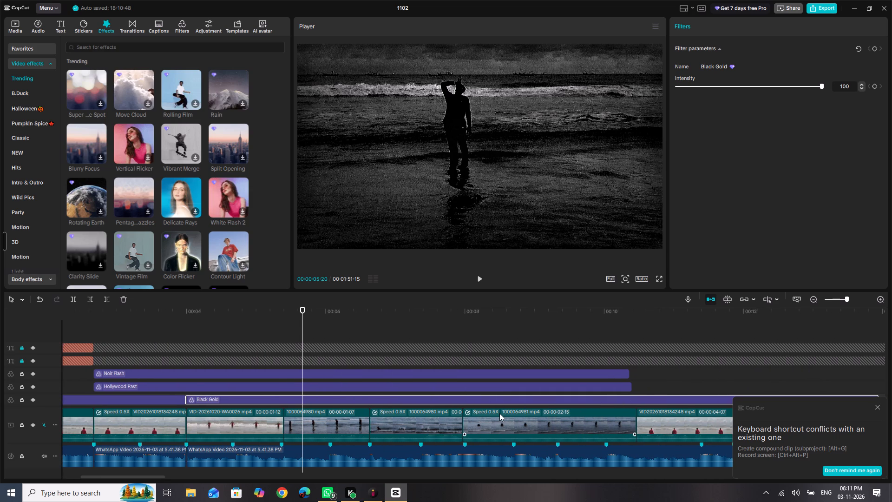
{"action": "scroll", "coordinate": [499, 413], "scroll_direction": "left", "scroll_amount": 3}
{"action": "left_click_drag", "start_coordinate": [520, 400], "coordinate": [518, 400]}
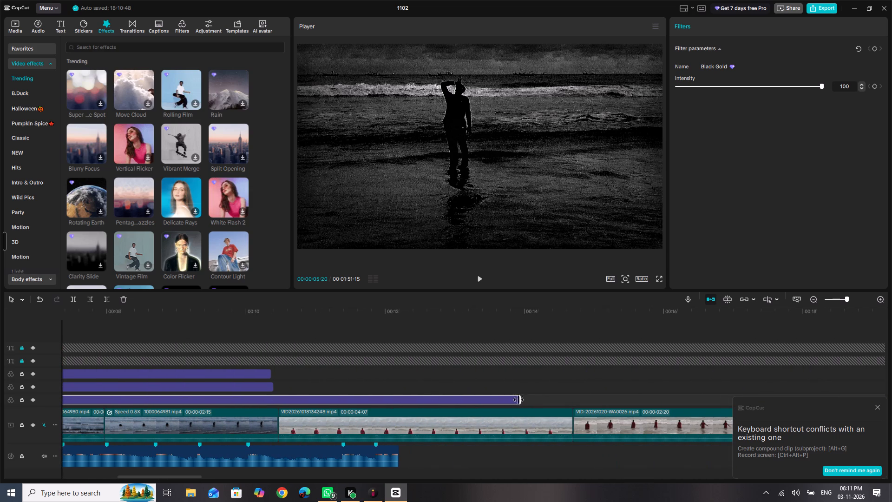
{"action": "left_click_drag", "start_coordinate": [518, 400], "coordinate": [23, 399]}
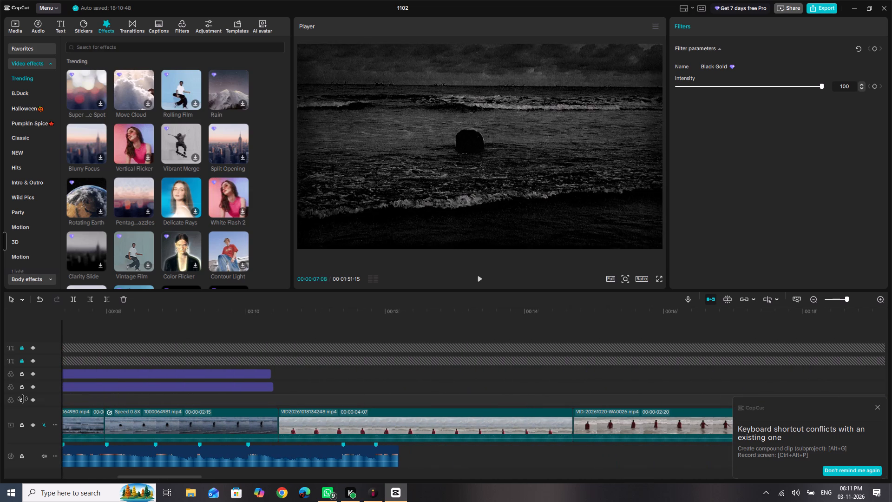
{"action": "left_click_drag", "start_coordinate": [23, 399], "coordinate": [258, 377]}
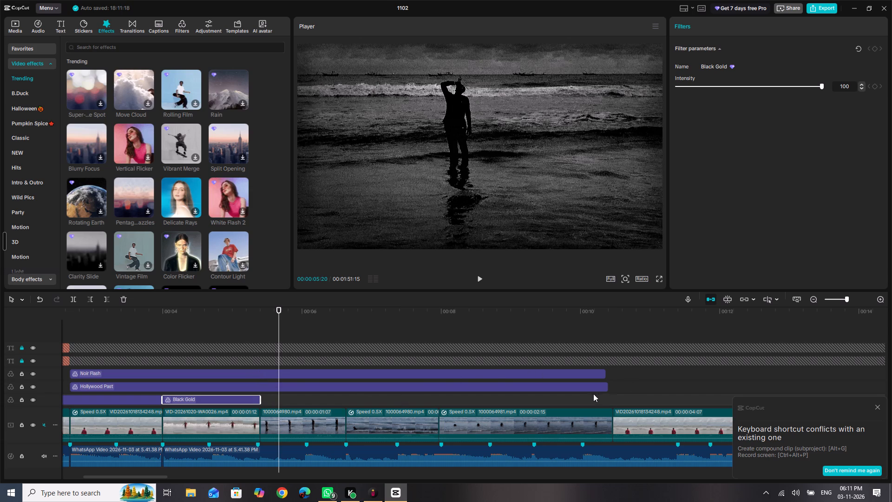
Shorten the Hollywood Past filter to end at the cut between the VID-20261020-WA0026.mp4 and 1000064980.mp4 clips, at 12 frames past 00:00:05.
{"action": "left_click", "coordinate": [591, 385]}
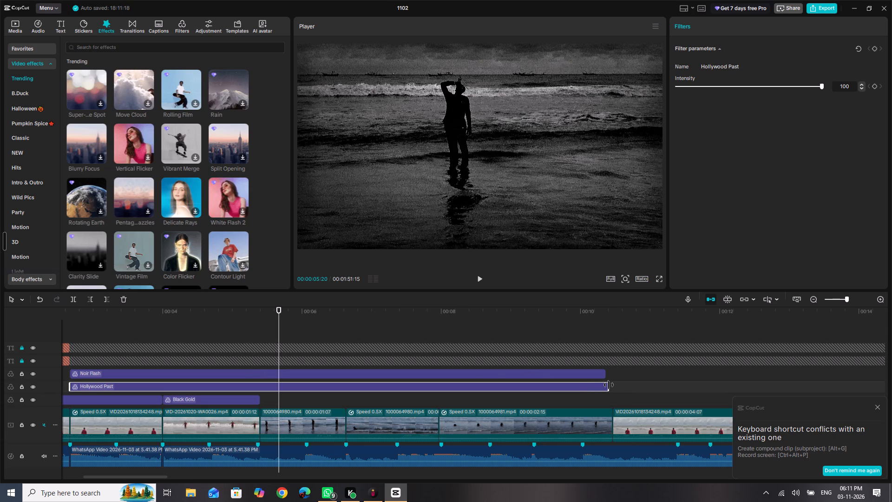
{"action": "left_click_drag", "start_coordinate": [609, 385], "coordinate": [260, 413]}
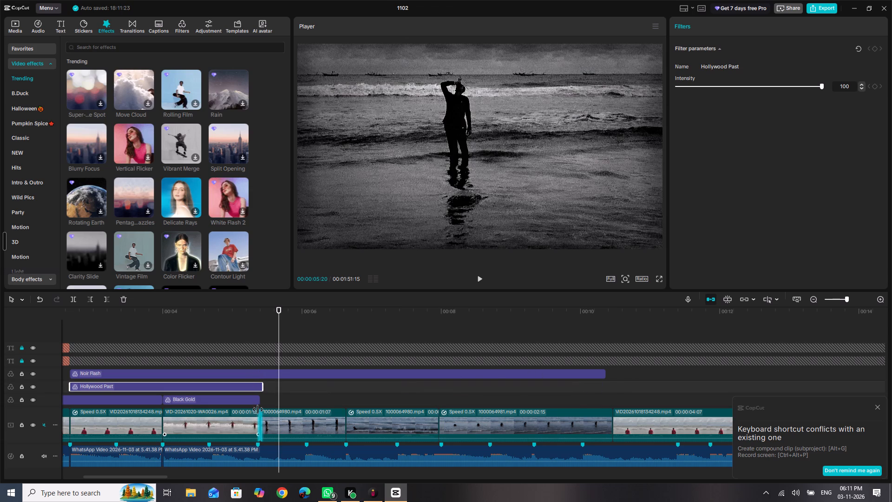
{"action": "left_click_drag", "start_coordinate": [262, 387], "coordinate": [258, 387]}
{"action": "scroll", "coordinate": [257, 388], "scroll_direction": "up", "scroll_amount": 5, "text": "ctrl"}
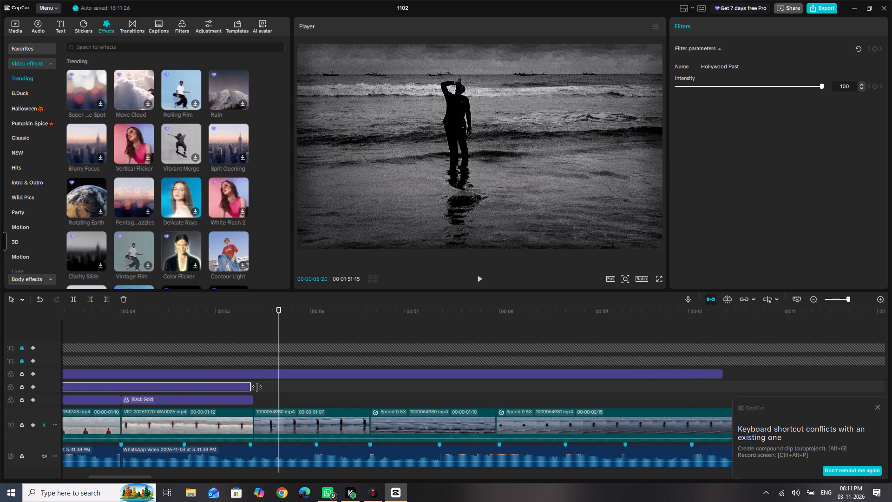
{"action": "scroll", "coordinate": [257, 388], "scroll_direction": "up", "scroll_amount": 17, "text": "ctrl"}
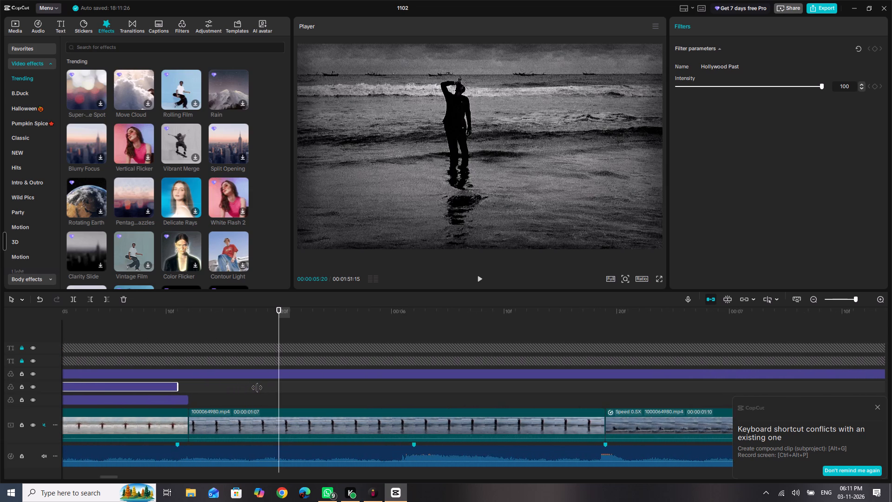
{"action": "scroll", "coordinate": [257, 388], "scroll_direction": "up", "scroll_amount": 15, "text": "ctrl"}
{"action": "scroll", "coordinate": [257, 388], "scroll_direction": "up", "scroll_amount": 6, "text": "ctrl"}
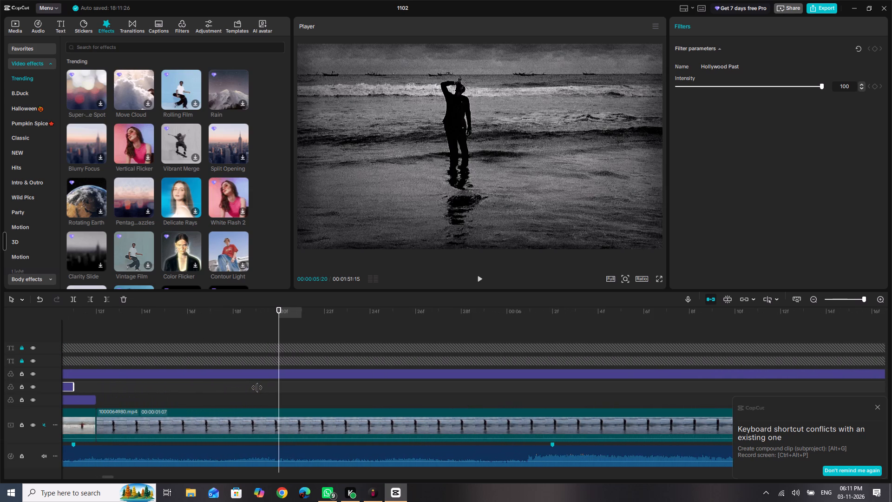
{"action": "scroll", "coordinate": [257, 388], "scroll_direction": "up", "scroll_amount": 20, "text": "ctrl"}
{"action": "scroll", "coordinate": [257, 388], "scroll_direction": "right", "scroll_amount": 4}
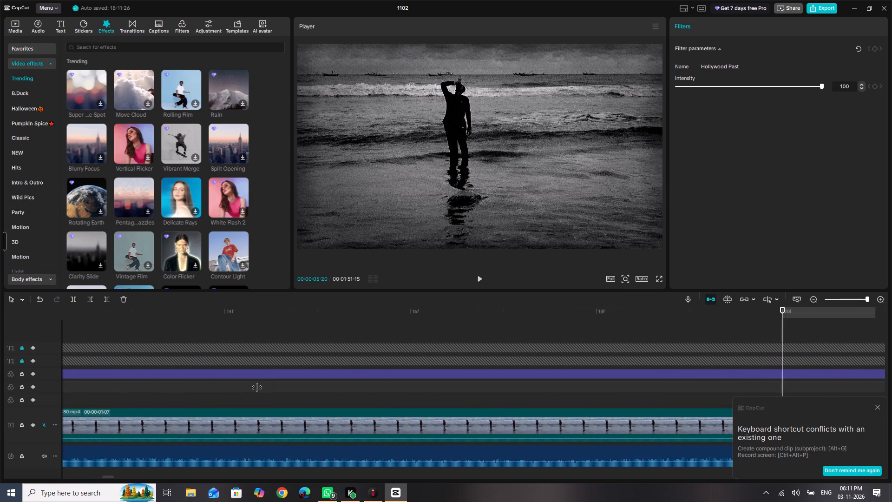
{"action": "scroll", "coordinate": [257, 388], "scroll_direction": "right", "scroll_amount": 5}
{"action": "scroll", "coordinate": [257, 388], "scroll_direction": "left", "scroll_amount": 1}
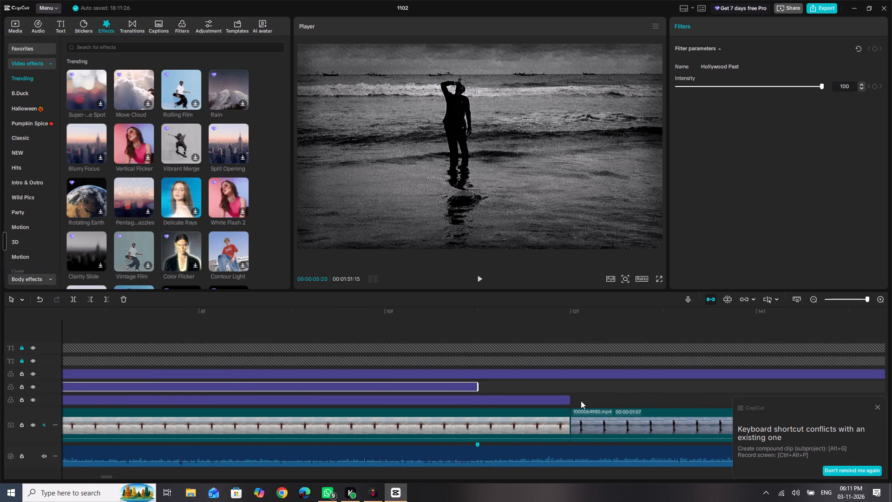
{"action": "left_click", "coordinate": [545, 425]}
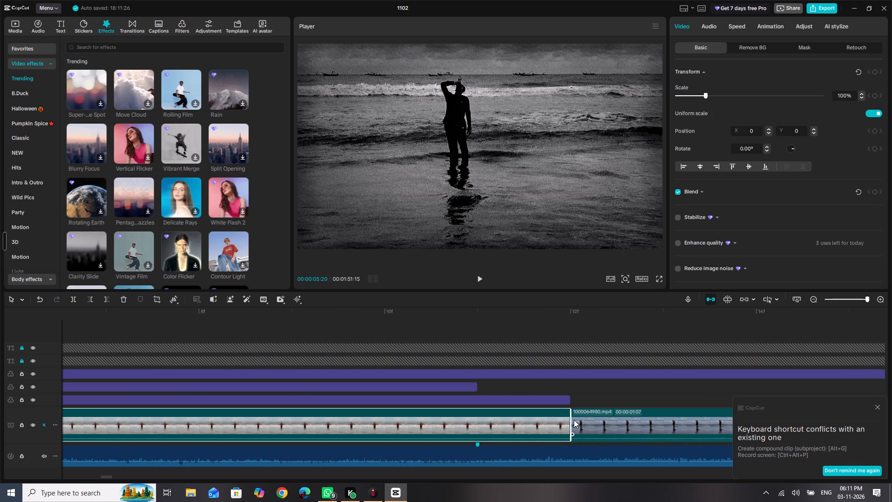
{"action": "scroll", "coordinate": [513, 444], "scroll_direction": "left", "scroll_amount": 1}
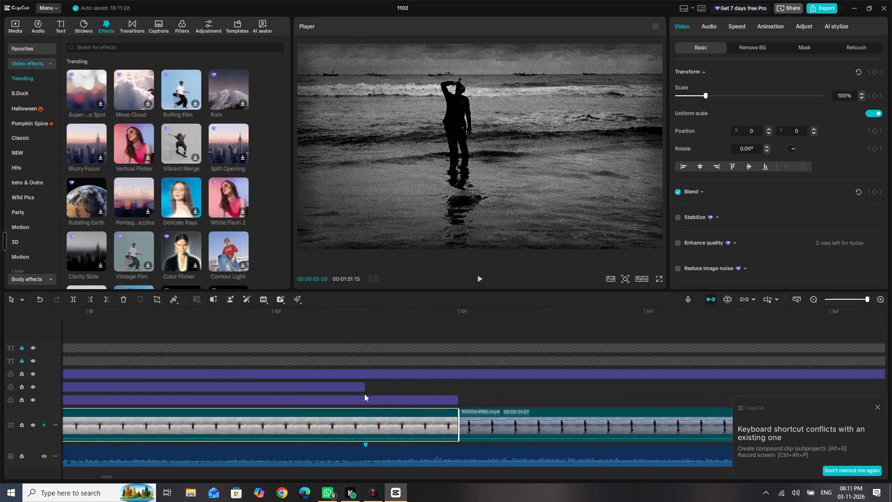
{"action": "left_click", "coordinate": [361, 388]}
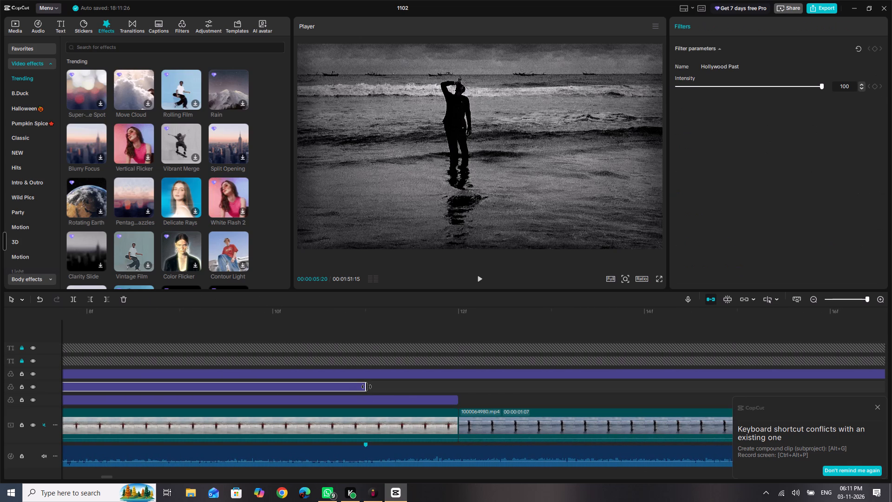
{"action": "left_click_drag", "start_coordinate": [367, 387], "coordinate": [445, 385]}
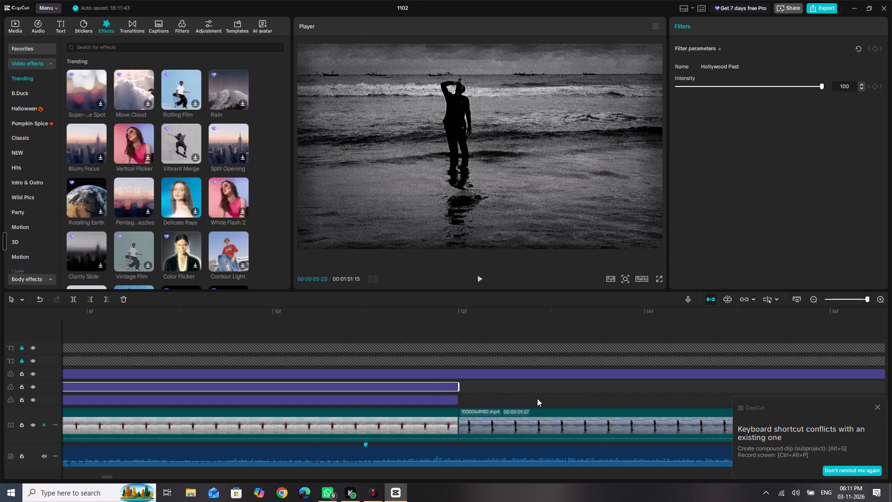
Shorten the Noir Flash filter to end at the same cut as Hollywood Past, where the 1000064980.mp4 clip starts.
{"action": "scroll", "coordinate": [537, 398], "scroll_direction": "left", "scroll_amount": 5}
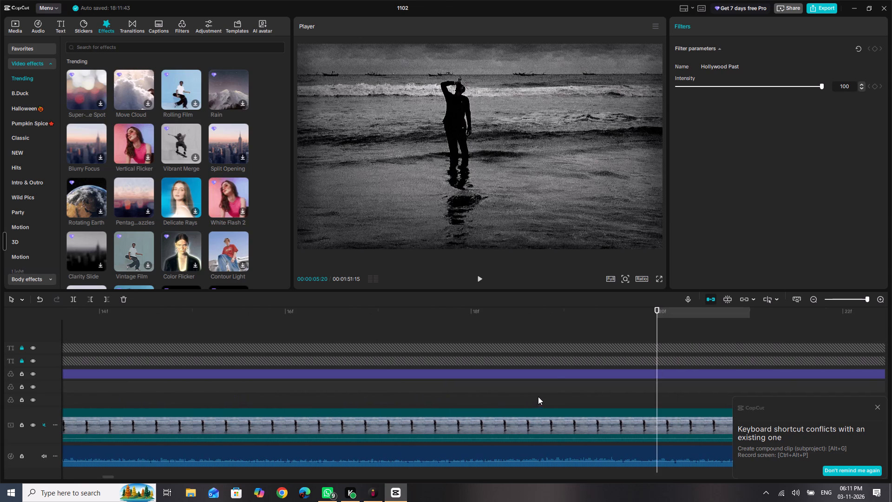
{"action": "left_click", "coordinate": [558, 374]}
{"action": "scroll", "coordinate": [558, 374], "scroll_direction": "left", "scroll_amount": 12}
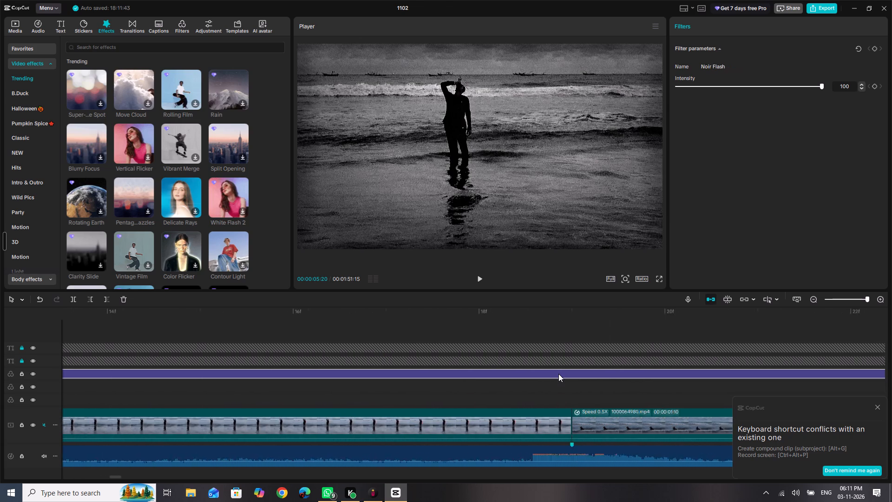
{"action": "scroll", "coordinate": [558, 374], "scroll_direction": "left", "scroll_amount": 17}
{"action": "scroll", "coordinate": [558, 374], "scroll_direction": "left", "scroll_amount": 12}
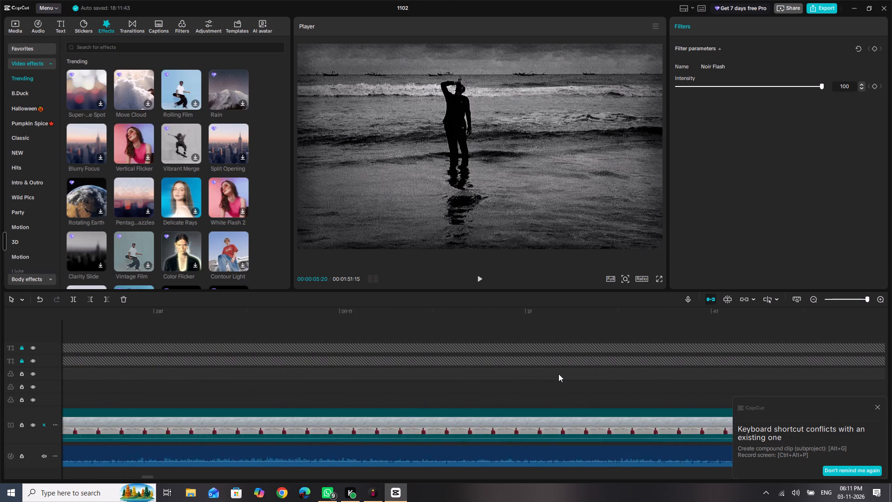
{"action": "scroll", "coordinate": [833, 403], "scroll_direction": "right", "scroll_amount": 3}
{"action": "scroll", "coordinate": [598, 400], "scroll_direction": "right", "scroll_amount": 6}
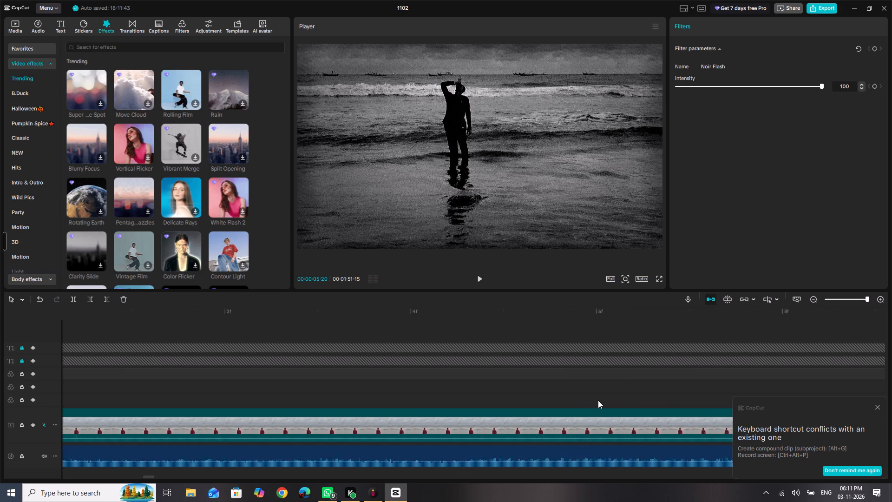
{"action": "scroll", "coordinate": [598, 400], "scroll_direction": "right", "scroll_amount": 12}
{"action": "scroll", "coordinate": [598, 400], "scroll_direction": "left", "scroll_amount": 6}
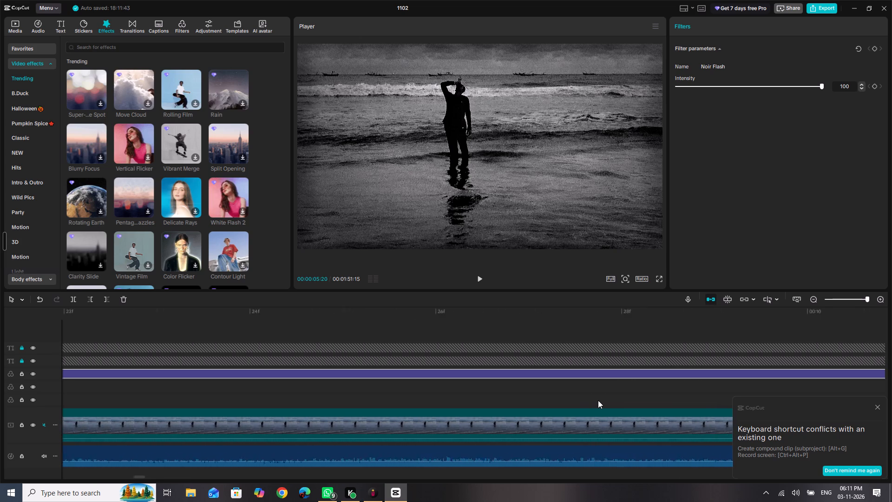
{"action": "scroll", "coordinate": [598, 400], "scroll_direction": "left", "scroll_amount": 5}
{"action": "left_click_drag", "start_coordinate": [539, 374], "coordinate": [108, 377]}
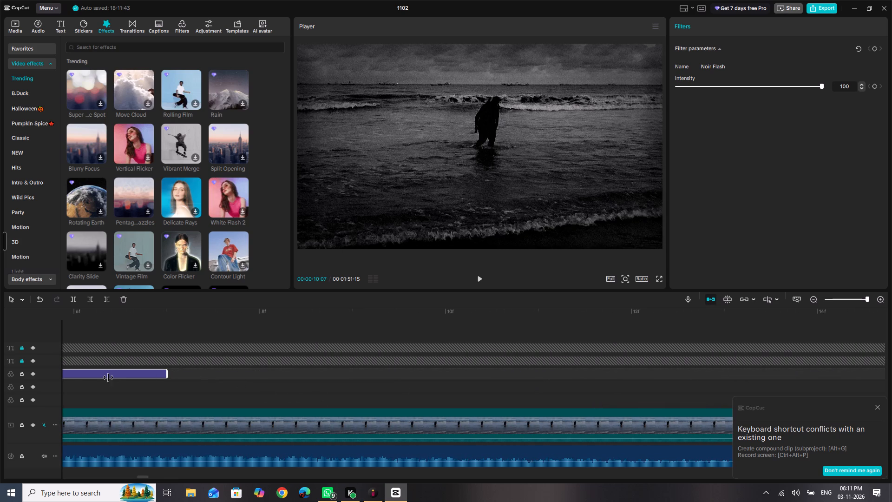
{"action": "left_click_drag", "start_coordinate": [108, 377], "coordinate": [0, 377]}
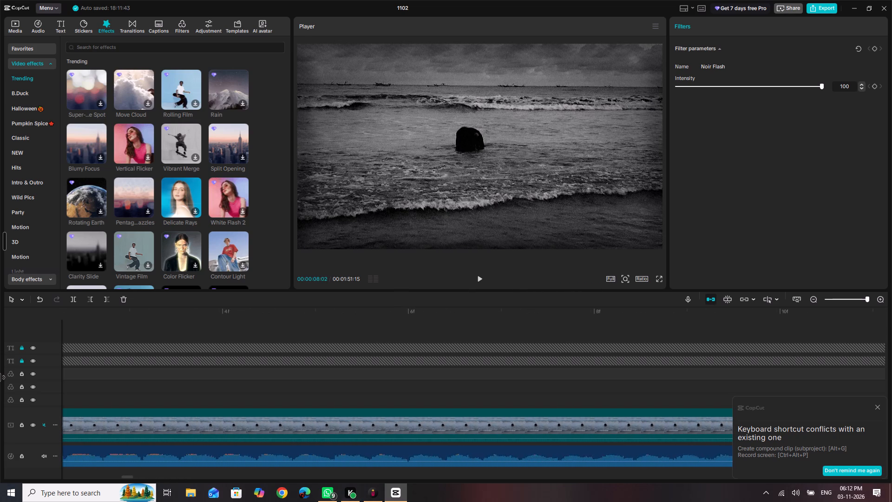
{"action": "left_click_drag", "start_coordinate": [0, 377], "coordinate": [0, 377]}
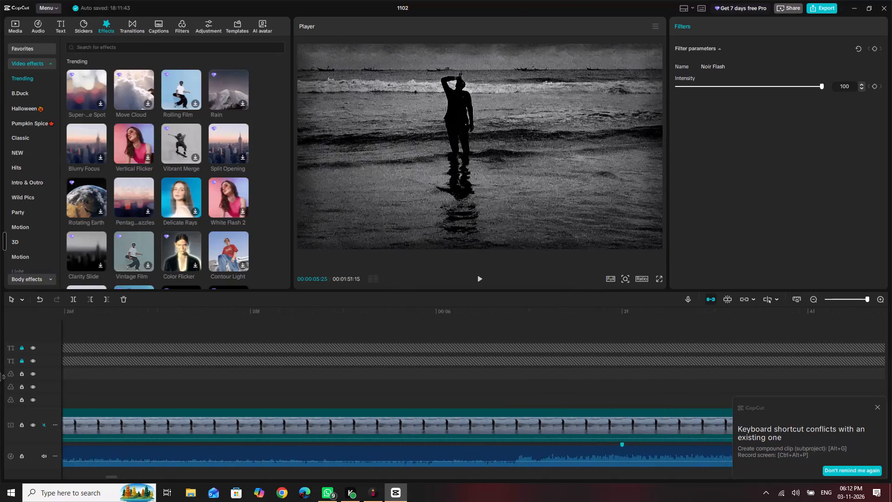
{"action": "left_click_drag", "start_coordinate": [0, 377], "coordinate": [805, 239]}
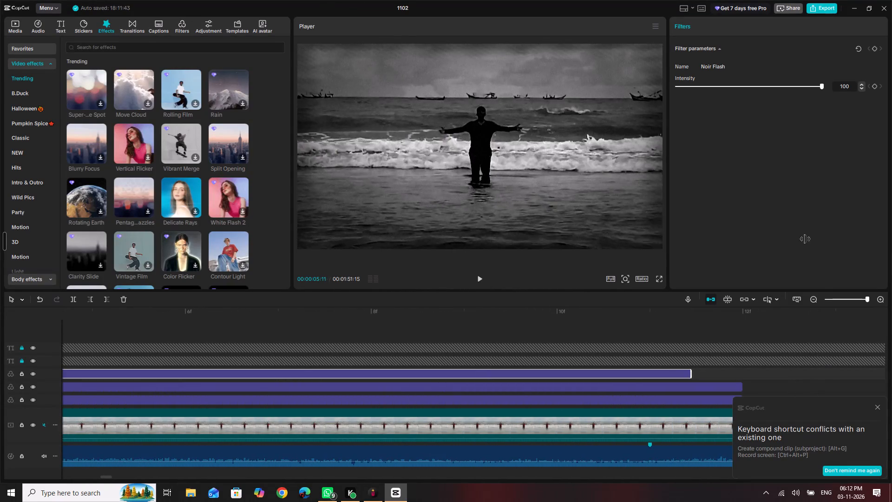
{"action": "left_click_drag", "start_coordinate": [805, 239], "coordinate": [474, 301]}
{"action": "left_click", "coordinate": [365, 310]}
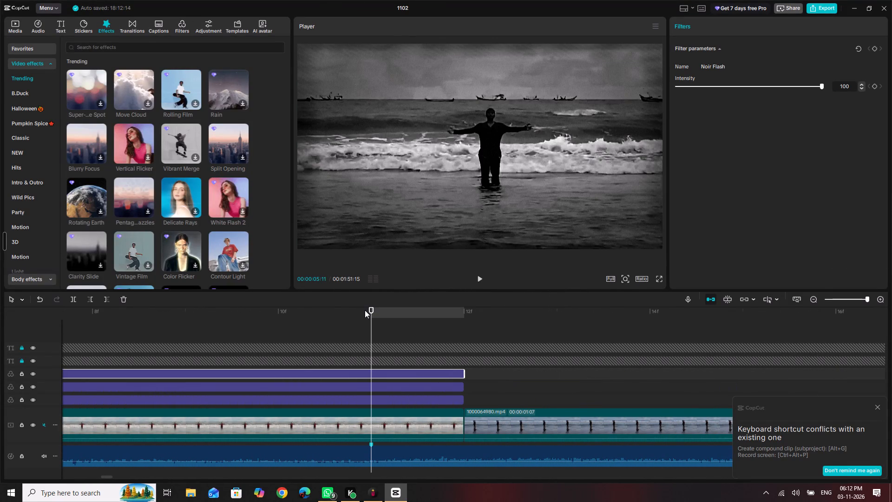
Open the basic color adjustments of the 1000064980.mp4 clip after the cut, previewing its frame at 00:00:05:13.
{"action": "left_click", "coordinate": [559, 429]}
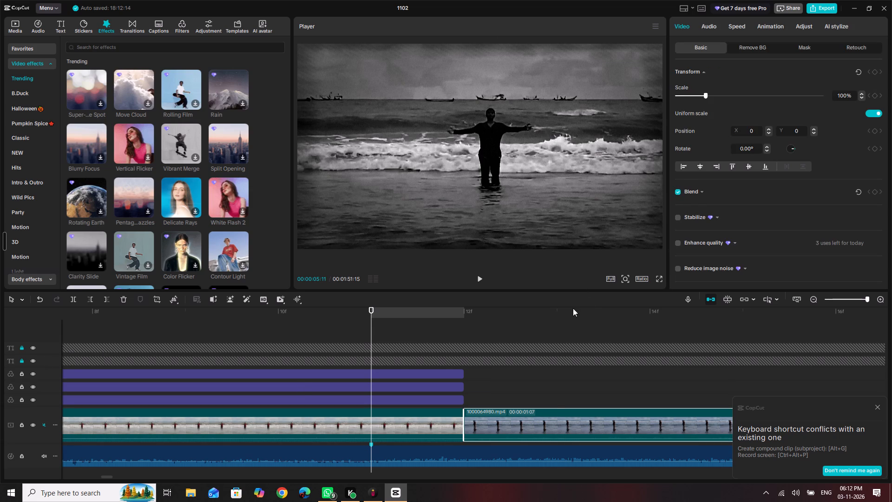
{"action": "left_click", "coordinate": [573, 308]}
{"action": "scroll", "coordinate": [764, 203], "scroll_direction": "down", "scroll_amount": 4}
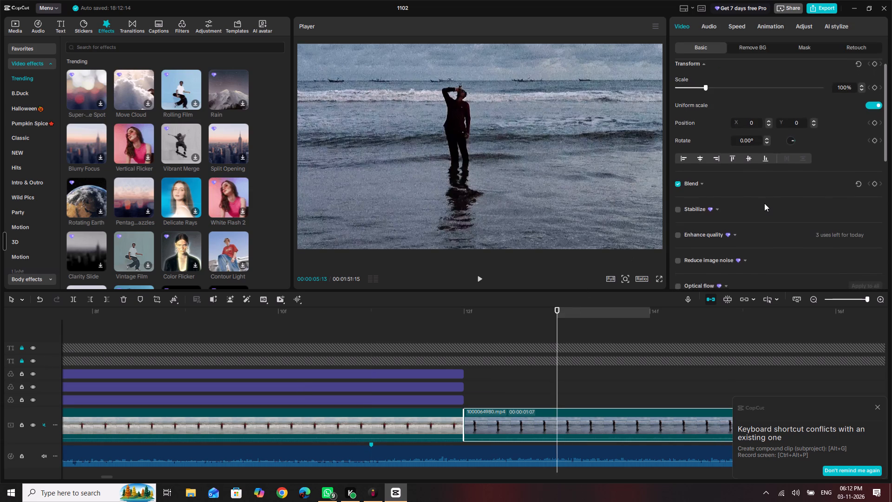
{"action": "scroll", "coordinate": [764, 203], "scroll_direction": "down", "scroll_amount": 14}
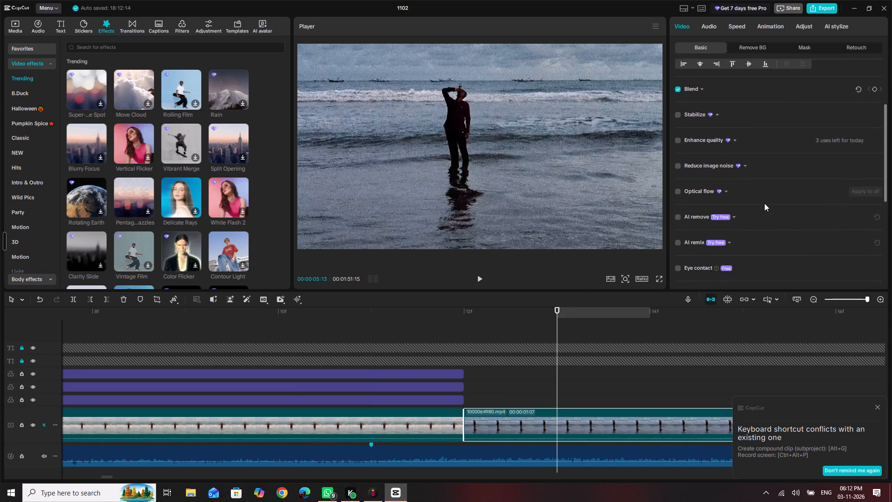
{"action": "scroll", "coordinate": [764, 203], "scroll_direction": "down", "scroll_amount": 4}
{"action": "left_click", "coordinate": [800, 20]}
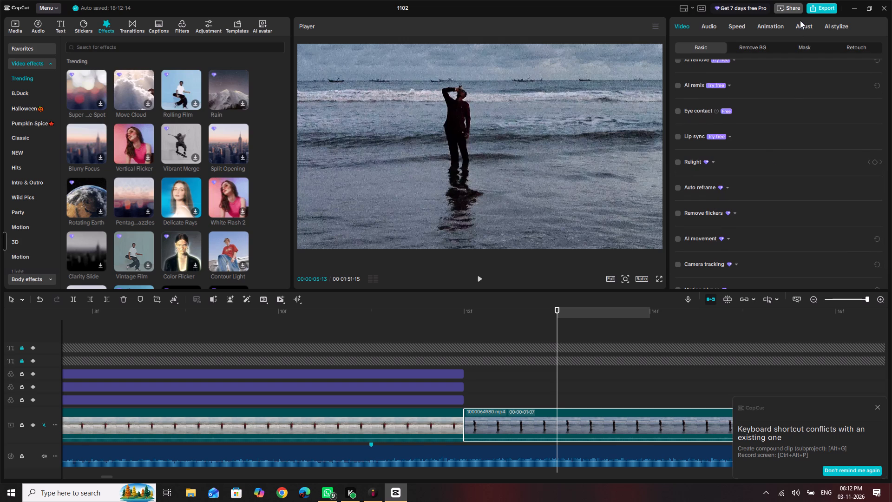
{"action": "scroll", "coordinate": [743, 182], "scroll_direction": "down", "scroll_amount": 1}
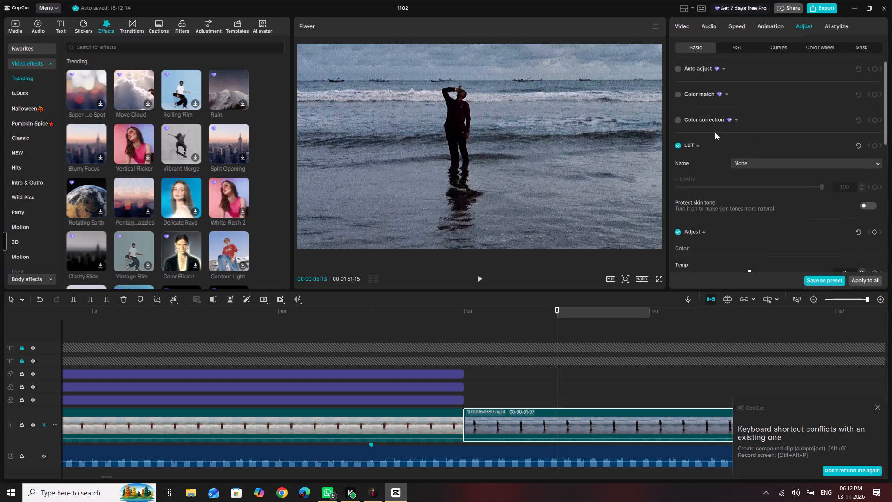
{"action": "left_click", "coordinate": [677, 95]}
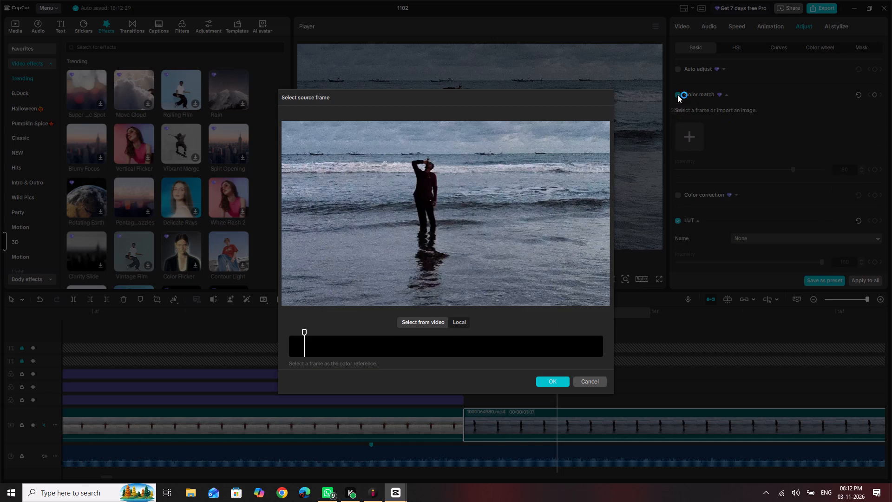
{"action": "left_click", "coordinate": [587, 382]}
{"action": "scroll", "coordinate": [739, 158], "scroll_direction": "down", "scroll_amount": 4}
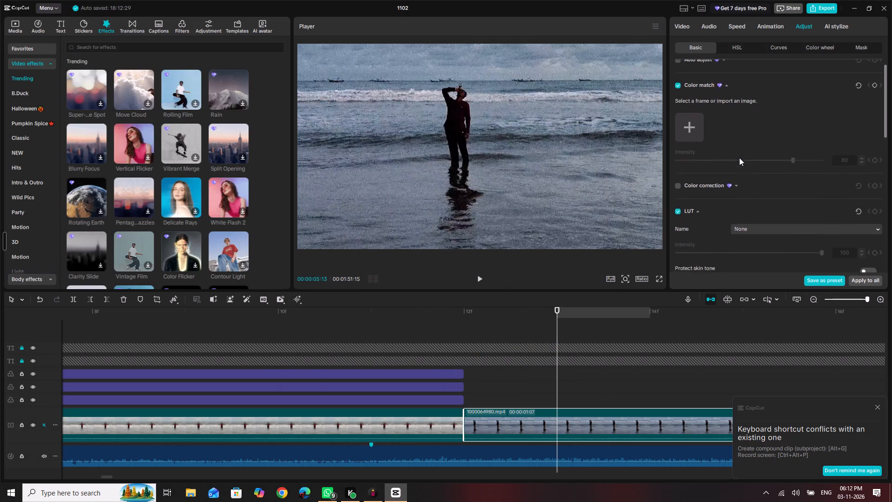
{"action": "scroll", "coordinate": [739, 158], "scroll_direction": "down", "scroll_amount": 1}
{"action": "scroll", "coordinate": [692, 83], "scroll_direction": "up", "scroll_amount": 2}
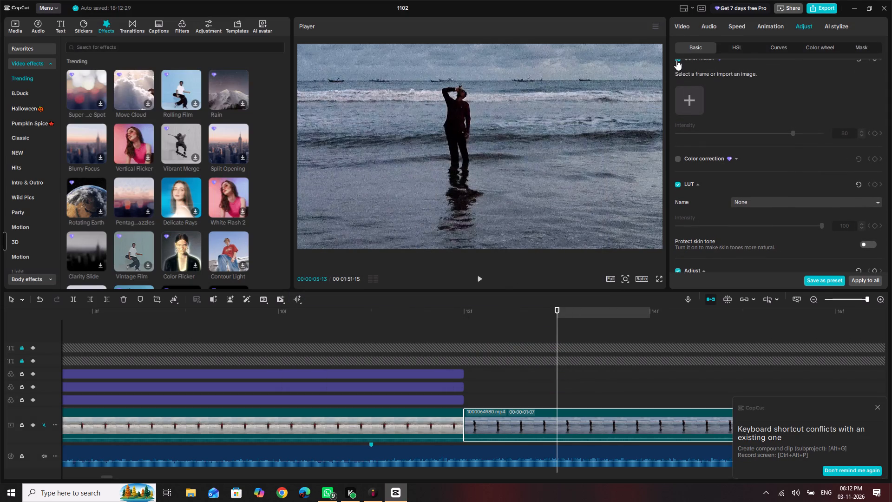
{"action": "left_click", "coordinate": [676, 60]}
Raise the exposure of the 1000064980.mp4 clip after the cut to 50.
{"action": "scroll", "coordinate": [763, 79], "scroll_direction": "down", "scroll_amount": 10}
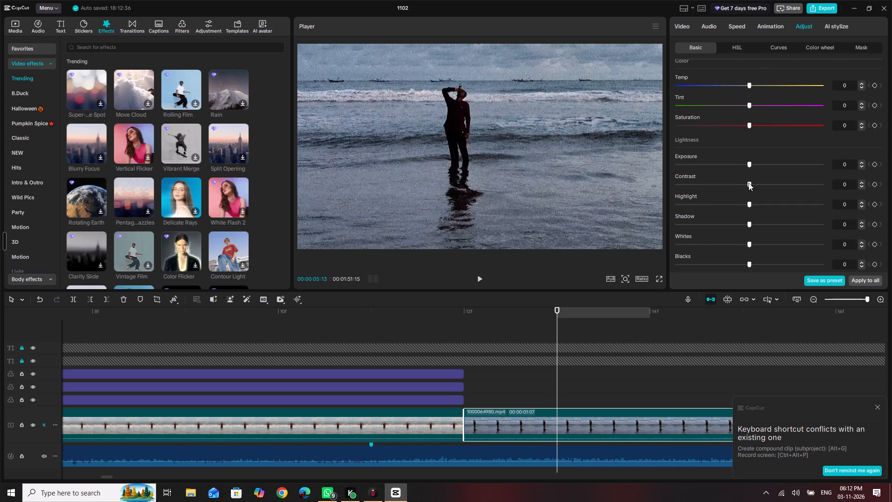
{"action": "left_click_drag", "start_coordinate": [750, 162], "coordinate": [751, 163]}
{"action": "left_click_drag", "start_coordinate": [751, 163], "coordinate": [827, 166]}
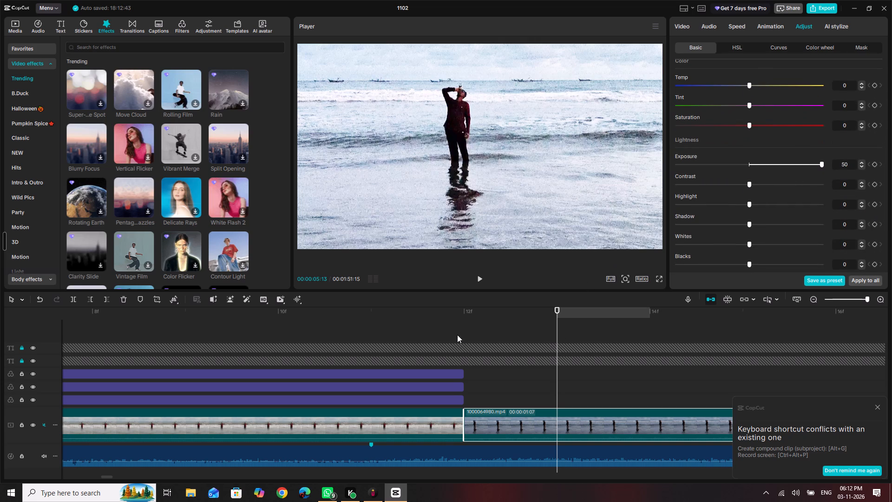
Extend the end of the Noir Flash filter over the start of the 1000064980.mp4 clip, to 14 frames past 00:00:05.
{"action": "left_click", "coordinate": [457, 373]}
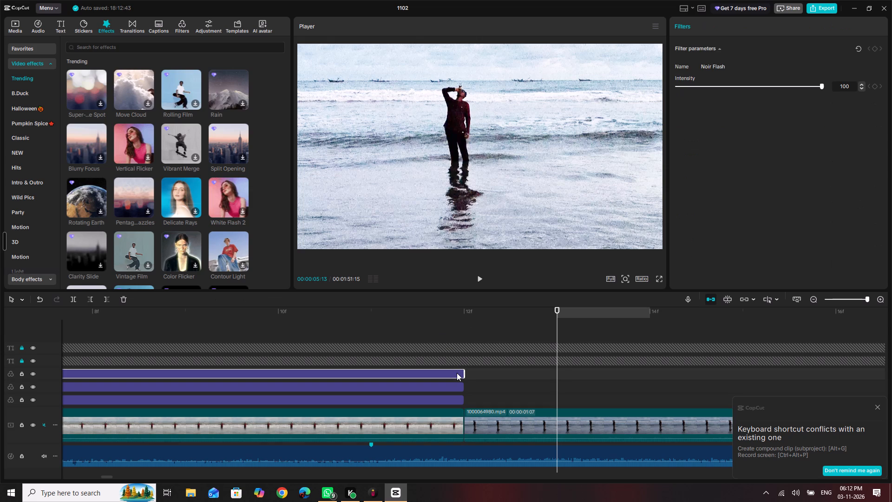
{"action": "left_click_drag", "start_coordinate": [466, 375], "coordinate": [569, 379]}
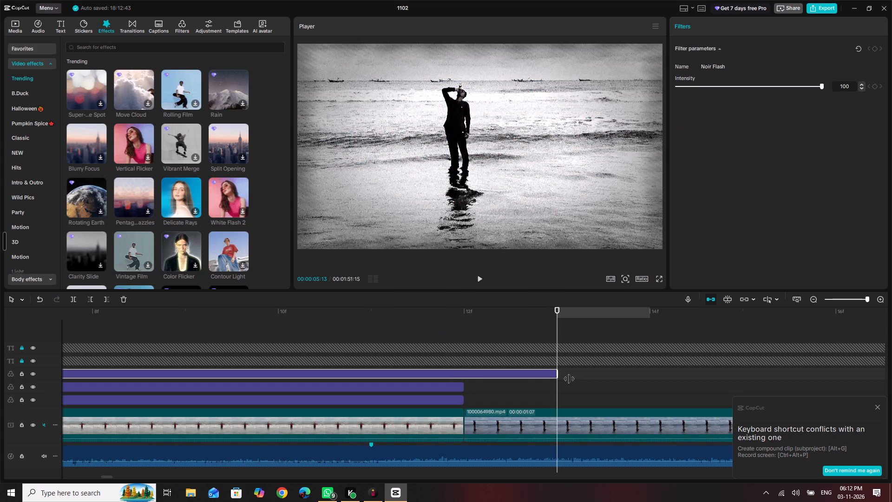
{"action": "left_click_drag", "start_coordinate": [569, 379], "coordinate": [573, 378]}
{"action": "left_click_drag", "start_coordinate": [557, 375], "coordinate": [602, 376]}
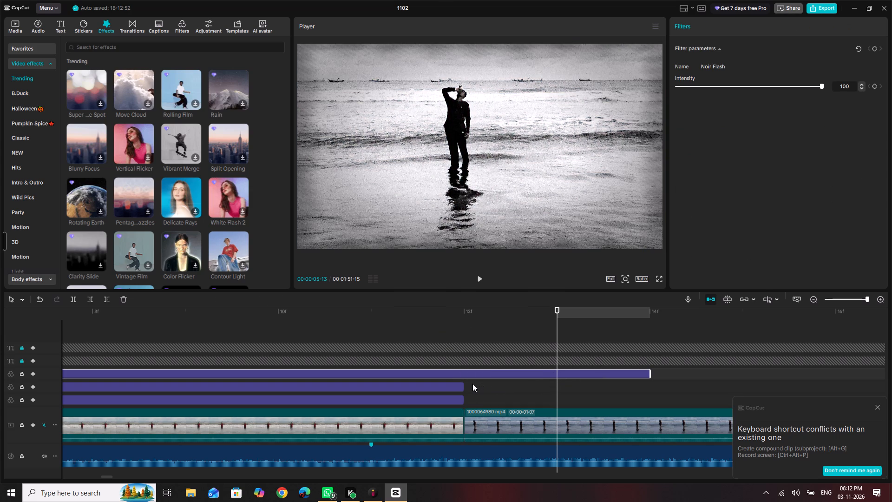
Extend the ends of the Hollywood Past and Black Gold filters to match Noir Flash, at 14 frames past 00:00:05.
{"action": "left_click", "coordinate": [462, 385]}
{"action": "left_click_drag", "start_coordinate": [462, 385], "coordinate": [547, 381]}
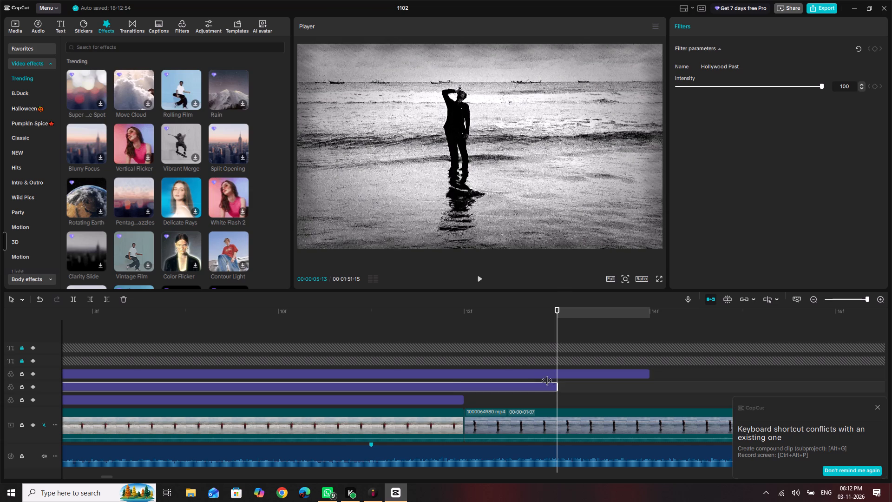
{"action": "left_click_drag", "start_coordinate": [547, 381], "coordinate": [638, 389]}
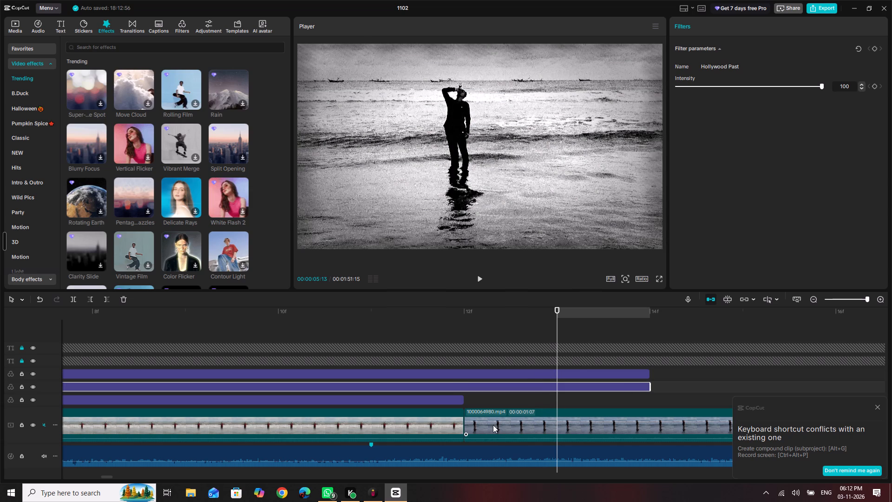
{"action": "left_click", "coordinate": [458, 398]}
{"action": "left_click_drag", "start_coordinate": [465, 401], "coordinate": [652, 403]}
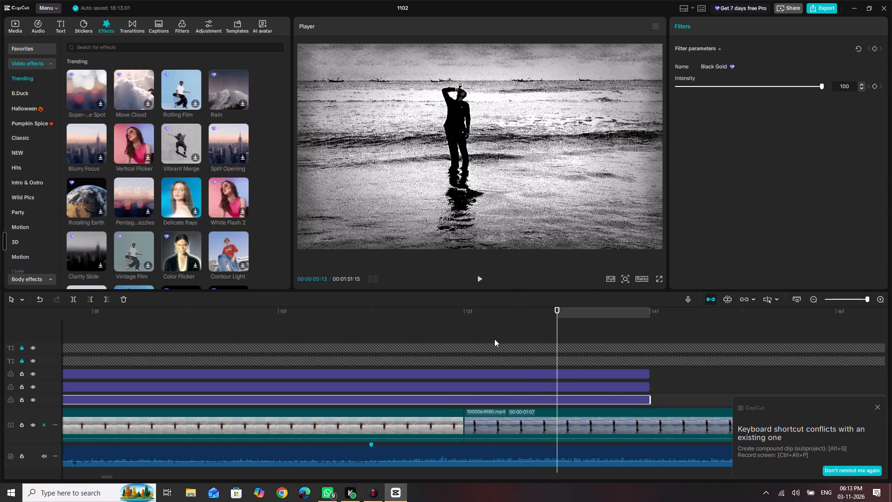
Extend the end of the second Black Gold filter over the following clips to about 00:00:11:05, within the VID20261018134248.mp4 clip.
{"action": "scroll", "coordinate": [593, 344], "scroll_direction": "left", "scroll_amount": 4}
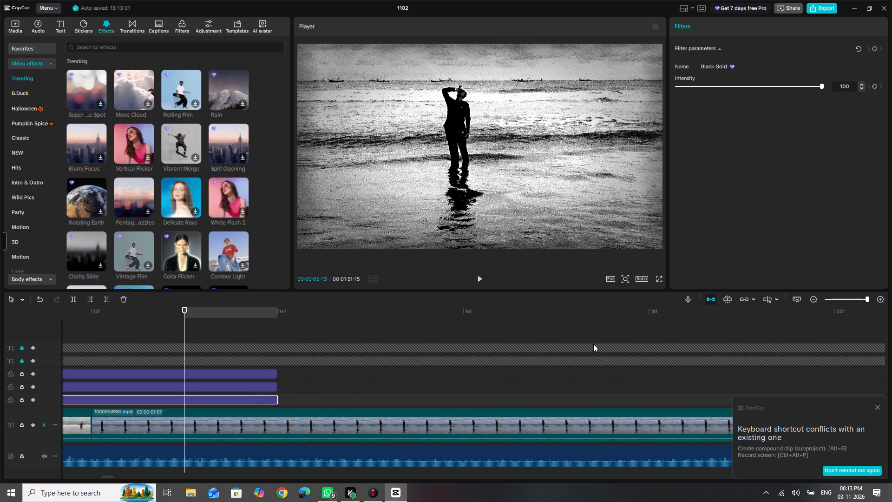
{"action": "scroll", "coordinate": [593, 344], "scroll_direction": "right", "scroll_amount": 5}
{"action": "scroll", "coordinate": [251, 335], "scroll_direction": "right", "scroll_amount": 5}
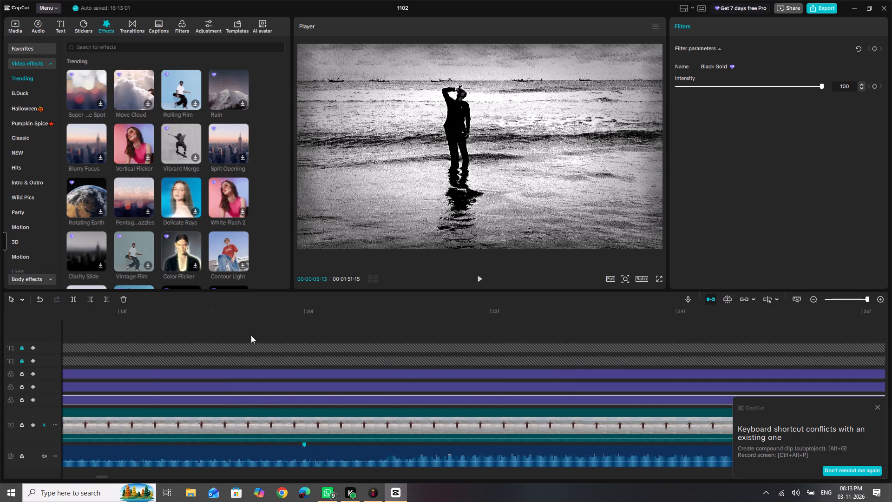
{"action": "scroll", "coordinate": [251, 335], "scroll_direction": "down", "scroll_amount": 17, "text": "ctrl"}
{"action": "scroll", "coordinate": [251, 335], "scroll_direction": "down", "scroll_amount": 18, "text": "ctrl"}
{"action": "scroll", "coordinate": [251, 335], "scroll_direction": "down", "scroll_amount": 6, "text": "ctrl"}
{"action": "scroll", "coordinate": [251, 335], "scroll_direction": "left", "scroll_amount": 6}
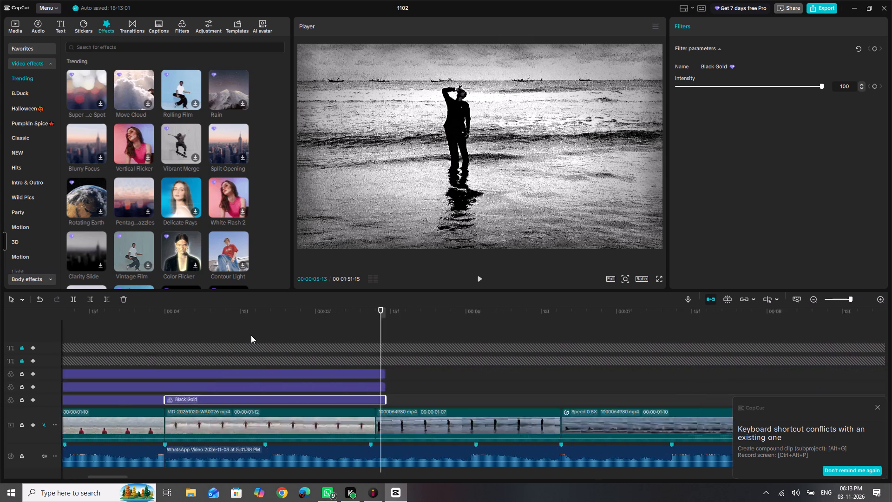
{"action": "scroll", "coordinate": [251, 335], "scroll_direction": "right", "scroll_amount": 5}
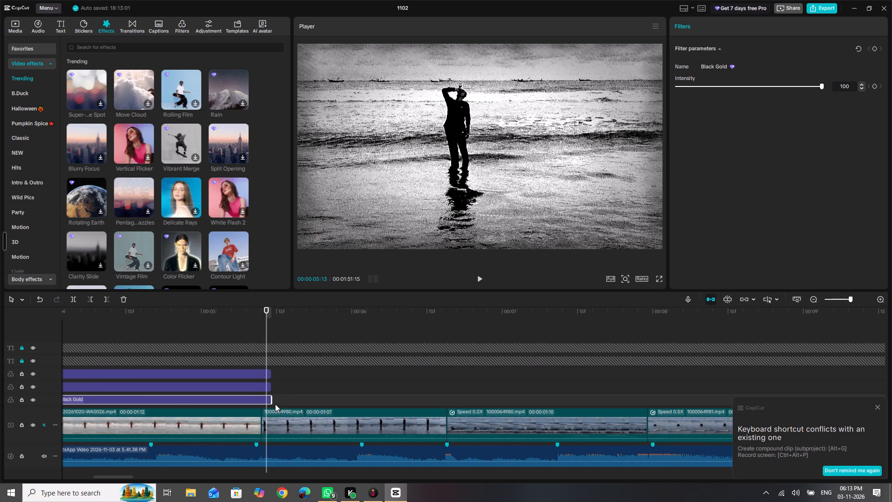
{"action": "left_click_drag", "start_coordinate": [271, 402], "coordinate": [721, 423]}
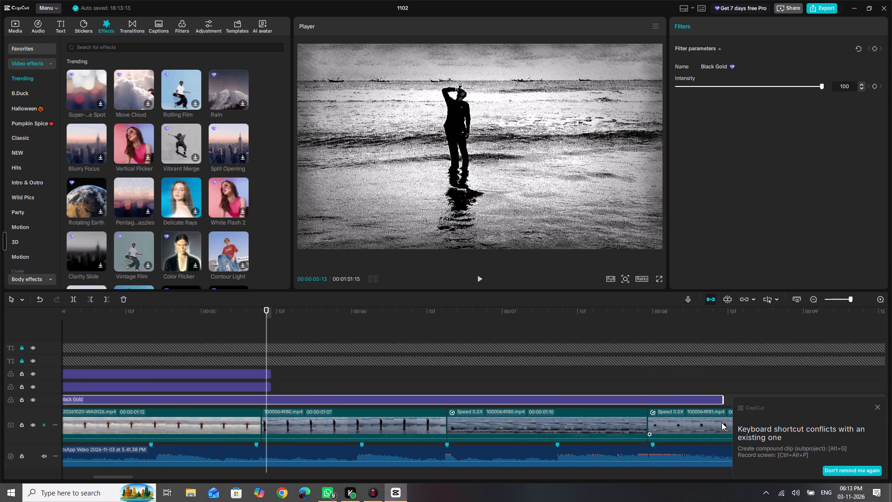
{"action": "scroll", "coordinate": [651, 391], "scroll_direction": "left", "scroll_amount": 4}
{"action": "scroll", "coordinate": [651, 391], "scroll_direction": "right", "scroll_amount": 2}
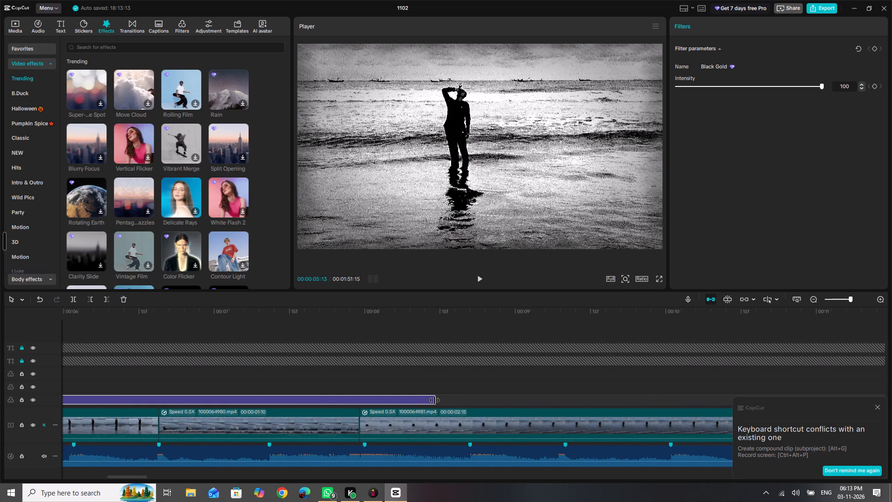
{"action": "left_click_drag", "start_coordinate": [434, 400], "coordinate": [846, 440]}
Select Noir Flash and Hollywood Past together and extend their ends to about 00:00:12:05, near the end of the audio.
{"action": "scroll", "coordinate": [555, 407], "scroll_direction": "right", "scroll_amount": 4}
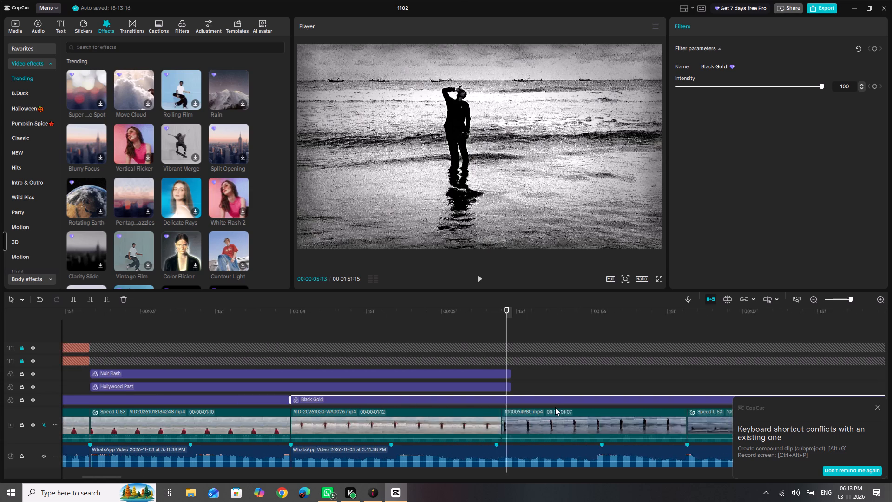
{"action": "scroll", "coordinate": [555, 407], "scroll_direction": "left", "scroll_amount": 1}
{"action": "left_click", "coordinate": [457, 373]}
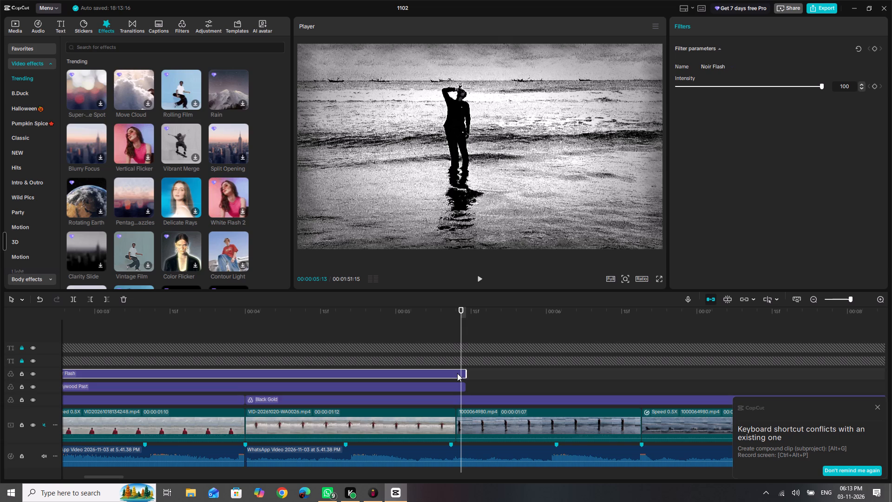
{"action": "left_click", "coordinate": [466, 372]}
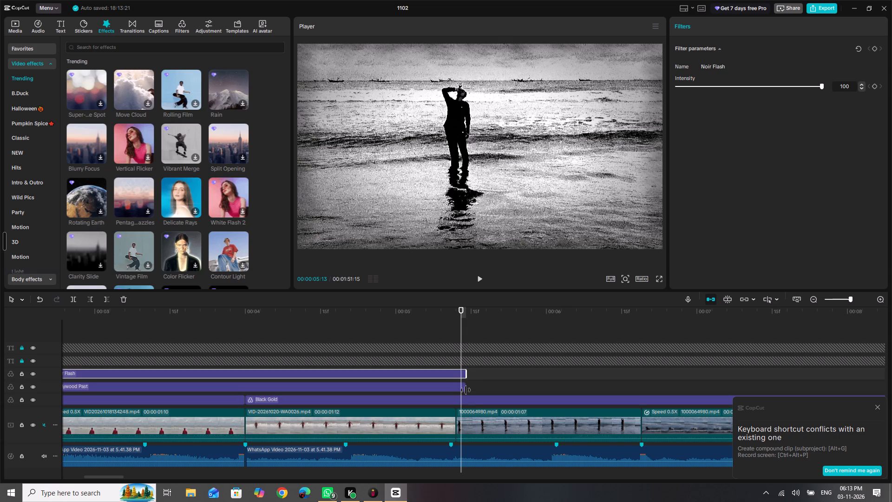
{"action": "left_click", "coordinate": [466, 390], "text": "ctrl"}
{"action": "left_click", "coordinate": [458, 376], "text": "ctrl"}
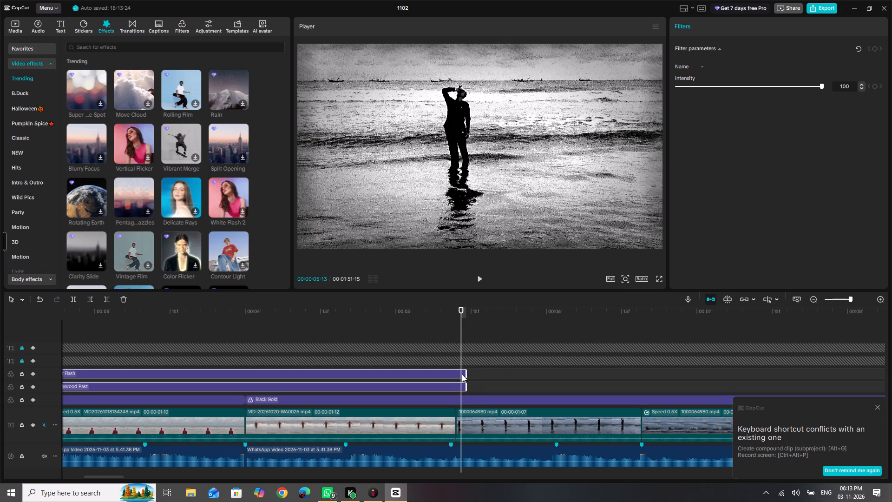
{"action": "left_click_drag", "start_coordinate": [468, 377], "coordinate": [682, 397], "text": "ctrl"}
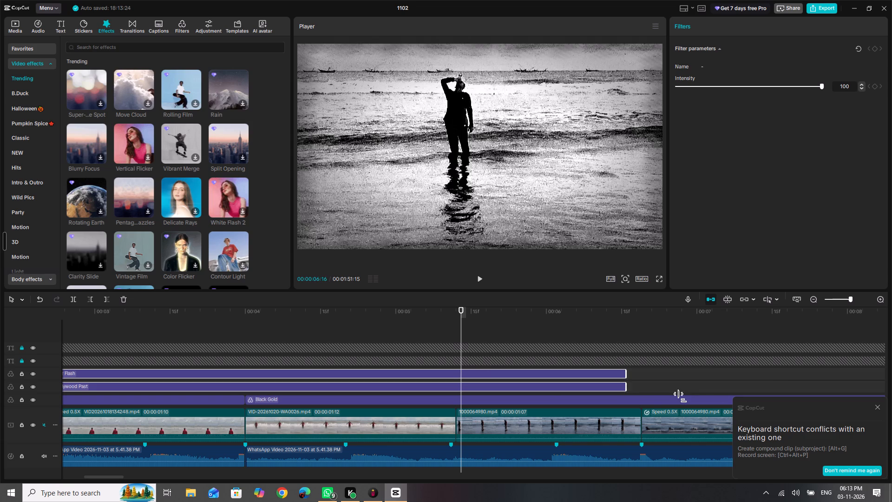
{"action": "left_click_drag", "start_coordinate": [682, 397], "coordinate": [890, 383], "text": "ctrl"}
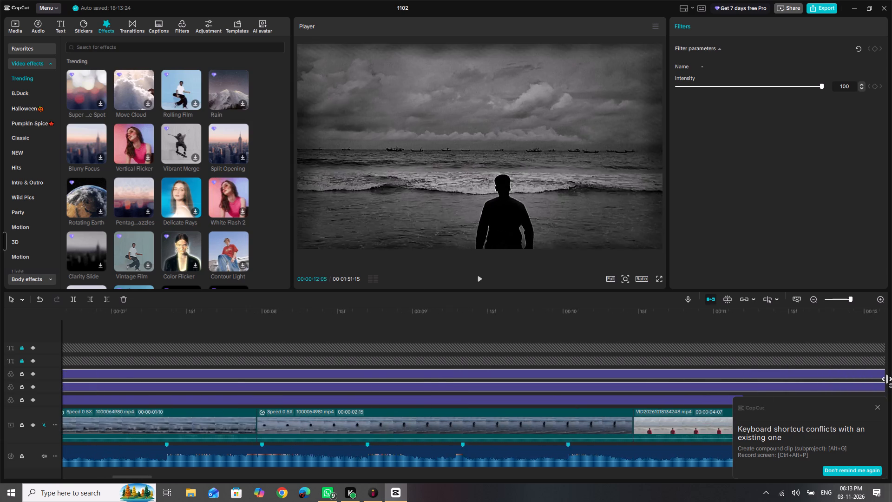
{"action": "left_click_drag", "start_coordinate": [890, 383], "coordinate": [353, 418], "text": "ctrl"}
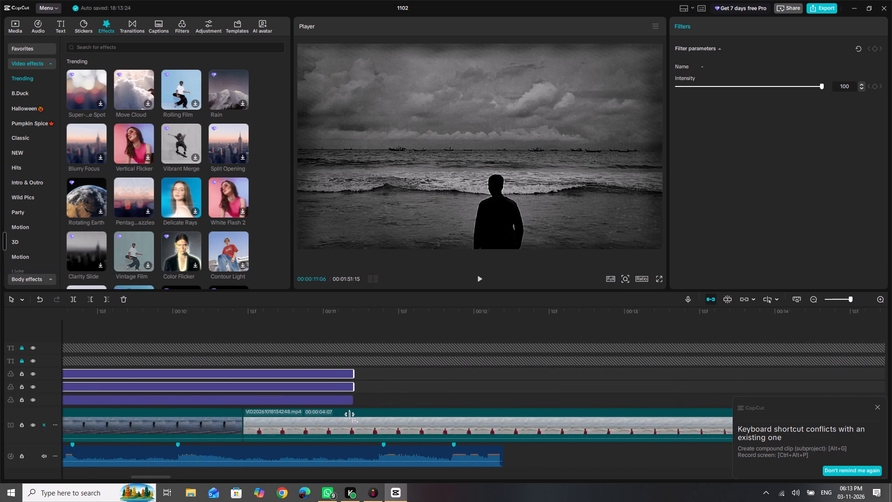
{"action": "left_click_drag", "start_coordinate": [353, 418], "coordinate": [501, 431], "text": "ctrl"}
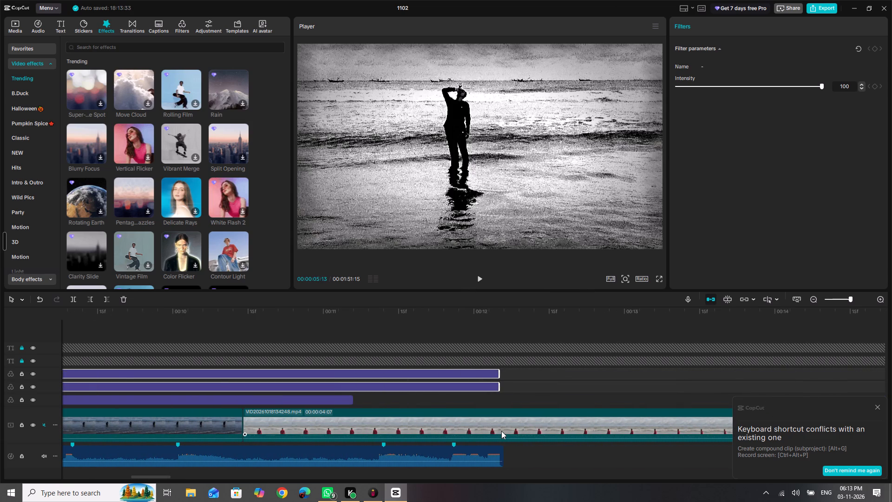
Extend the end of the second Black Gold filter to the end of the audio, just past 00:00:12.
{"action": "left_click", "coordinate": [340, 402]}
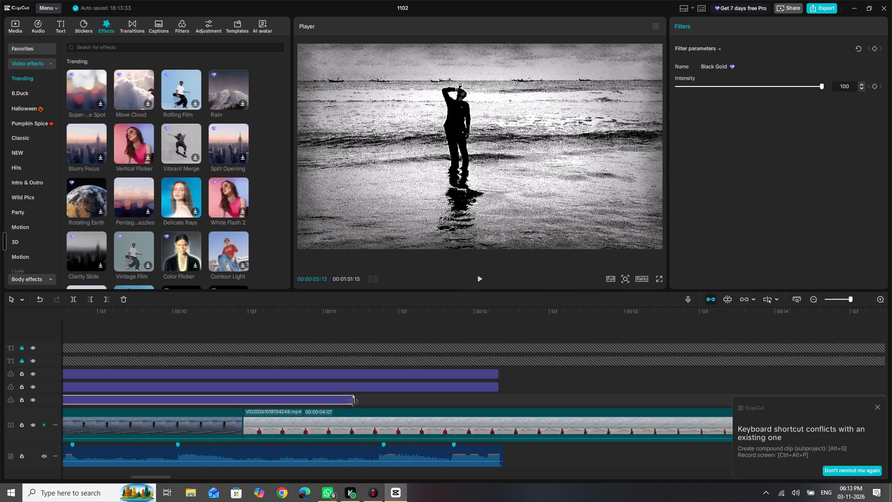
{"action": "left_click_drag", "start_coordinate": [353, 402], "coordinate": [502, 413]}
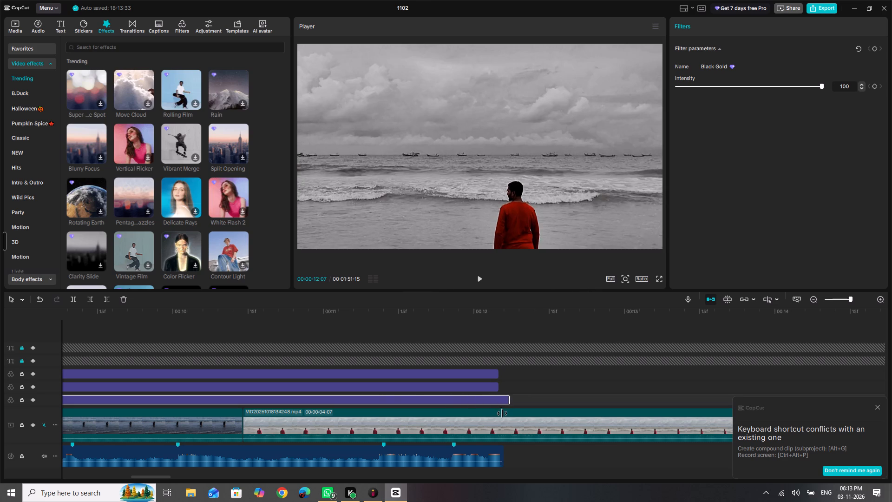
{"action": "left_click_drag", "start_coordinate": [502, 413], "coordinate": [499, 414]}
Play the edit from the start to about 00:00:09:14 to review the extended filters, turning on auto snapping along the way.
{"action": "scroll", "coordinate": [390, 387], "scroll_direction": "right", "scroll_amount": 5}
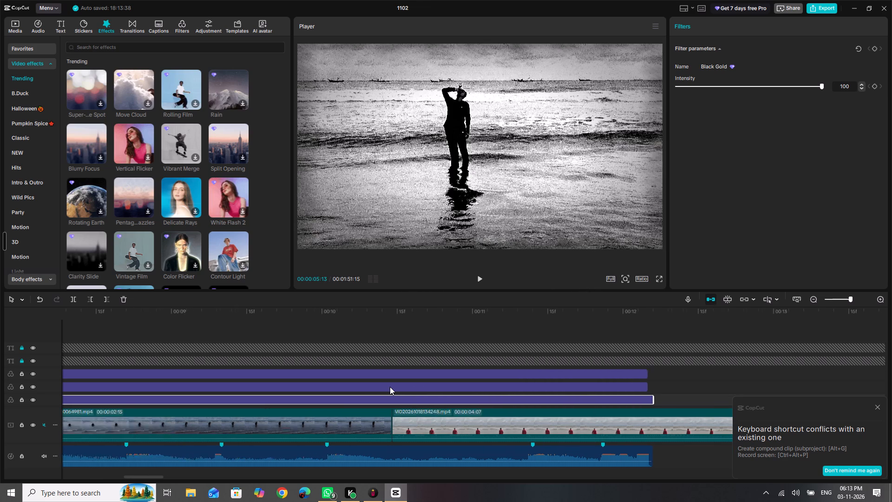
{"action": "scroll", "coordinate": [390, 387], "scroll_direction": "right", "scroll_amount": 9}
{"action": "scroll", "coordinate": [390, 387], "scroll_direction": "left", "scroll_amount": 1}
{"action": "left_click_drag", "start_coordinate": [367, 314], "coordinate": [37, 368]}
{"action": "scroll", "coordinate": [323, 362], "scroll_direction": "down", "scroll_amount": 6, "text": "ctrl"}
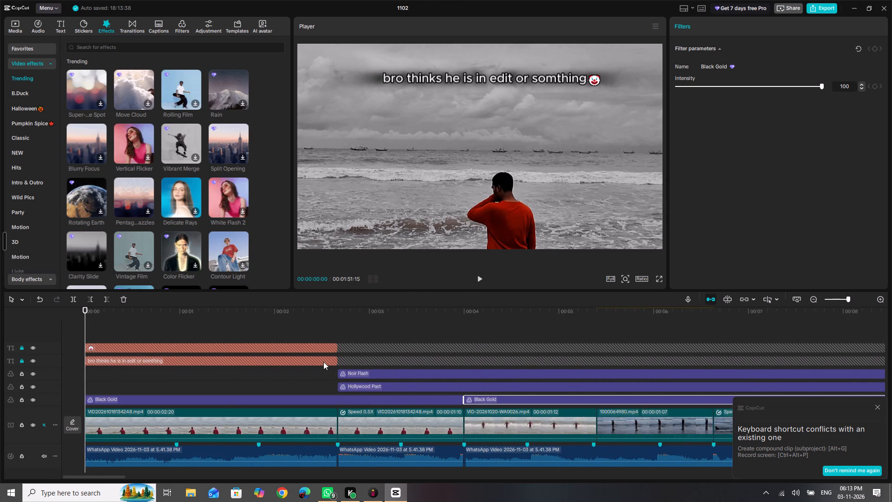
{"action": "scroll", "coordinate": [323, 362], "scroll_direction": "down", "scroll_amount": 4, "text": "ctrl"}
{"action": "key", "text": "space"}
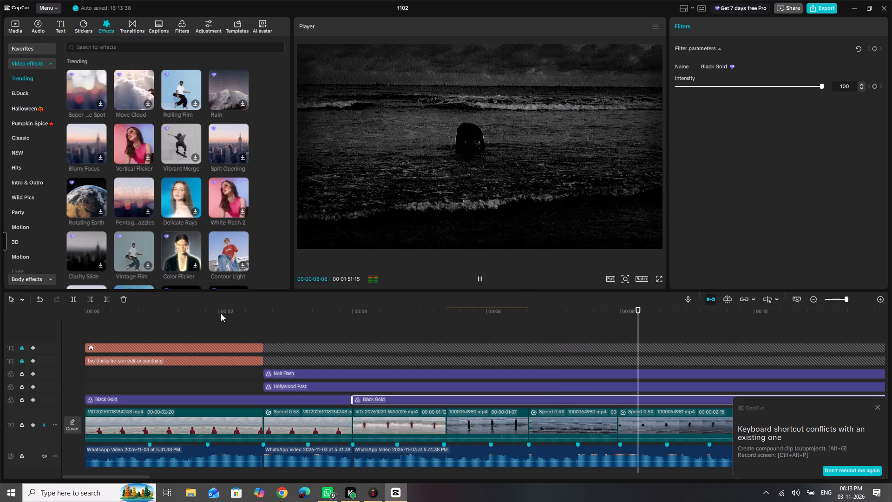
{"action": "type", "text": "n"}
{"action": "key", "text": "space"}
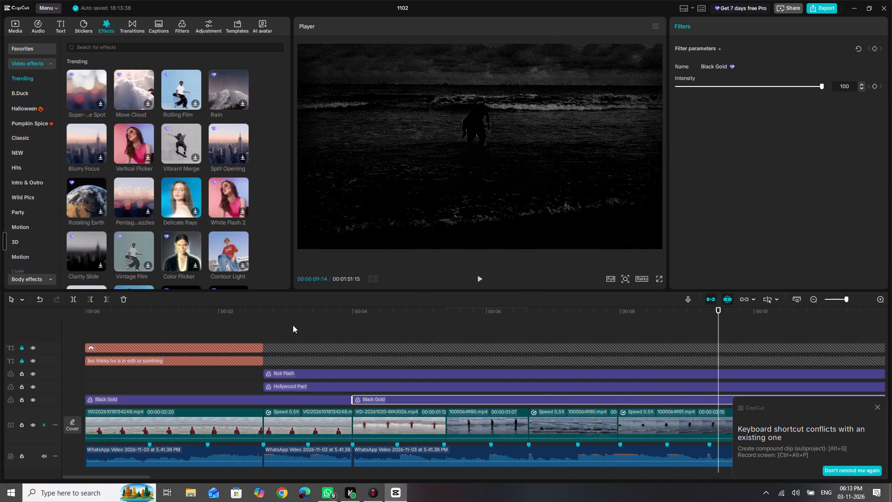
Raise the exposure of the 0.5X-speed 1000064980.mp4 clip to 50 in its basic color adjustments.
{"action": "left_click", "coordinate": [488, 421]}
{"action": "left_click", "coordinate": [570, 418]}
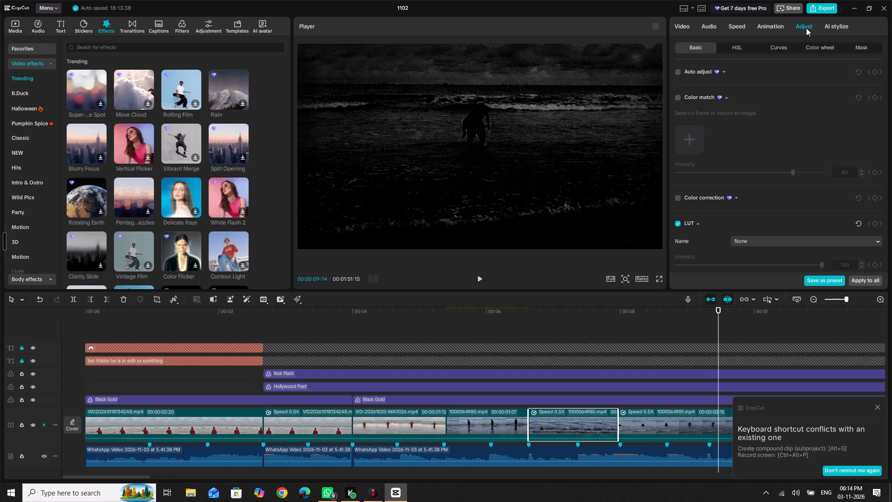
{"action": "scroll", "coordinate": [787, 156], "scroll_direction": "down", "scroll_amount": 11}
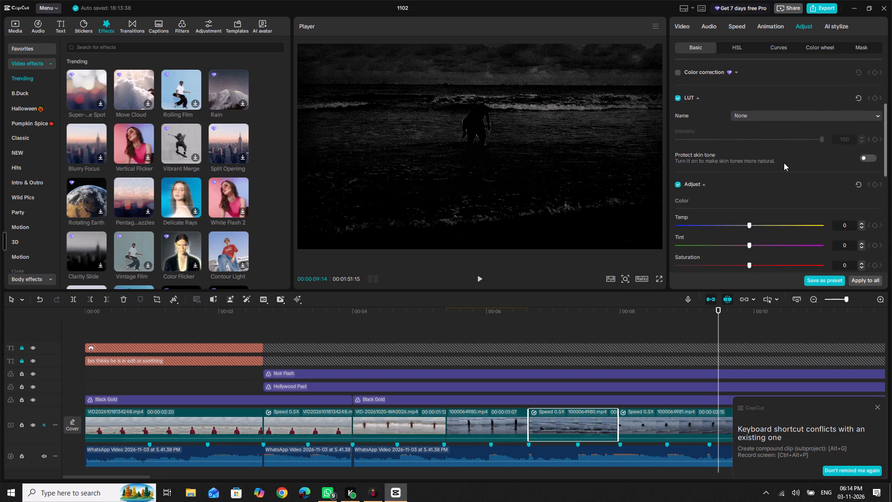
{"action": "scroll", "coordinate": [784, 163], "scroll_direction": "down", "scroll_amount": 7}
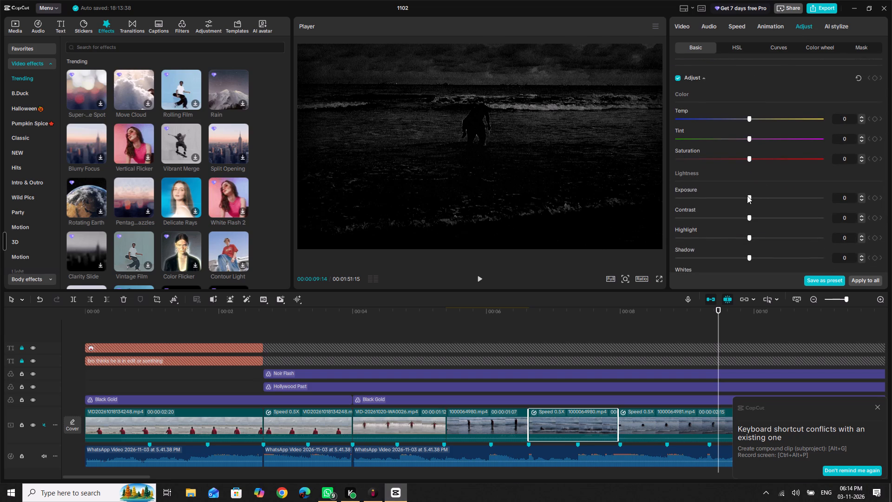
{"action": "left_click_drag", "start_coordinate": [747, 196], "coordinate": [850, 199]}
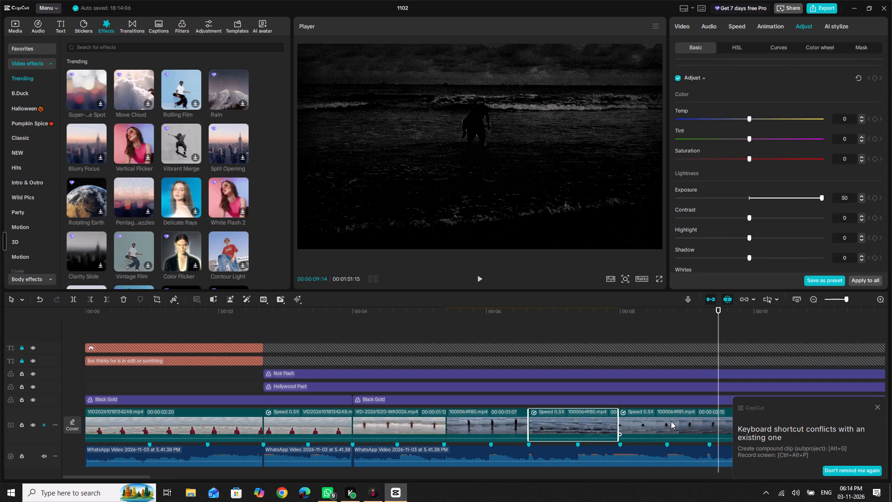
Raise the exposure of the 0.5X-speed 1000064981.mp4 clip to 50.
{"action": "left_click", "coordinate": [671, 421]}
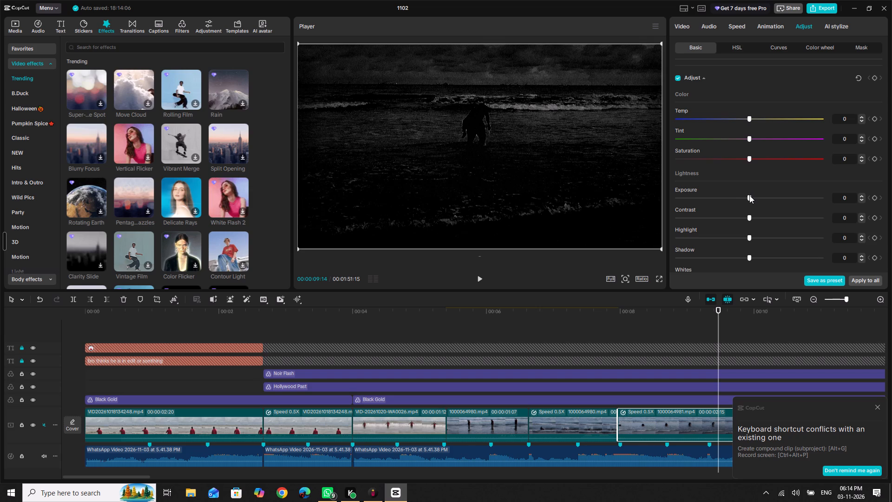
{"action": "left_click_drag", "start_coordinate": [749, 195], "coordinate": [875, 198]}
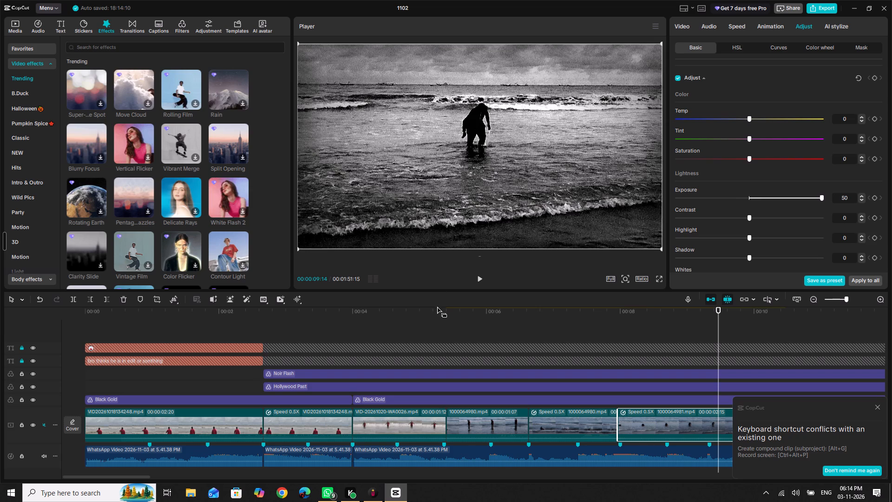
Play the edit from the start to about 00:00:14:23 to review the brightened clips under the filters.
{"action": "left_click_drag", "start_coordinate": [437, 308], "coordinate": [0, 362]}
{"action": "key", "text": "space"}
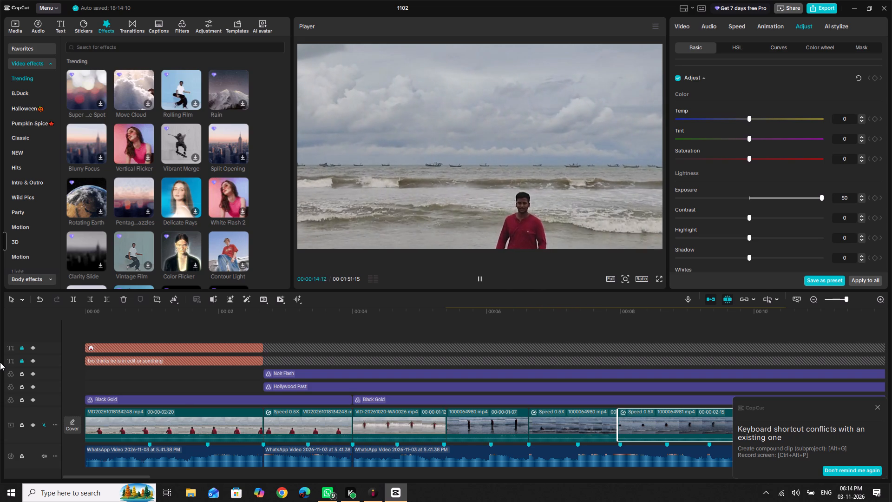
{"action": "key", "text": "space"}
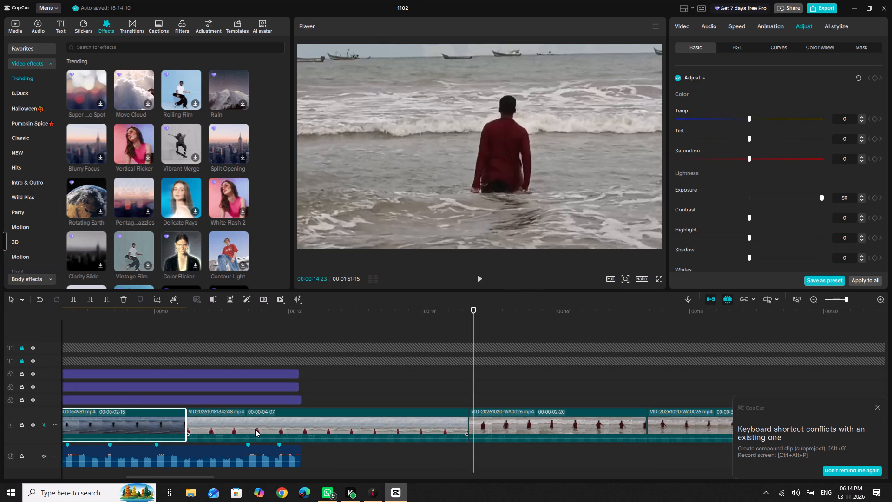
Set the normal-speed 1000064980.mp4 clip's contrast to -50, highlight to -50 and shadow to 50.
{"action": "left_click_drag", "start_coordinate": [243, 312], "coordinate": [134, 316]}
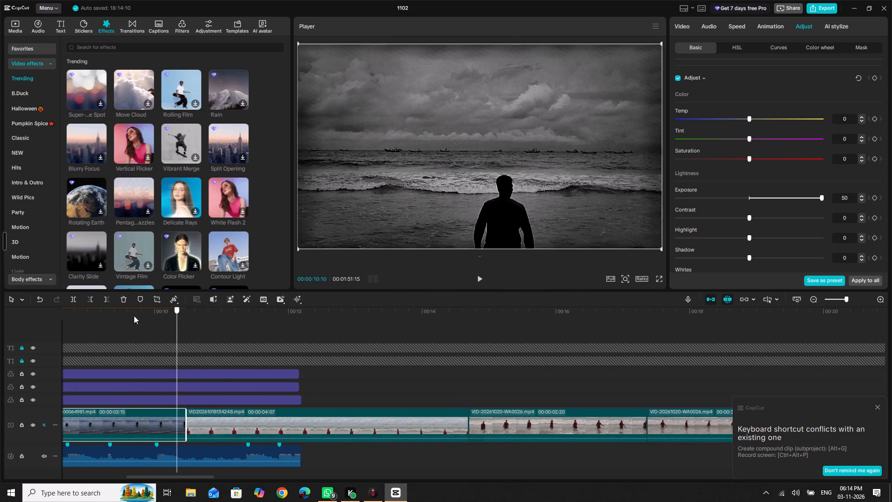
{"action": "left_click_drag", "start_coordinate": [134, 316], "coordinate": [455, 328]}
{"action": "left_click", "coordinate": [496, 419]}
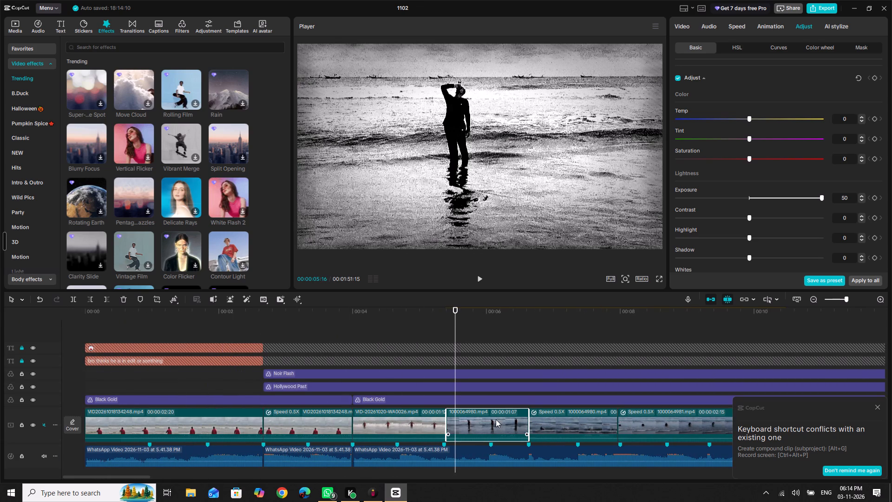
{"action": "left_click_drag", "start_coordinate": [750, 218], "coordinate": [703, 227]}
{"action": "left_click_drag", "start_coordinate": [703, 227], "coordinate": [625, 244]}
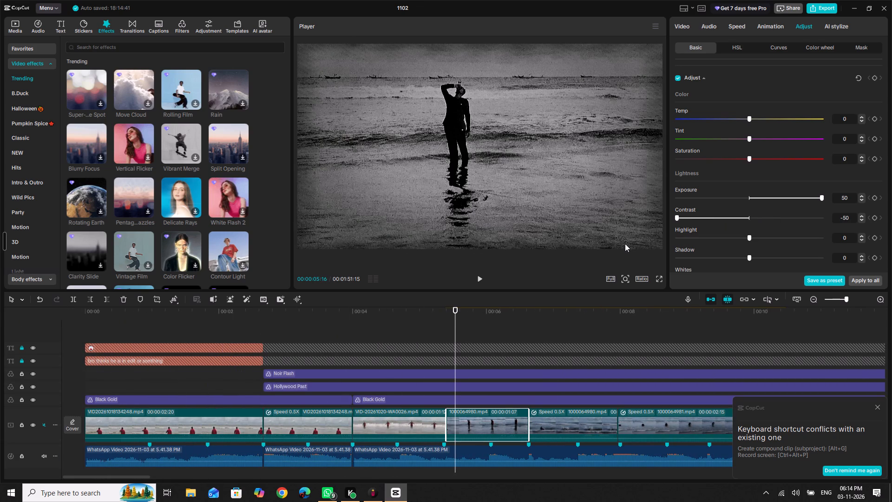
{"action": "left_click_drag", "start_coordinate": [750, 240], "coordinate": [891, 260]}
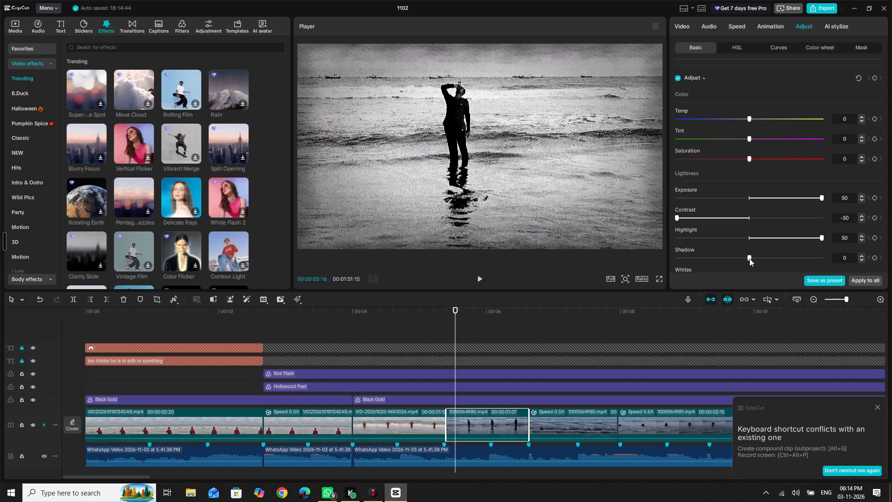
{"action": "left_click_drag", "start_coordinate": [749, 258], "coordinate": [621, 275]}
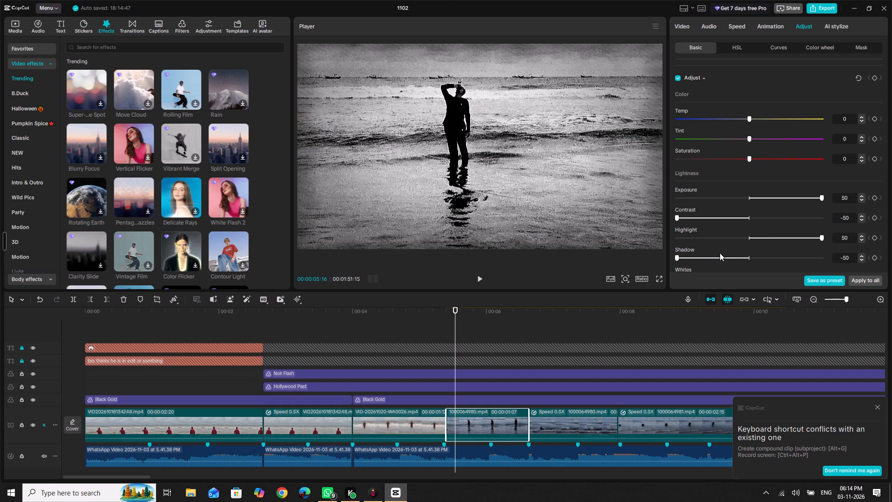
{"action": "left_click_drag", "start_coordinate": [678, 257], "coordinate": [891, 264]}
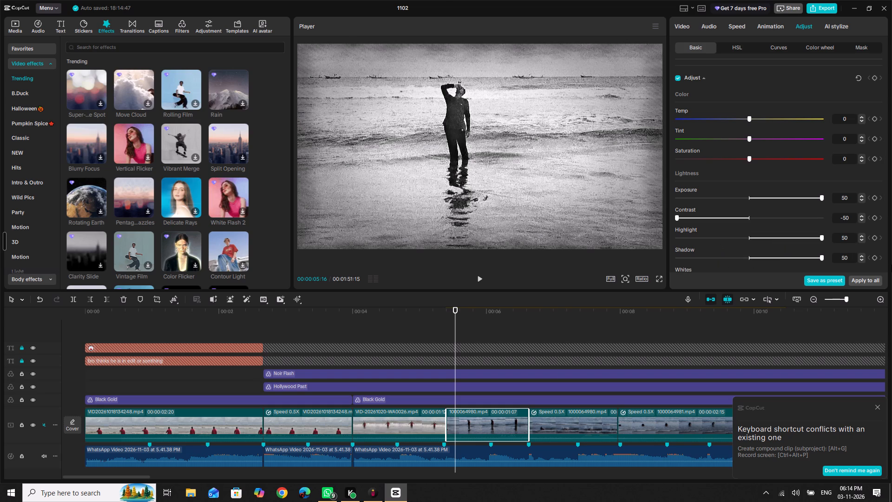
{"action": "left_click_drag", "start_coordinate": [821, 239], "coordinate": [609, 250]}
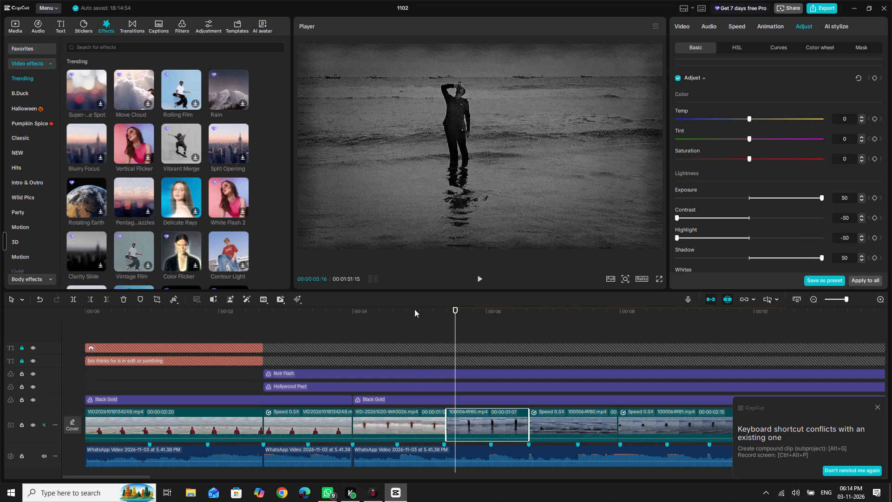
Compare frames of the adjusted 1000064980.mp4 clip with the earlier filtered clips between about 00:00:03:05 and 00:00:06:17.
{"action": "left_click", "coordinate": [414, 309]}
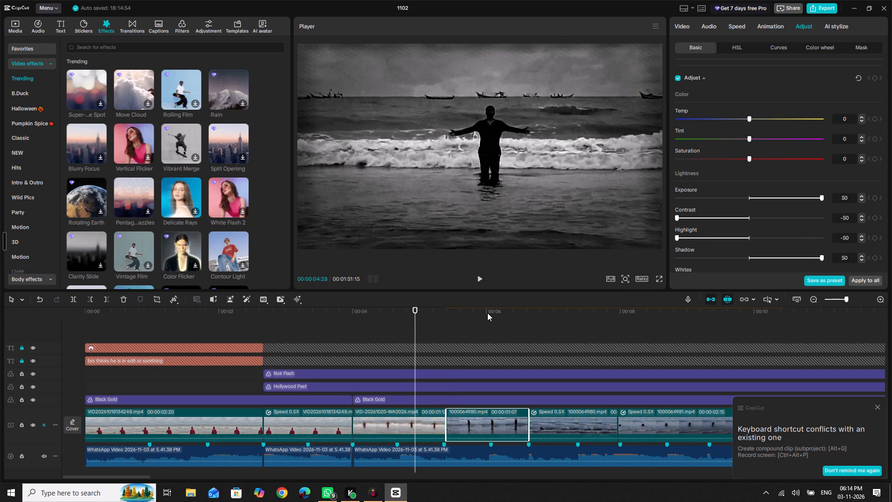
{"action": "left_click", "coordinate": [486, 311]}
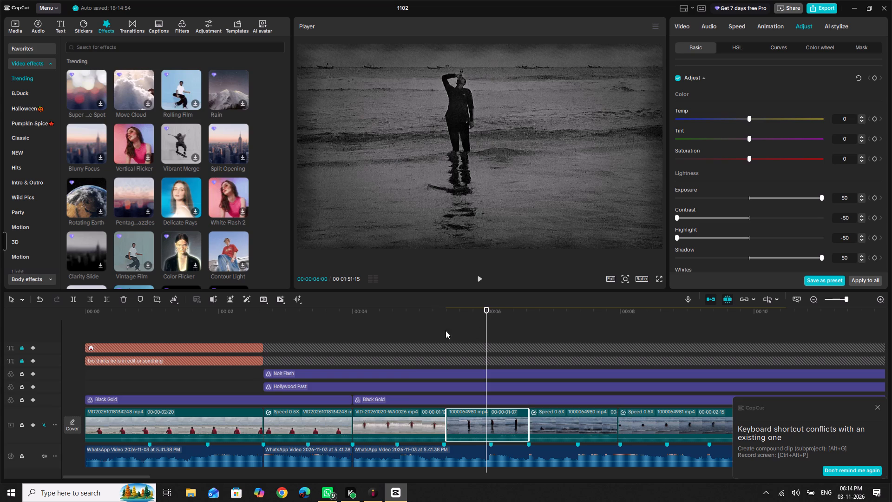
{"action": "left_click", "coordinate": [296, 312]}
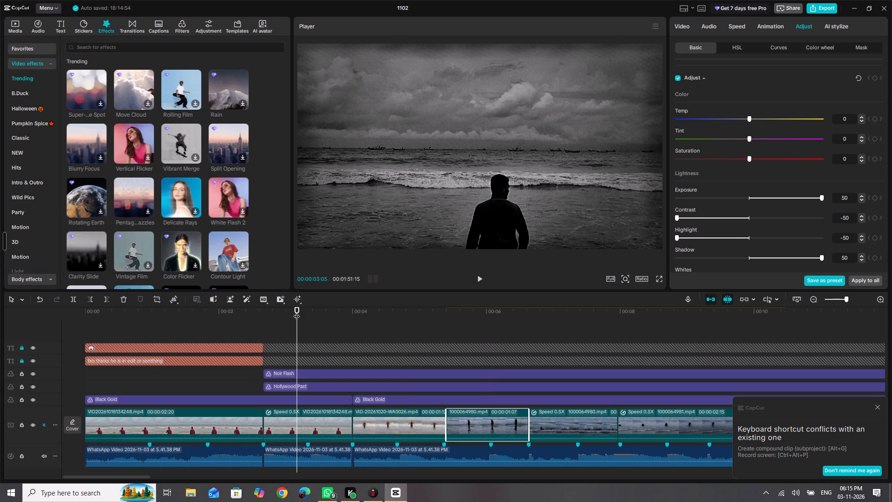
{"action": "left_click", "coordinate": [512, 309]}
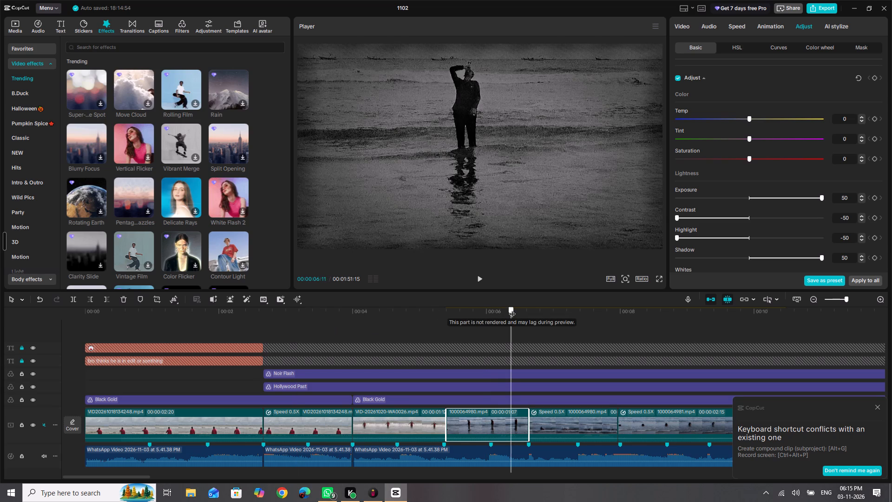
{"action": "left_click", "coordinate": [297, 309]}
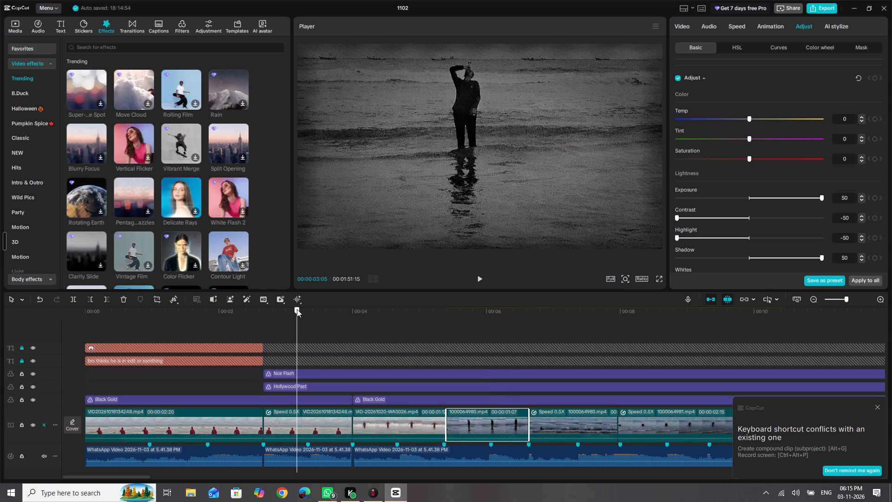
{"action": "left_click", "coordinate": [524, 309]}
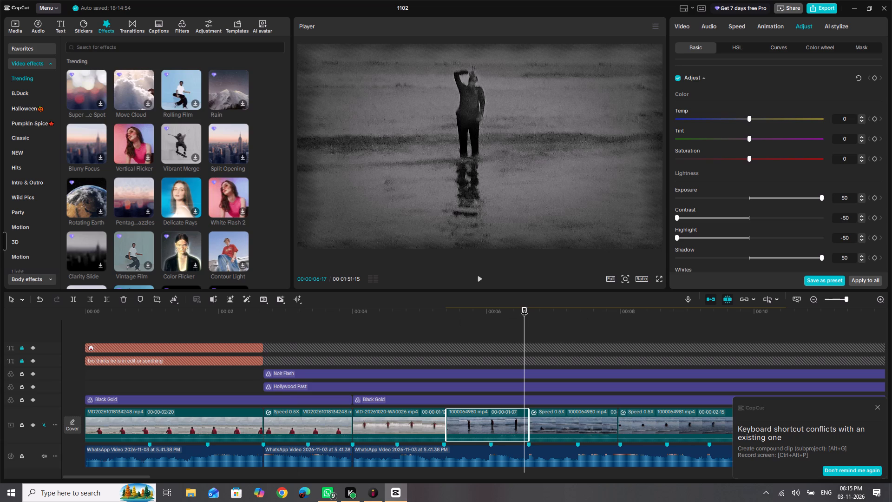
{"action": "left_click", "coordinate": [476, 310]}
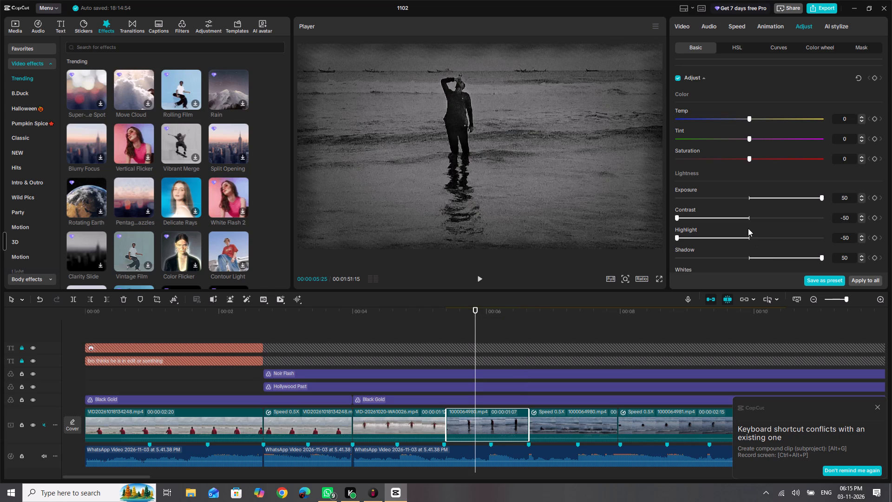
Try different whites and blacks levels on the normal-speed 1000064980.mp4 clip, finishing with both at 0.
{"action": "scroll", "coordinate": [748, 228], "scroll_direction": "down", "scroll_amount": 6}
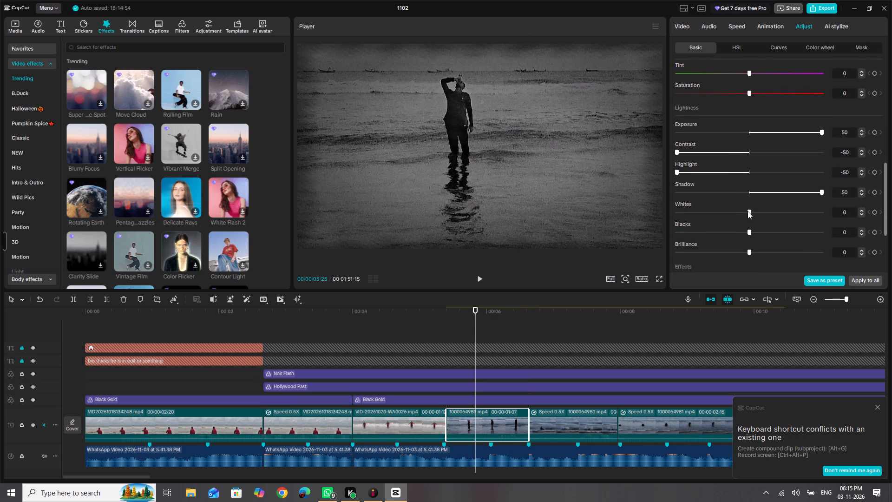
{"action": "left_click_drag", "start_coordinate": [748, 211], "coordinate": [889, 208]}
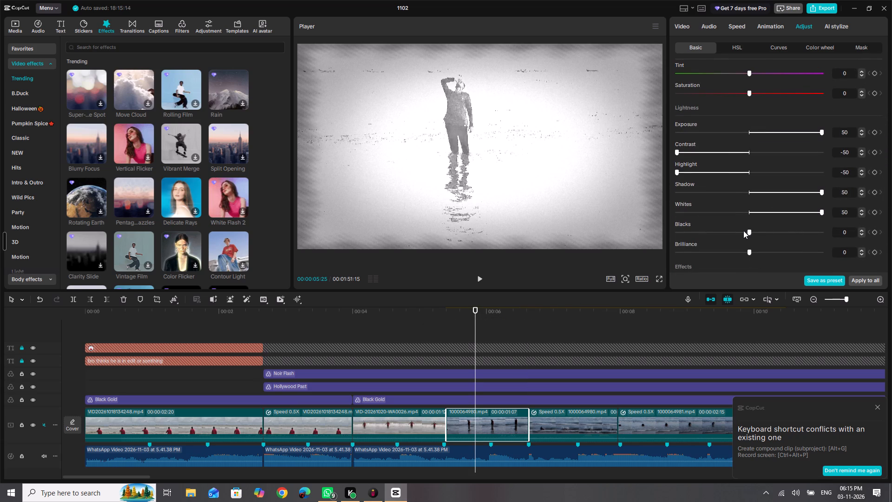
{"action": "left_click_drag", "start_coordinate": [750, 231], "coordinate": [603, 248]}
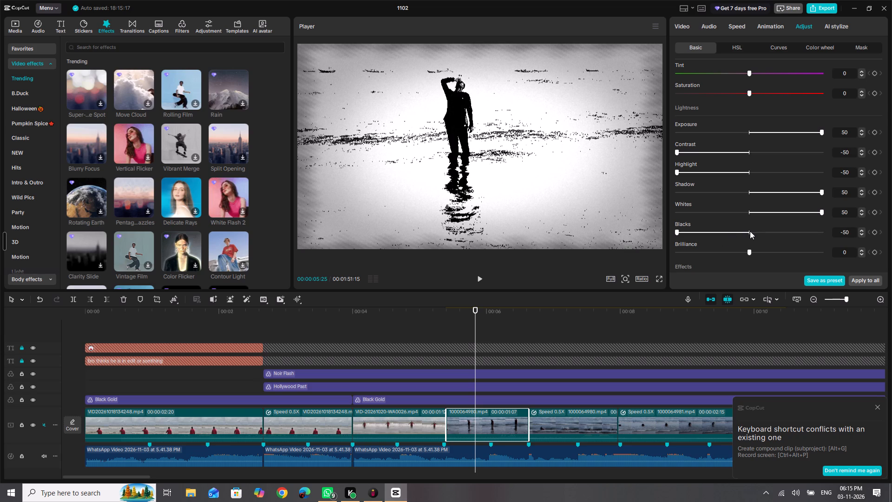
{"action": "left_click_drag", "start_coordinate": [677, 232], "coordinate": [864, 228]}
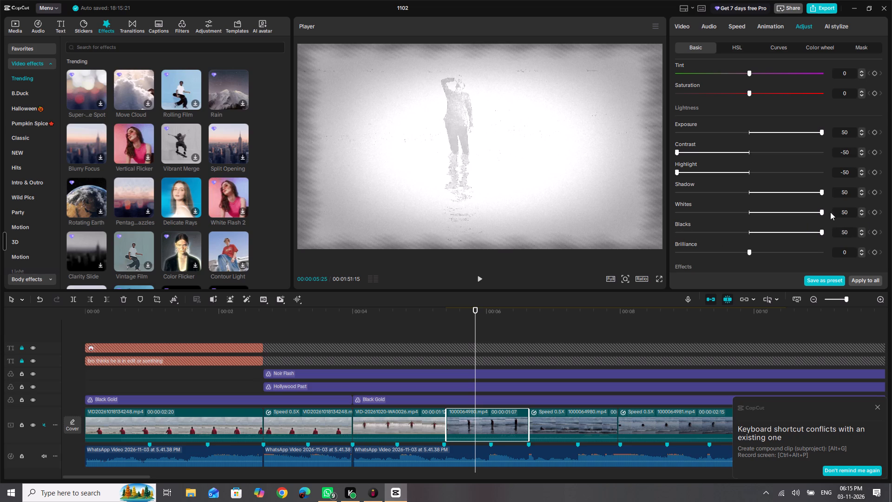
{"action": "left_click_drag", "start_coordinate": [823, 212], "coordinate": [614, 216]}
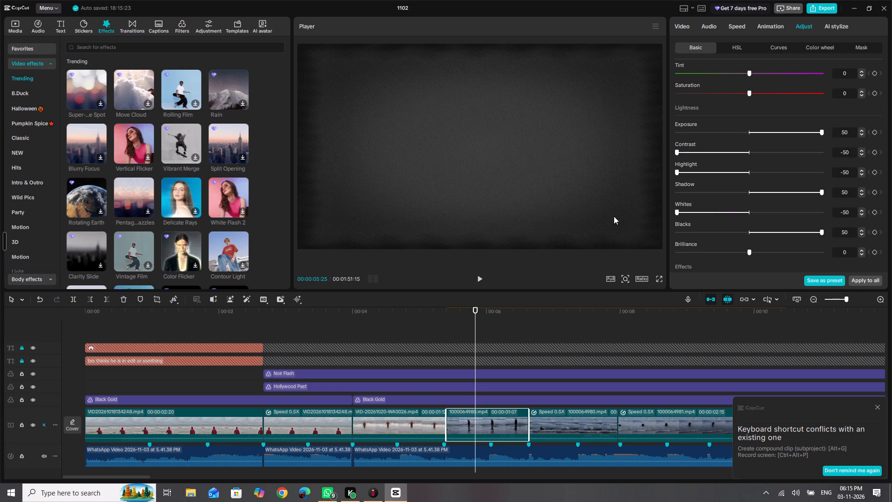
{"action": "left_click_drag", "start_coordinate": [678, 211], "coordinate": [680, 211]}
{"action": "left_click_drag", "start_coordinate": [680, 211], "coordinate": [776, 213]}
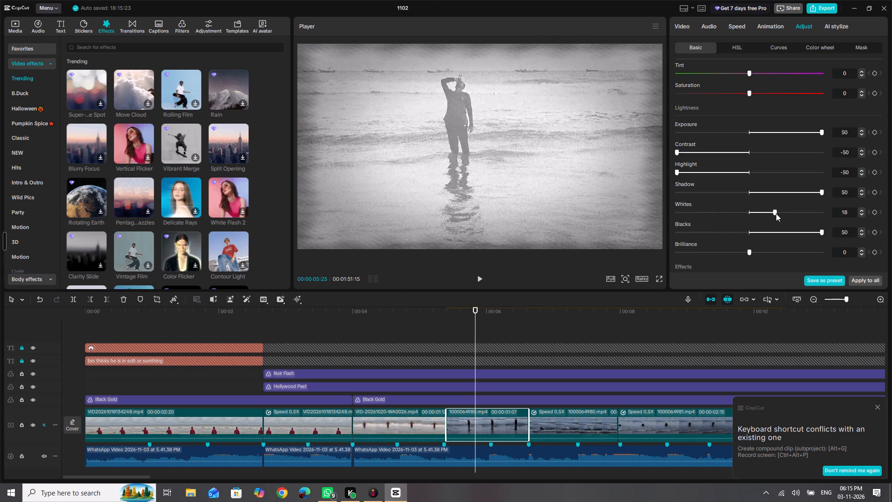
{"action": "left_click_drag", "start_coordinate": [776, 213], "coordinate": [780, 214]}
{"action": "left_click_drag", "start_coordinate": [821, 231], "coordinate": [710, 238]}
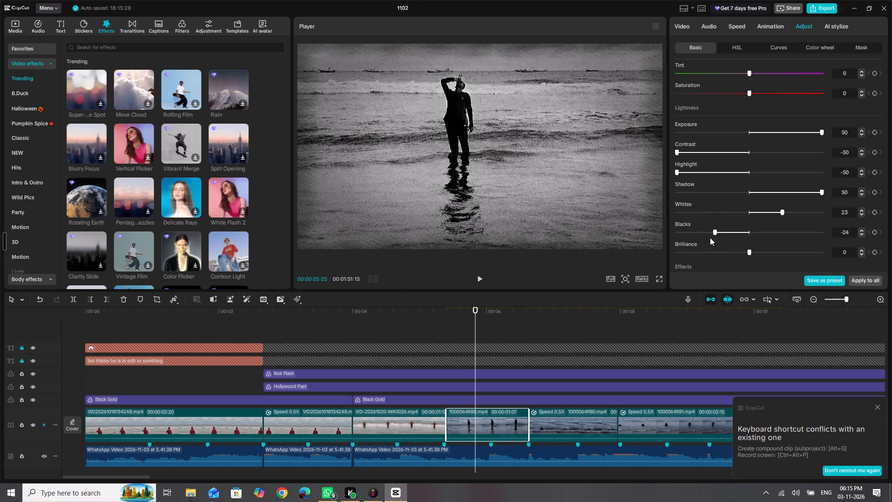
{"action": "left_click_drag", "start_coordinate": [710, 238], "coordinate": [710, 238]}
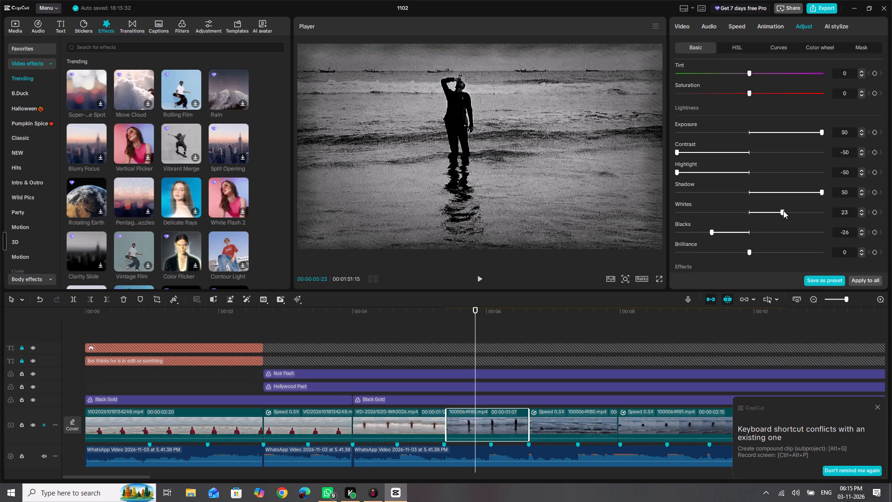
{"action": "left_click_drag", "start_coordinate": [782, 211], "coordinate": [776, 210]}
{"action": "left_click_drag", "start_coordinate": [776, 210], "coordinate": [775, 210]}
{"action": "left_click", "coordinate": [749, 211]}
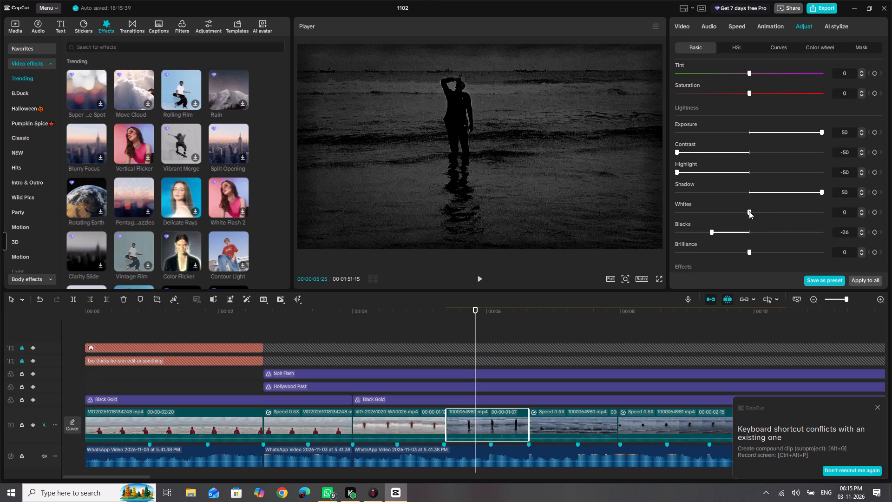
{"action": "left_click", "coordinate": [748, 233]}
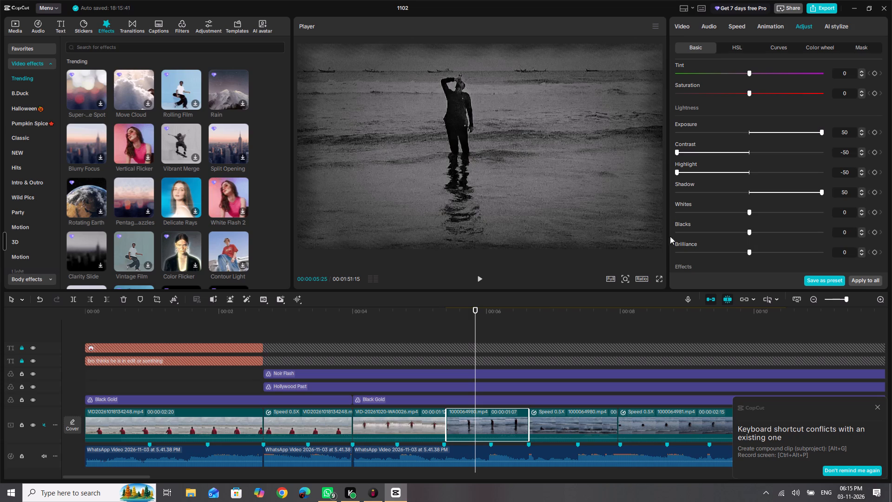
Compare the tone of the normal-speed 1000064980.mp4 clip with the early 0.5X-speed clip and the following 0.5X-speed 1000064980.mp4 clip.
{"action": "left_click", "coordinate": [296, 314]}
{"action": "left_click", "coordinate": [501, 309]}
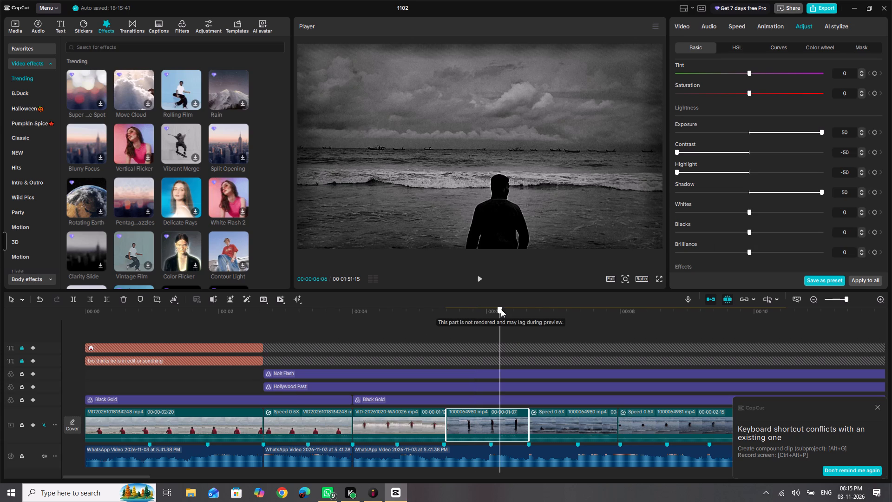
{"action": "left_click", "coordinate": [559, 310]}
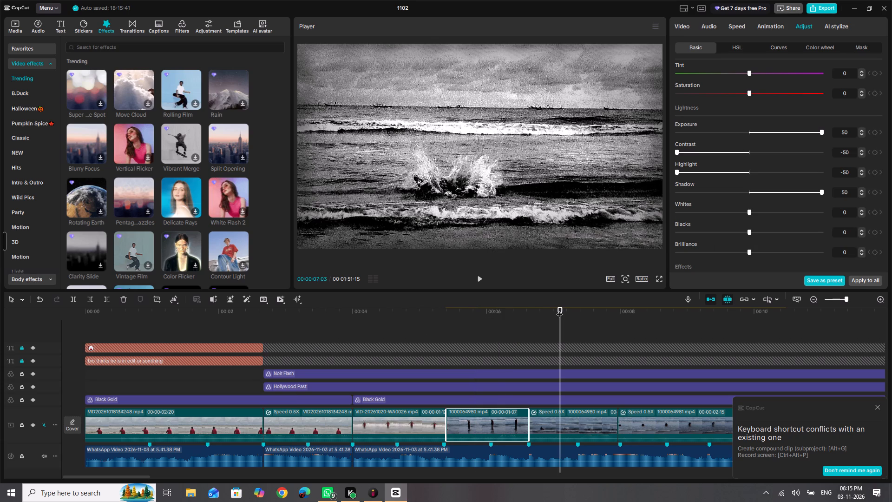
{"action": "left_click", "coordinate": [501, 310]}
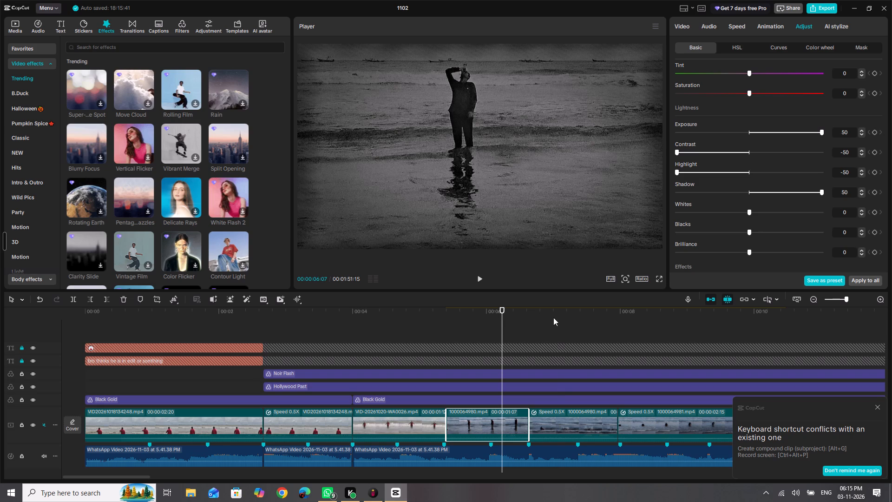
{"action": "left_click", "coordinate": [574, 311]}
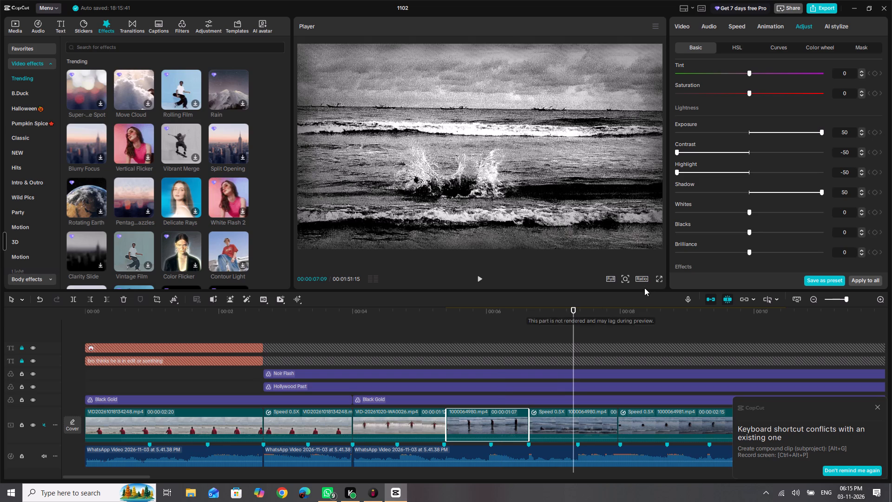
{"action": "left_click", "coordinate": [497, 312]}
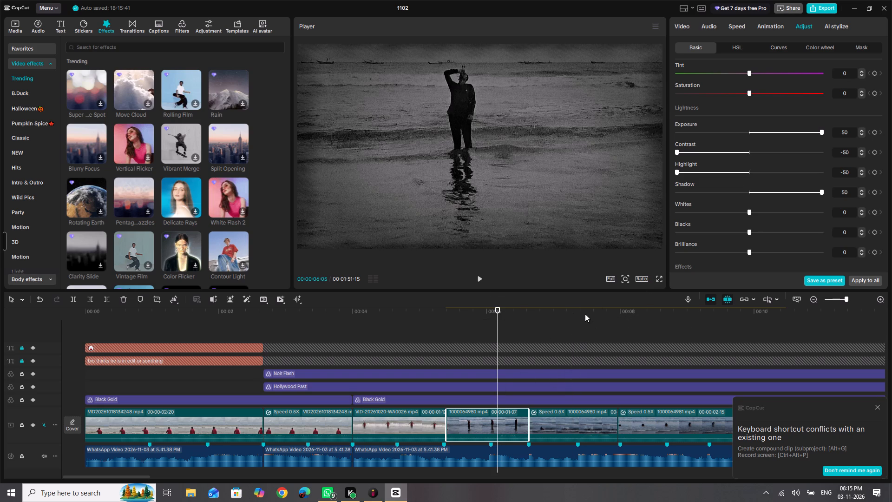
{"action": "left_click", "coordinate": [584, 308]}
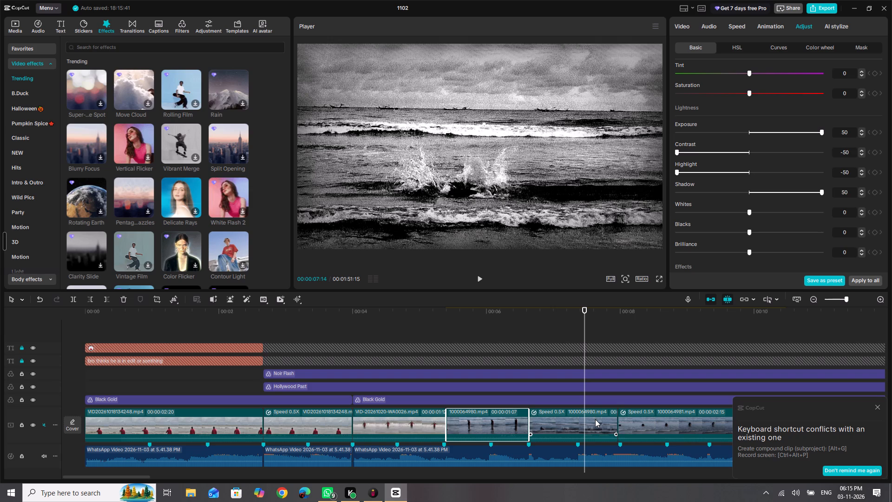
Set the 0.5X-speed 1000064980.mp4 clip's highlight to -50 and contrast to -21, comparing its tone with the early 0.5X-speed clip.
{"action": "left_click", "coordinate": [595, 419]}
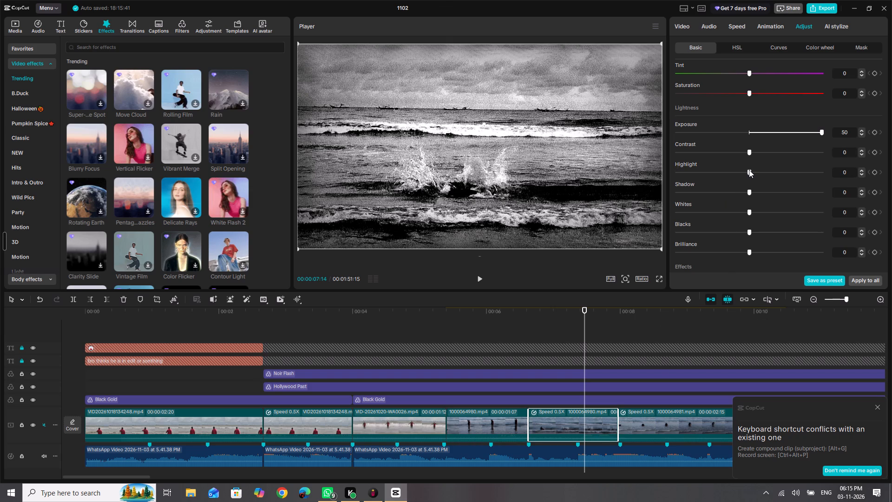
{"action": "left_click_drag", "start_coordinate": [749, 170], "coordinate": [581, 197]}
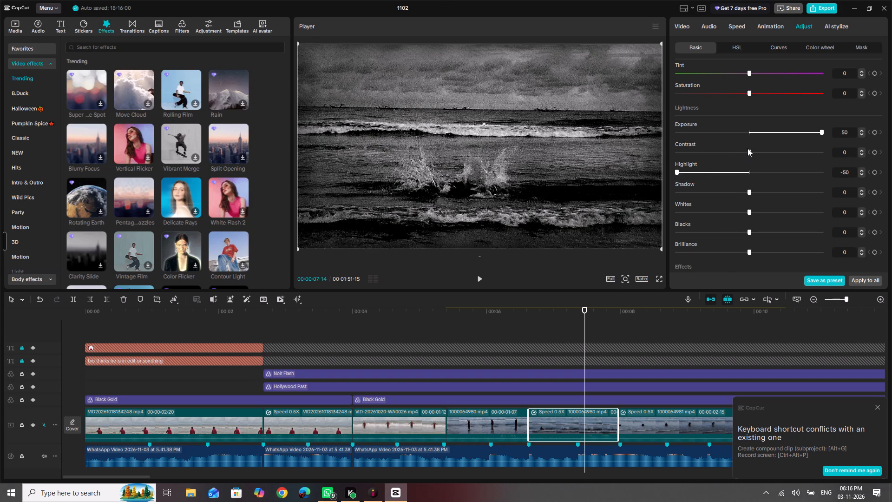
{"action": "left_click_drag", "start_coordinate": [748, 148], "coordinate": [577, 184]}
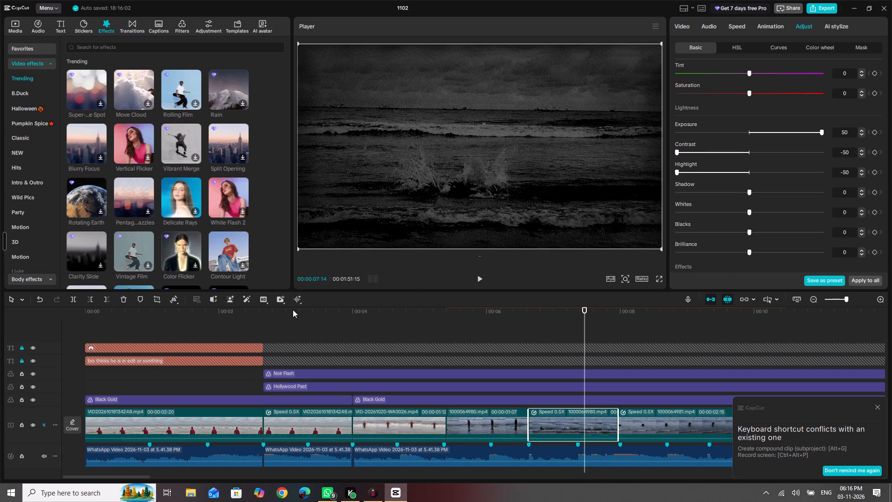
{"action": "left_click", "coordinate": [293, 310]}
{"action": "left_click", "coordinate": [560, 311]}
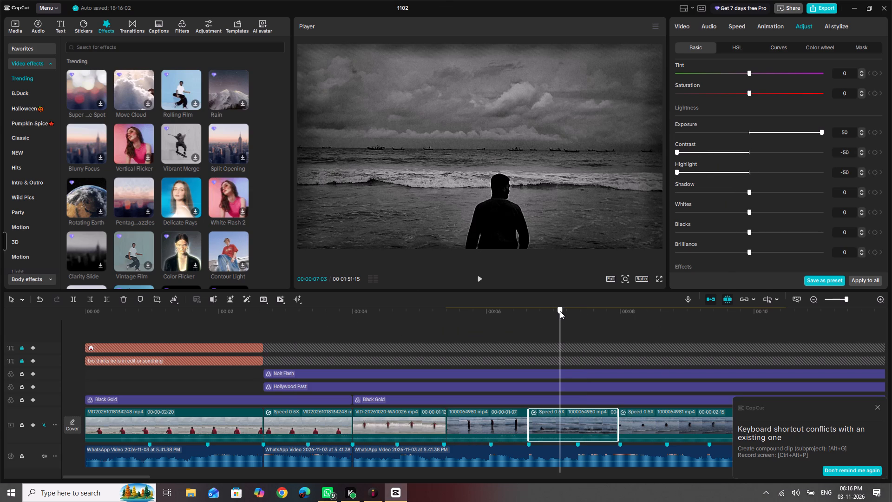
{"action": "left_click", "coordinate": [310, 310]}
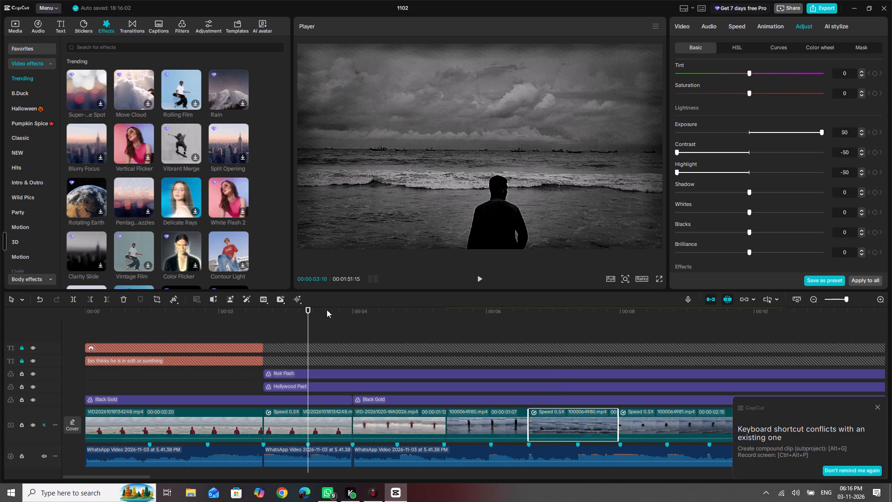
{"action": "left_click", "coordinate": [574, 315]}
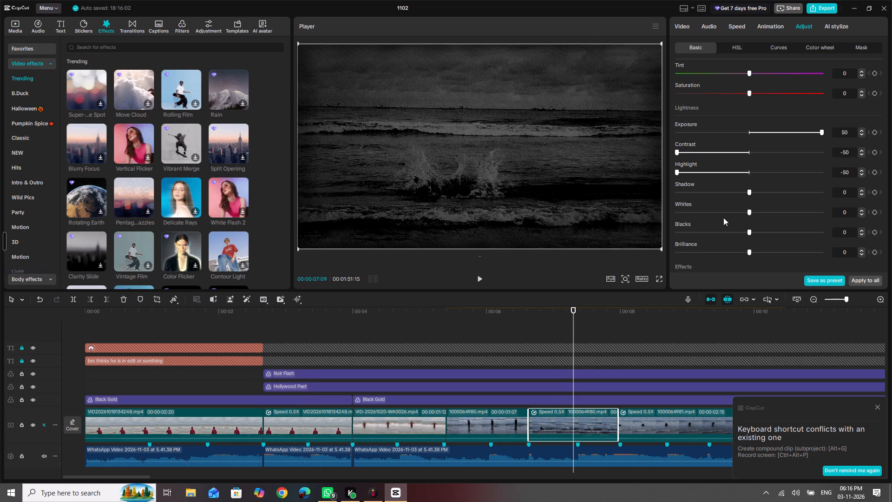
{"action": "left_click", "coordinate": [678, 152]}
{"action": "left_click_drag", "start_coordinate": [678, 152], "coordinate": [737, 152]}
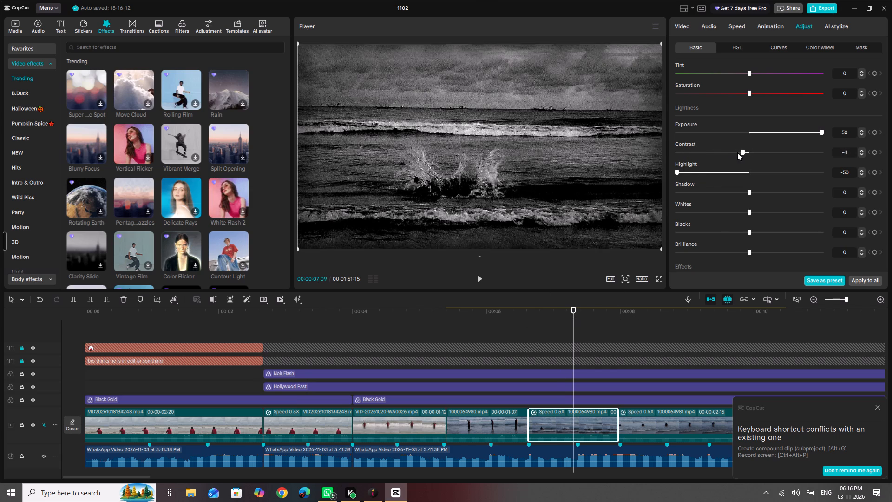
{"action": "left_click_drag", "start_coordinate": [737, 152], "coordinate": [717, 155]}
{"action": "left_click", "coordinate": [330, 310]}
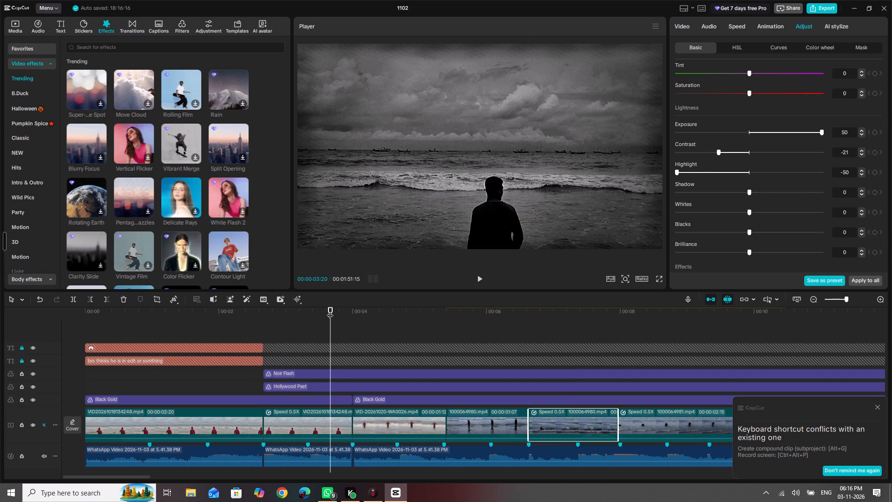
{"action": "left_click", "coordinate": [546, 309]}
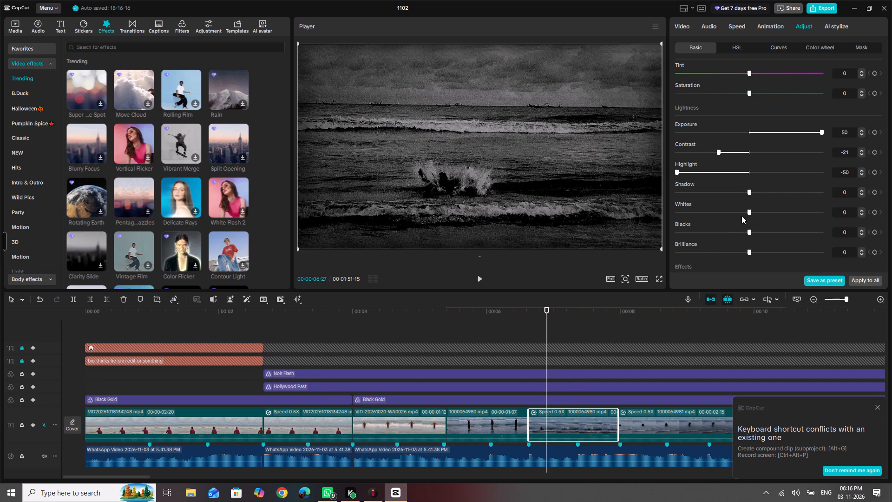
Set the 0.5X-speed 1000064980.mp4 clip's blacks to 10 and whites to -6.
{"action": "left_click_drag", "start_coordinate": [749, 231], "coordinate": [738, 230]}
{"action": "left_click_drag", "start_coordinate": [738, 230], "coordinate": [759, 232]}
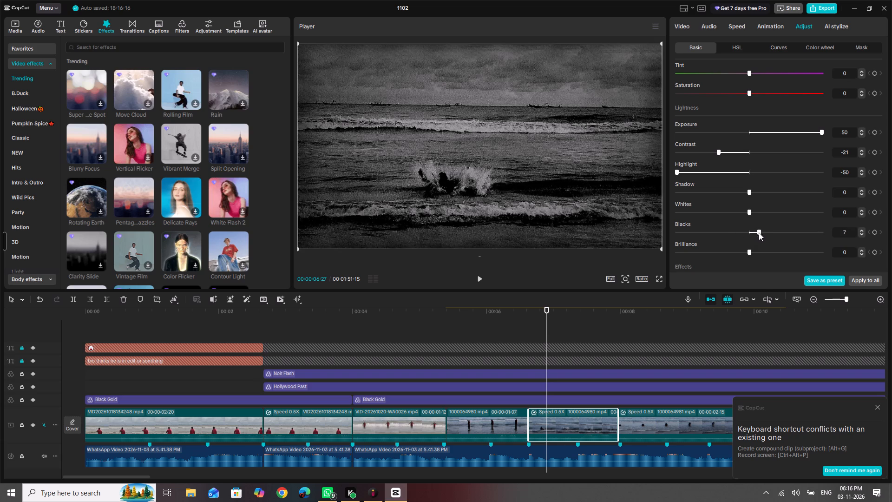
{"action": "left_click_drag", "start_coordinate": [759, 232], "coordinate": [762, 232]}
{"action": "left_click_drag", "start_coordinate": [748, 213], "coordinate": [739, 212]}
Set the 0.5X-speed 1000064981.mp4 clip's highlight to -50 and contrast to -16, comparing its tone with the early 0.5X-speed clip.
{"action": "left_click", "coordinate": [644, 424]}
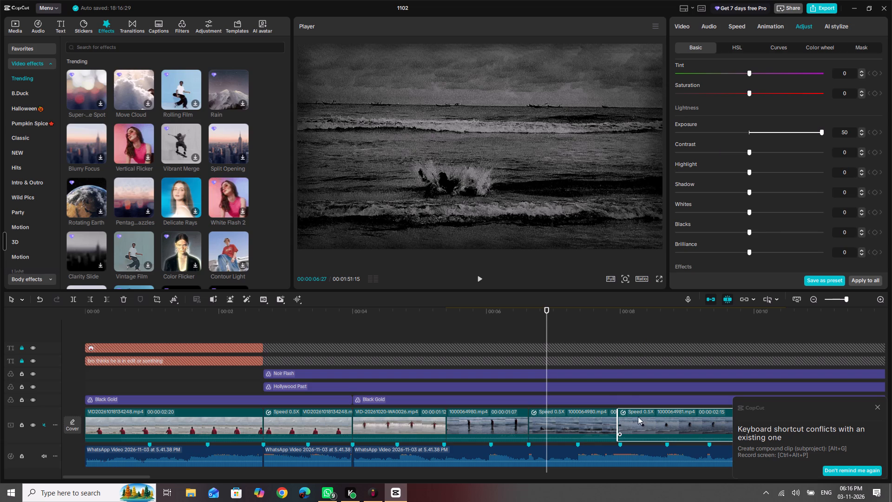
{"action": "left_click", "coordinate": [645, 310]}
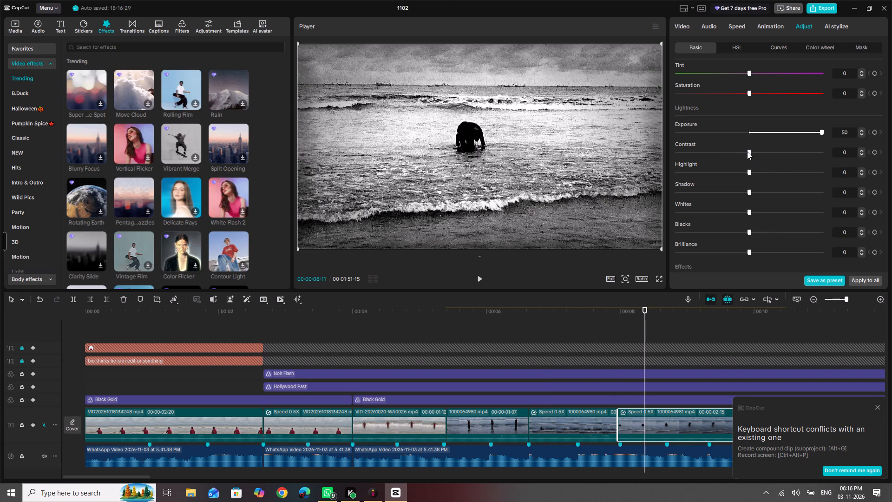
{"action": "left_click_drag", "start_coordinate": [747, 152], "coordinate": [597, 167]}
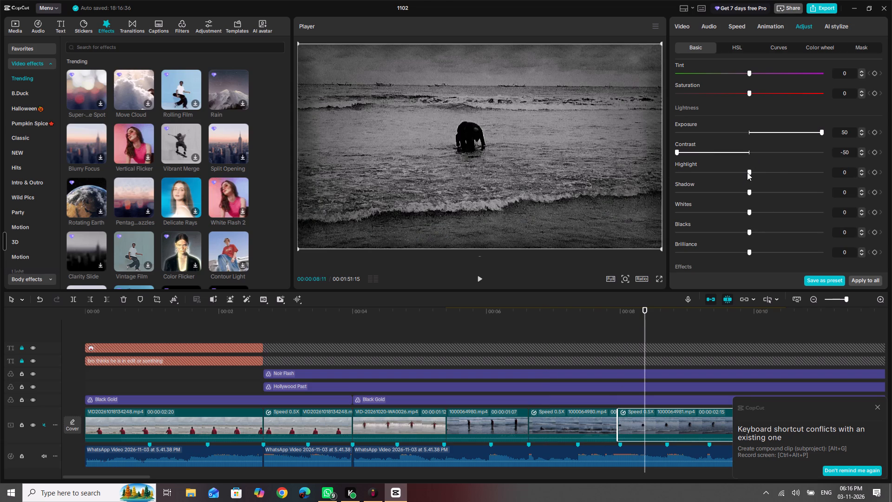
{"action": "left_click_drag", "start_coordinate": [748, 172], "coordinate": [585, 185]}
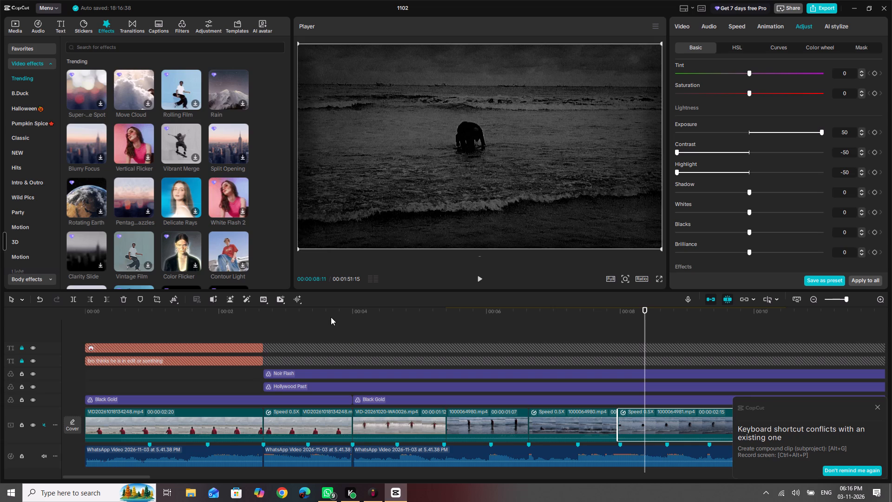
{"action": "left_click", "coordinate": [329, 313]}
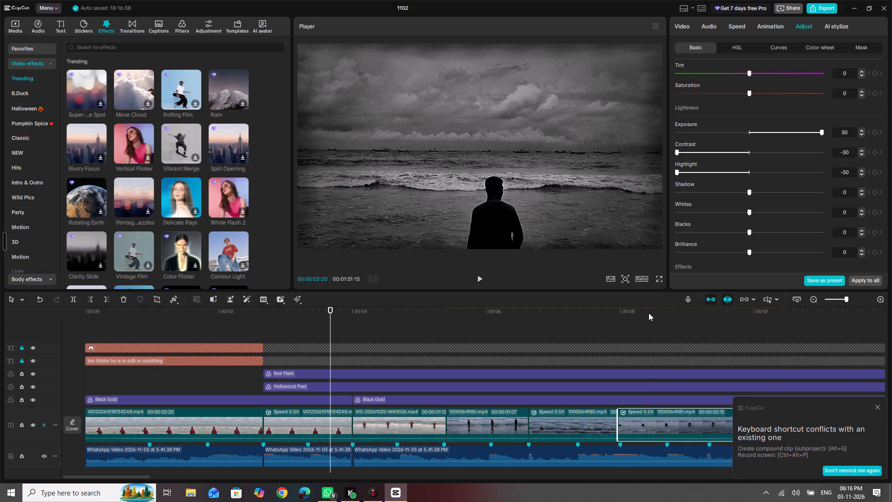
{"action": "left_click", "coordinate": [649, 313]}
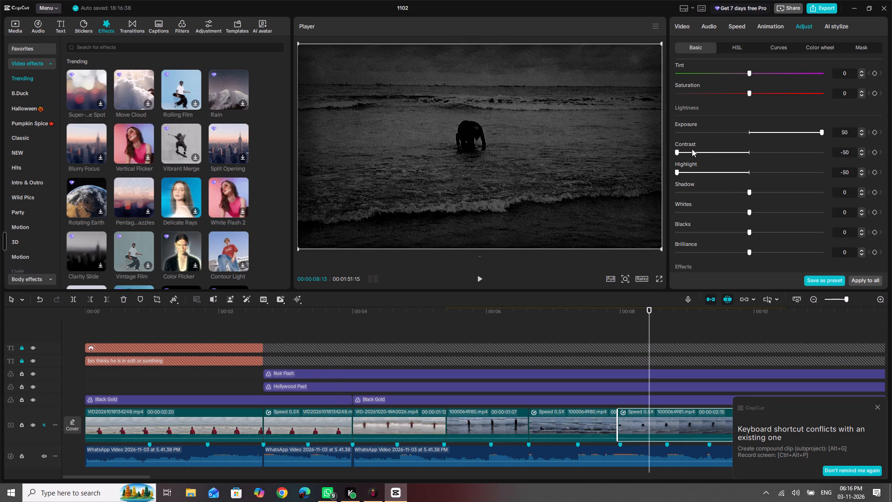
{"action": "left_click", "coordinate": [696, 152]}
{"action": "left_click", "coordinate": [711, 152]}
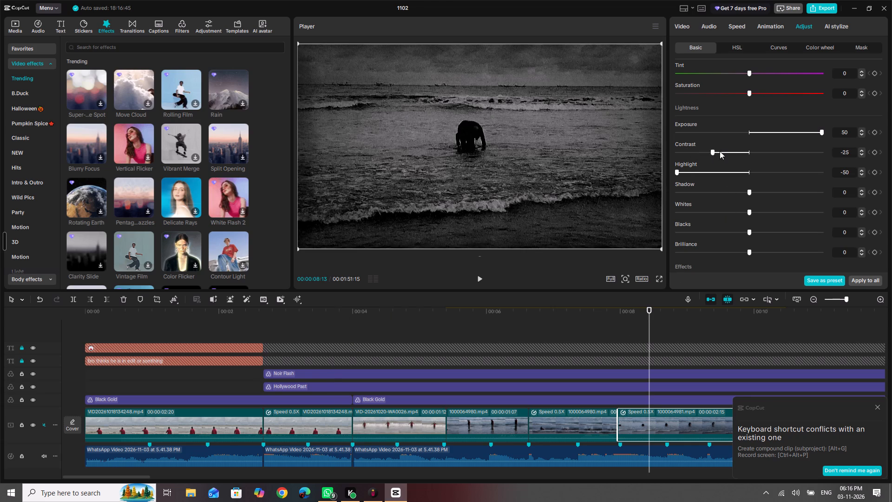
{"action": "left_click", "coordinate": [730, 151]}
{"action": "left_click", "coordinate": [724, 152]}
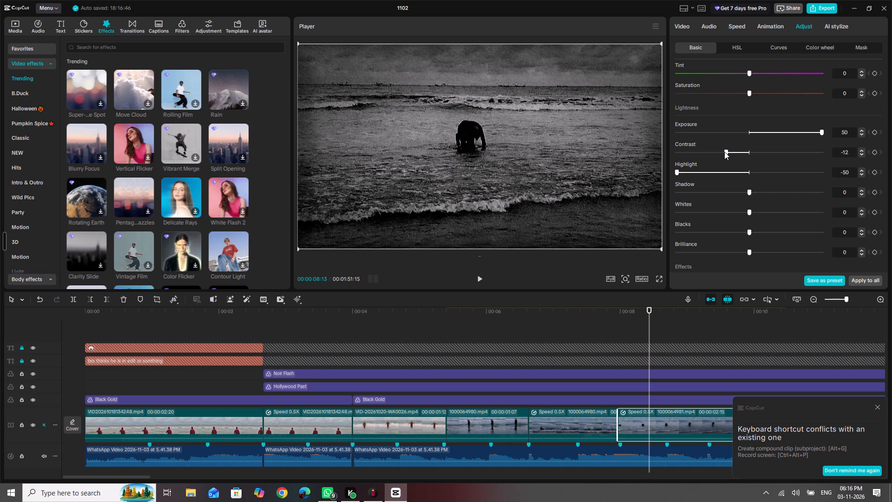
Set the 0.5X-speed 1000064981.mp4 clip's whites to 5 and blacks to -5, keeping shadow at 0.
{"action": "left_click", "coordinate": [747, 190]}
{"action": "left_click_drag", "start_coordinate": [750, 212], "coordinate": [755, 212]}
{"action": "left_click_drag", "start_coordinate": [750, 230], "coordinate": [747, 231]}
{"action": "left_click_drag", "start_coordinate": [747, 231], "coordinate": [741, 232]}
{"action": "left_click_drag", "start_coordinate": [741, 232], "coordinate": [740, 232]}
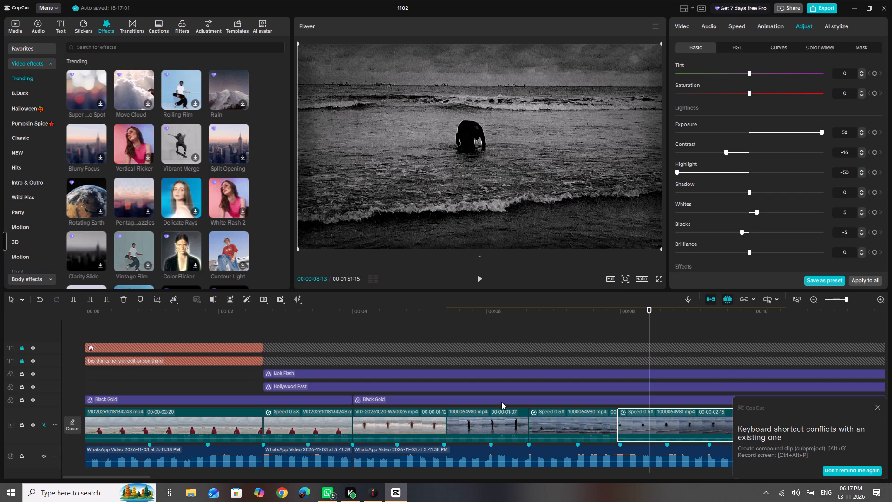
Play the edit from the opening to about 00:00:03:26 to check the change into the black-and-white section.
{"action": "left_click", "coordinate": [587, 424]}
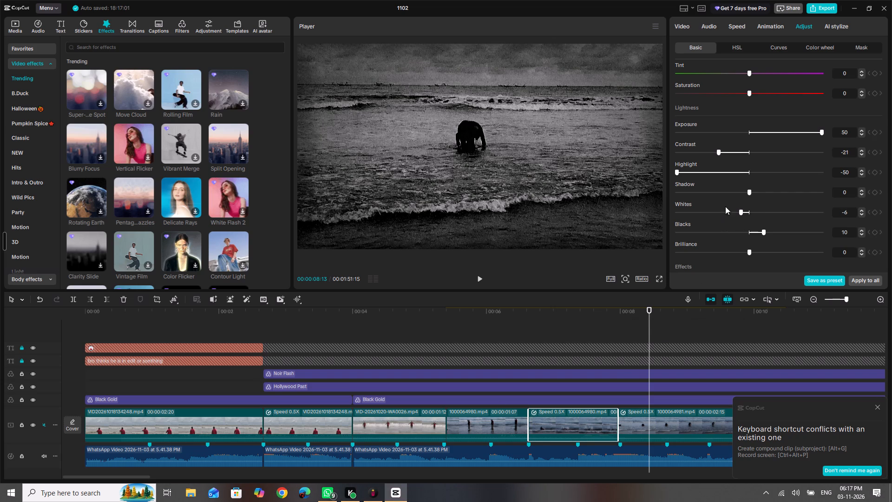
{"action": "left_click_drag", "start_coordinate": [422, 311], "coordinate": [308, 327]}
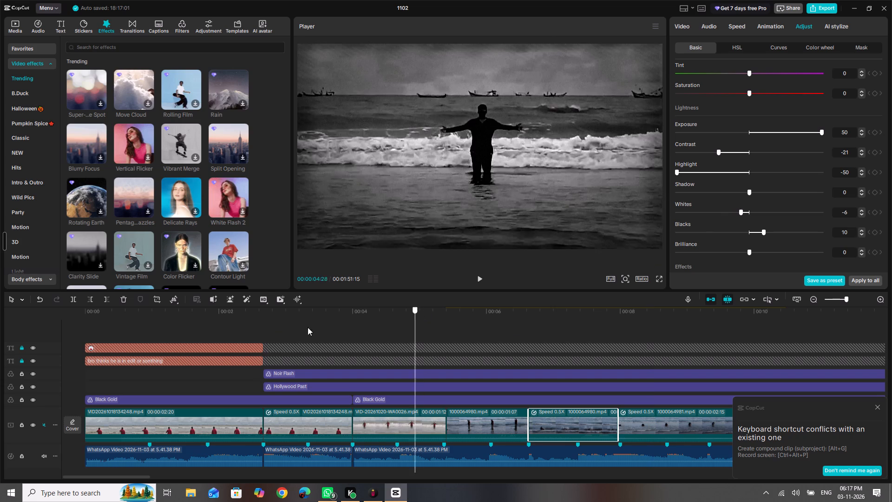
{"action": "left_click_drag", "start_coordinate": [308, 327], "coordinate": [44, 358]}
{"action": "key", "text": "space"}
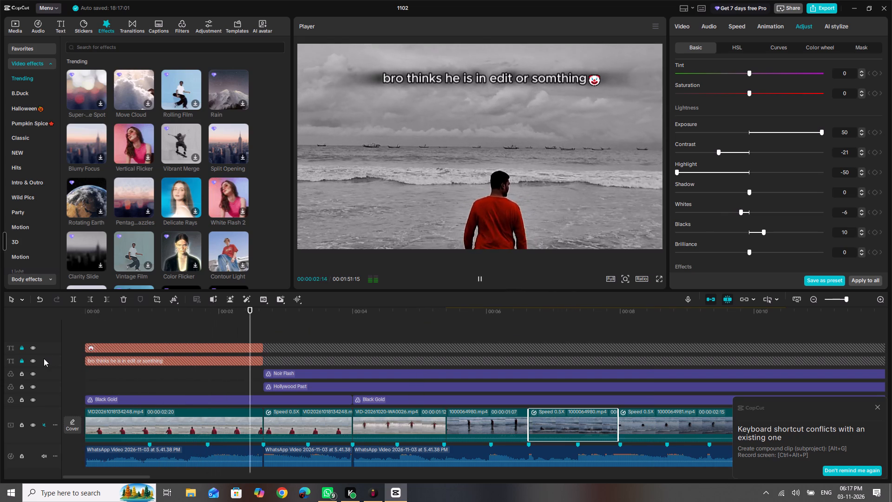
{"action": "key", "text": "space"}
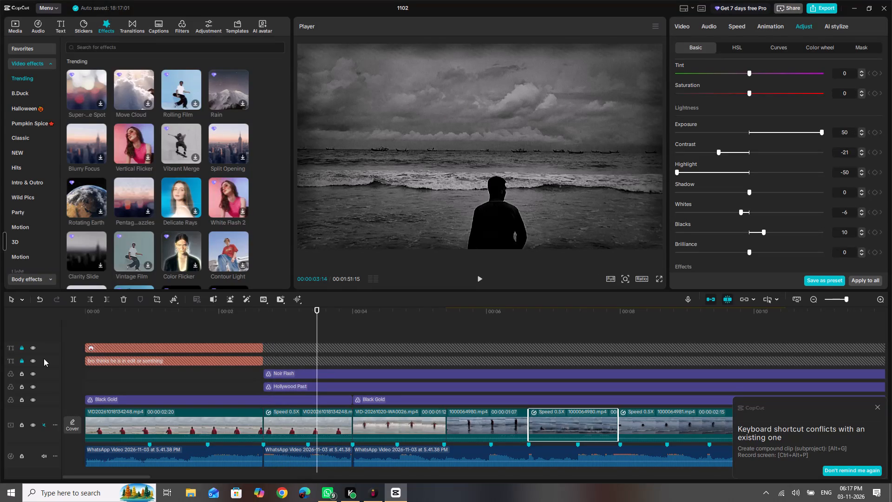
{"action": "key", "text": "space"}
{"action": "key", "text": "space"}
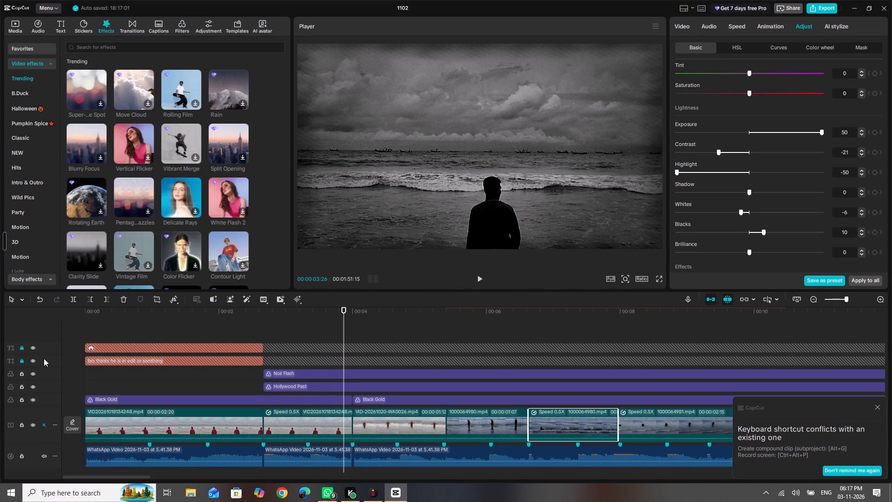
Replay the black-and-white section from about 00:00:03:03 to 00:00:10:23 to check tonal consistency across the adjusted clips.
{"action": "key", "text": "Left"}
{"action": "key", "text": "Left"}
{"action": "key", "text": "Left"}
{"action": "key", "text": "Left"}
{"action": "key", "text": "Left"}
{"action": "key", "text": "Left"}
{"action": "key", "text": "Left"}
{"action": "key", "text": "Left"}
{"action": "key", "text": "Left"}
{"action": "key", "text": "Left"}
{"action": "key", "text": "Left"}
{"action": "key", "text": "Left"}
{"action": "key", "text": "Left"}
{"action": "key", "text": "Left"}
{"action": "key", "text": "Left"}
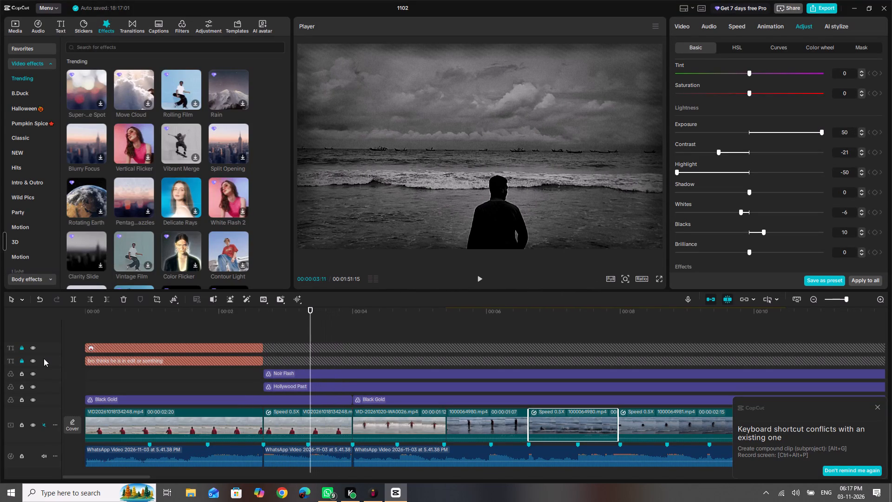
{"action": "key", "text": "Left"}
{"action": "key", "text": "Left"}
{"action": "key", "text": "Left"}
{"action": "key", "text": "Left"}
{"action": "key", "text": "Left"}
{"action": "key", "text": "Left"}
{"action": "key", "text": "Left"}
{"action": "key", "text": "Left"}
{"action": "key", "text": "Left"}
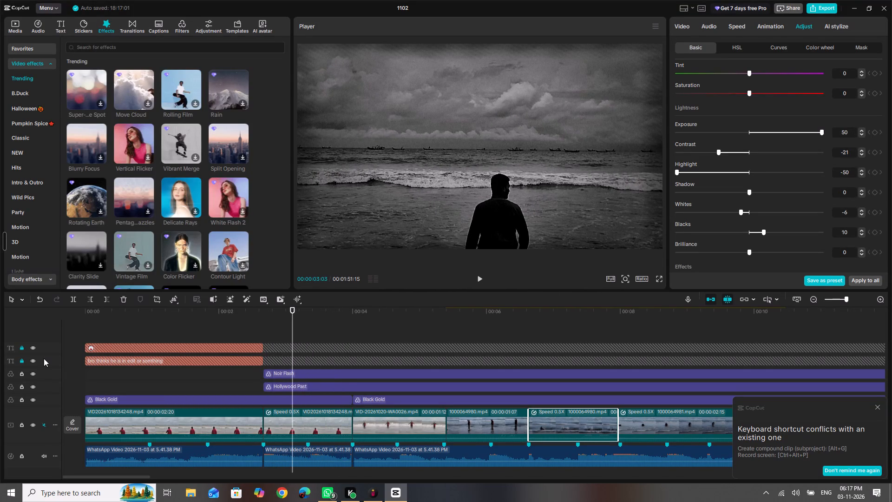
{"action": "key", "text": "space"}
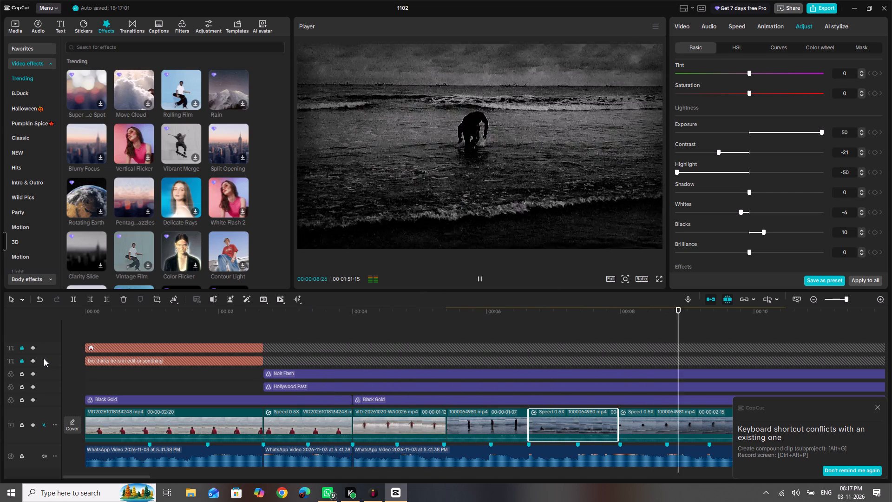
{"action": "key", "text": "space"}
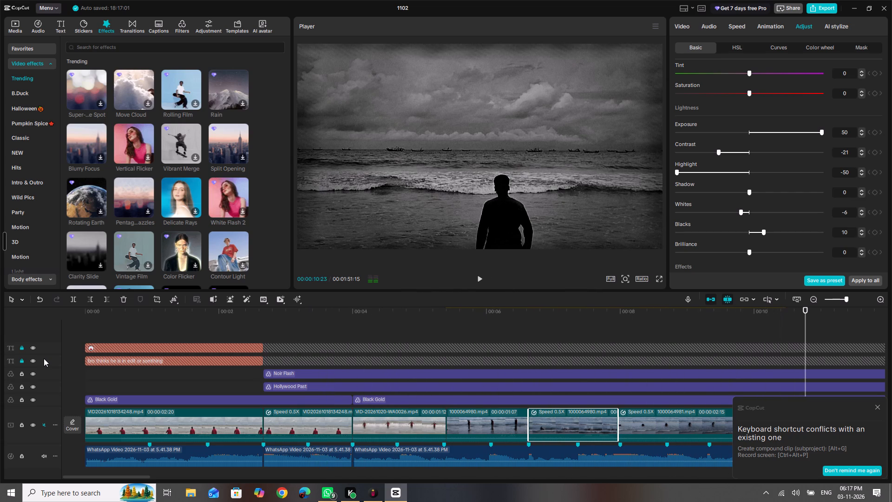
Trim the end of the 0.5X-speed 1000064981.mp4 clip back to the audio beat marker just after 00:00:09.
{"action": "scroll", "coordinate": [192, 382], "scroll_direction": "left", "scroll_amount": 6}
{"action": "scroll", "coordinate": [192, 382], "scroll_direction": "right", "scroll_amount": 4}
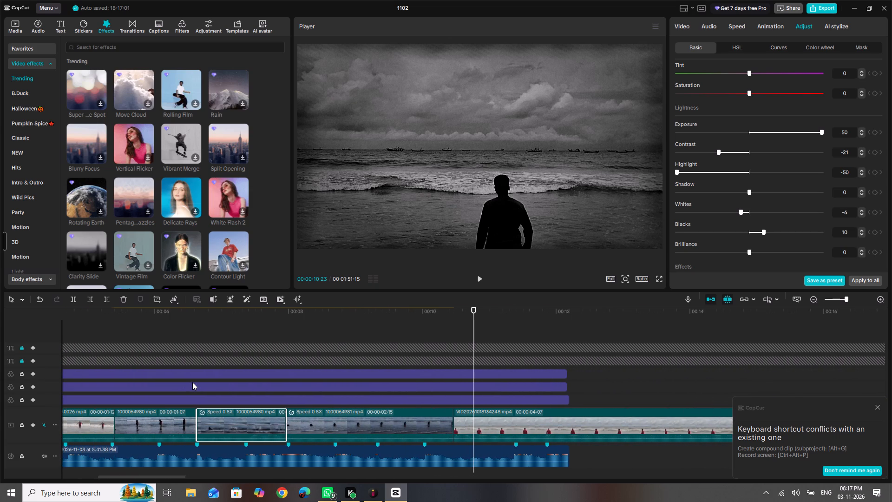
{"action": "left_click", "coordinate": [334, 419]}
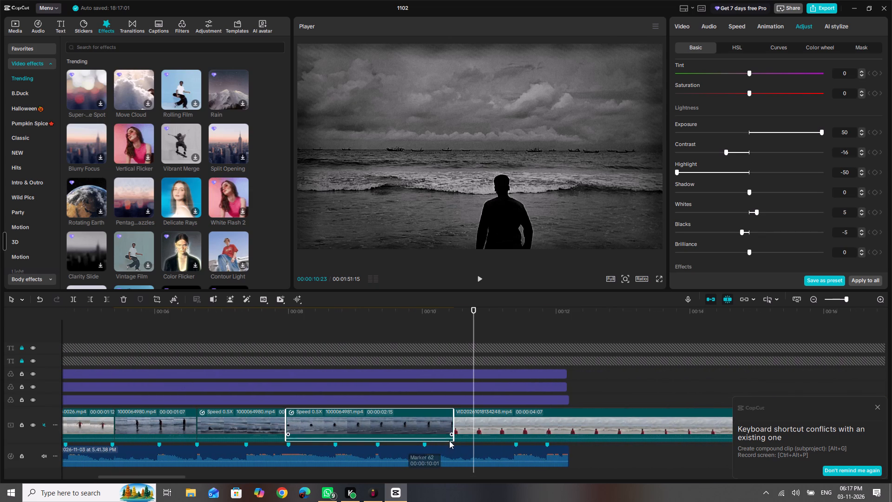
{"action": "left_click_drag", "start_coordinate": [453, 423], "coordinate": [439, 423]}
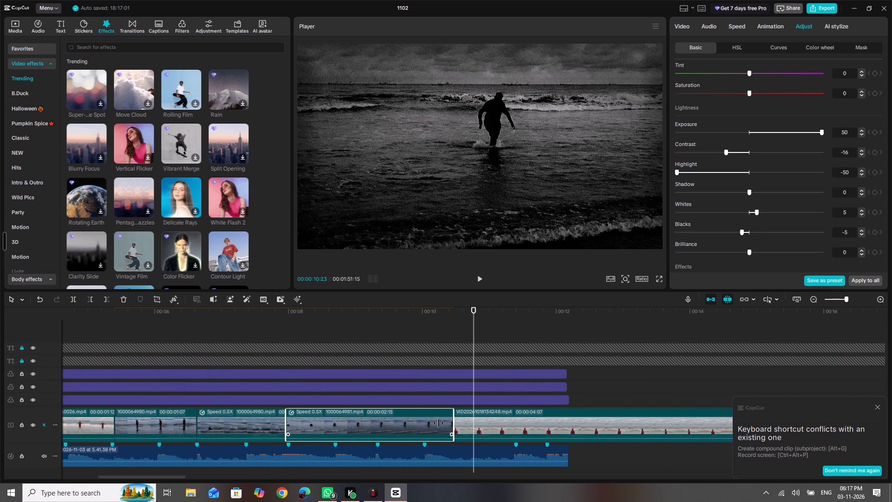
{"action": "left_click_drag", "start_coordinate": [439, 423], "coordinate": [377, 425]}
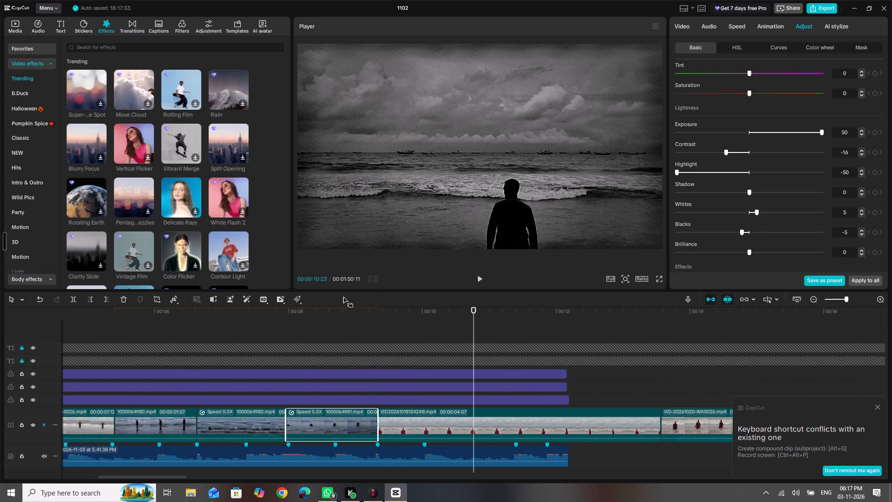
Play the edit from the opening to about 00:00:09:23 to check the shortened 0.5X-speed 1000064981.mp4 clip against the beats.
{"action": "left_click_drag", "start_coordinate": [336, 313], "coordinate": [244, 324]}
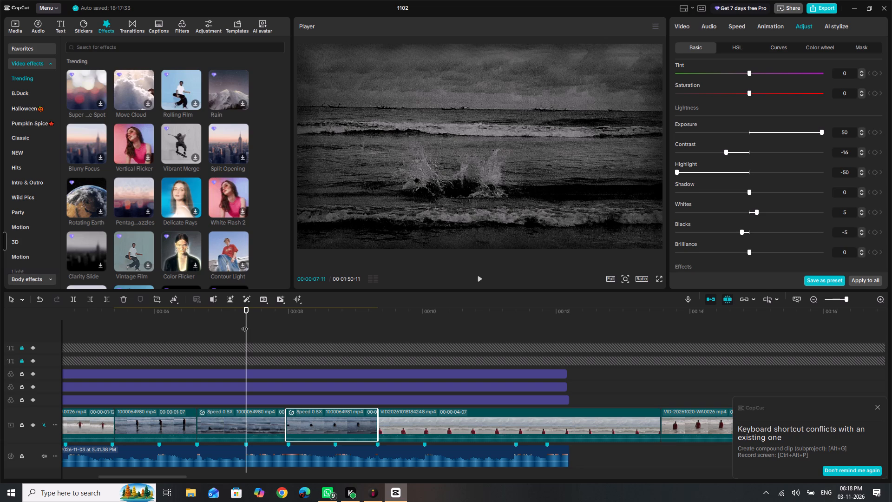
{"action": "left_click_drag", "start_coordinate": [253, 310], "coordinate": [248, 310]}
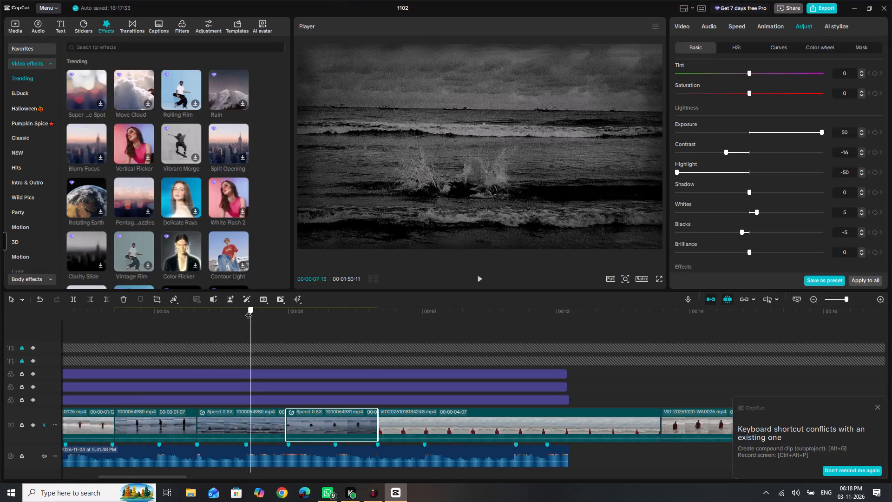
{"action": "left_click_drag", "start_coordinate": [248, 310], "coordinate": [0, 342]}
{"action": "key", "text": "space"}
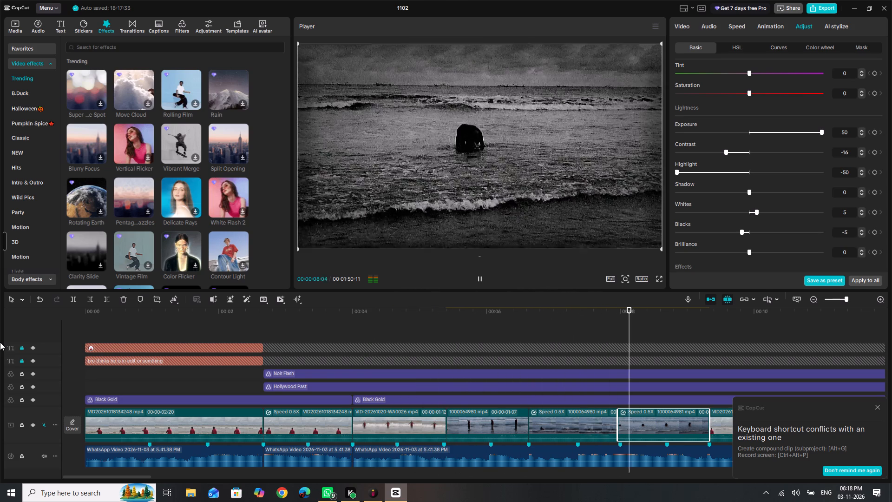
{"action": "key", "text": "space"}
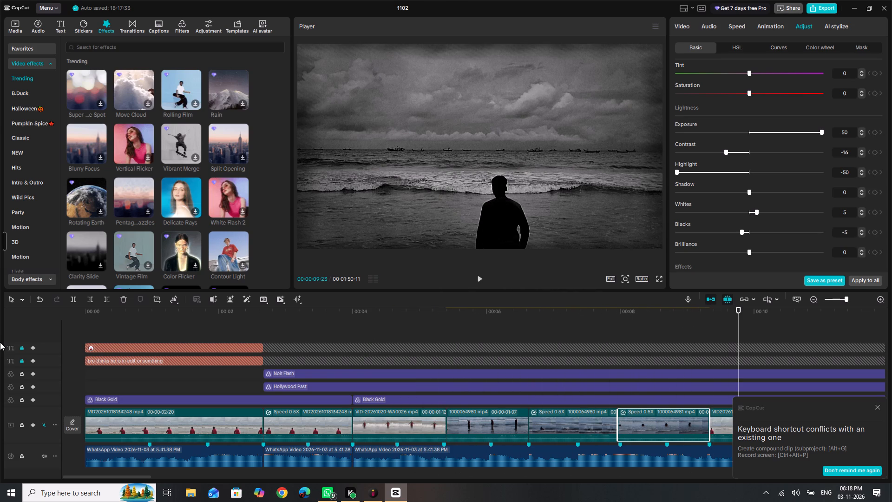
Look through the unfiltered beach footage after the edited section, up to about 00:00:47, for a suitable next shot.
{"action": "scroll", "coordinate": [681, 382], "scroll_direction": "left", "scroll_amount": 6}
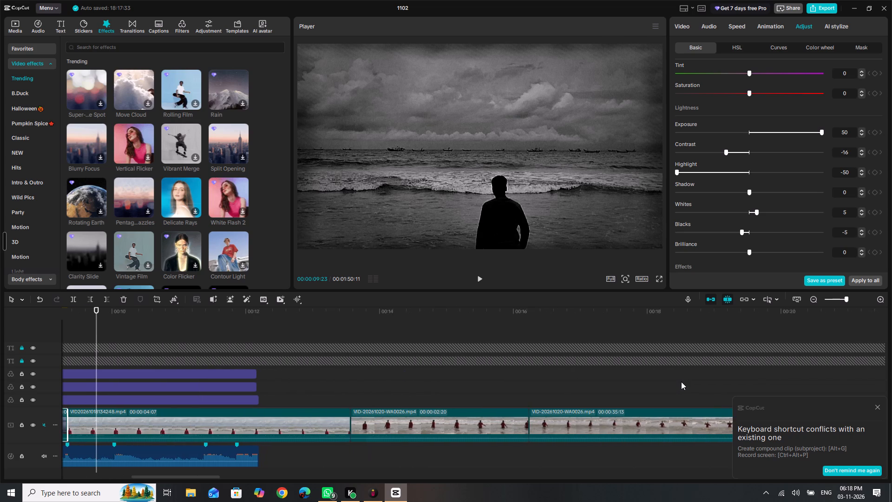
{"action": "scroll", "coordinate": [681, 382], "scroll_direction": "left", "scroll_amount": 1}
{"action": "key", "text": "space"}
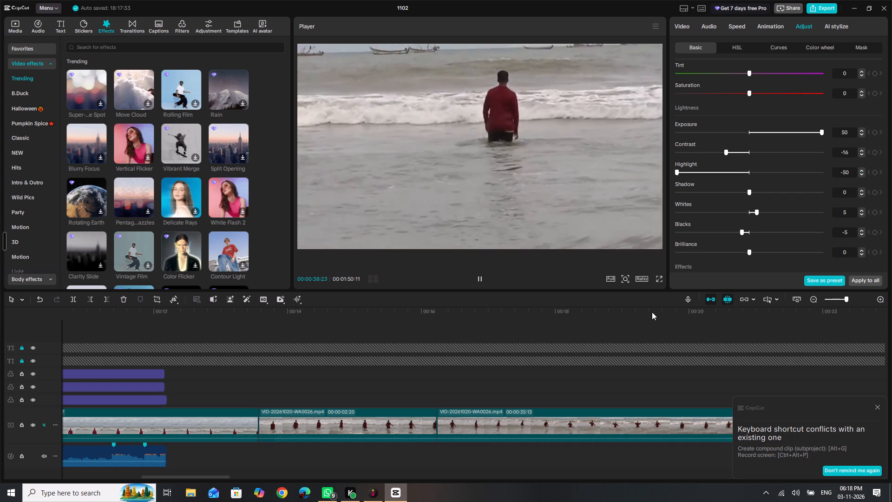
{"action": "key", "text": "Right"}
{"action": "key", "text": "Right"}
{"action": "key", "text": "Right"}
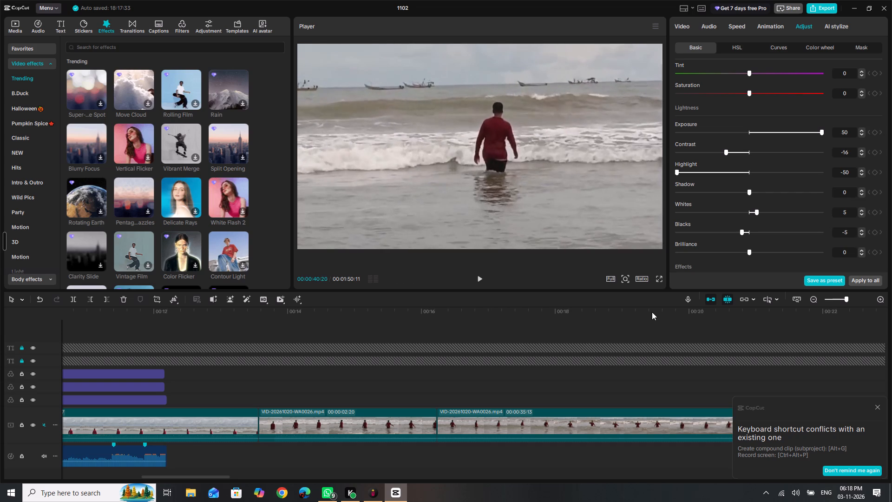
{"action": "key", "text": "Right"}
{"action": "key", "text": "Right"}
{"action": "key", "text": "Right"}
{"action": "key", "text": "Right"}
{"action": "key", "text": "Right"}
{"action": "key", "text": "Right"}
{"action": "key", "text": "Right"}
{"action": "key", "text": "Right"}
{"action": "key", "text": "Right"}
{"action": "key", "text": "Right"}
{"action": "key", "text": "Right"}
{"action": "key", "text": "Right"}
{"action": "key", "text": "Right"}
{"action": "key", "text": "Right"}
{"action": "key", "text": "Right"}
{"action": "key", "text": "Right"}
{"action": "key", "text": "Right"}
{"action": "key", "text": "Right"}
{"action": "key", "text": "Right"}
{"action": "key", "text": "Right"}
{"action": "key", "text": "Right"}
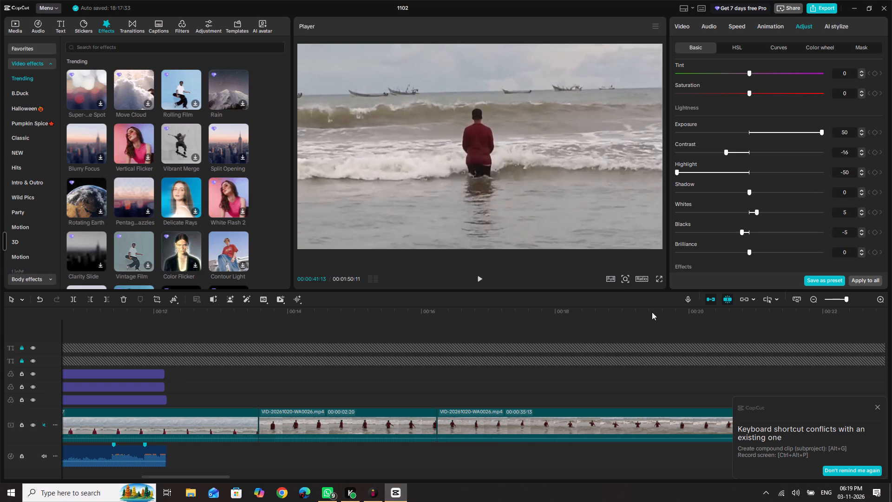
{"action": "key", "text": "space"}
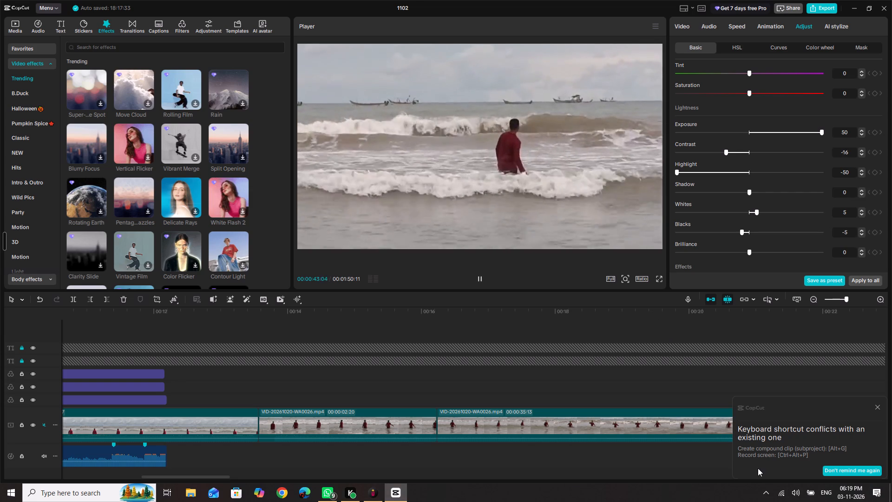
{"action": "scroll", "coordinate": [661, 432], "scroll_direction": "left", "scroll_amount": 16}
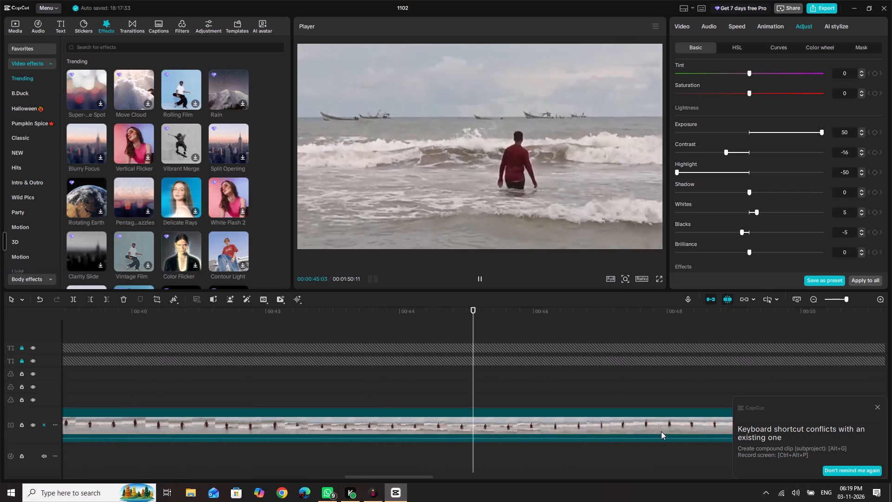
{"action": "scroll", "coordinate": [661, 431], "scroll_direction": "left", "scroll_amount": 2}
{"action": "scroll", "coordinate": [551, 436], "scroll_direction": "left", "scroll_amount": 4}
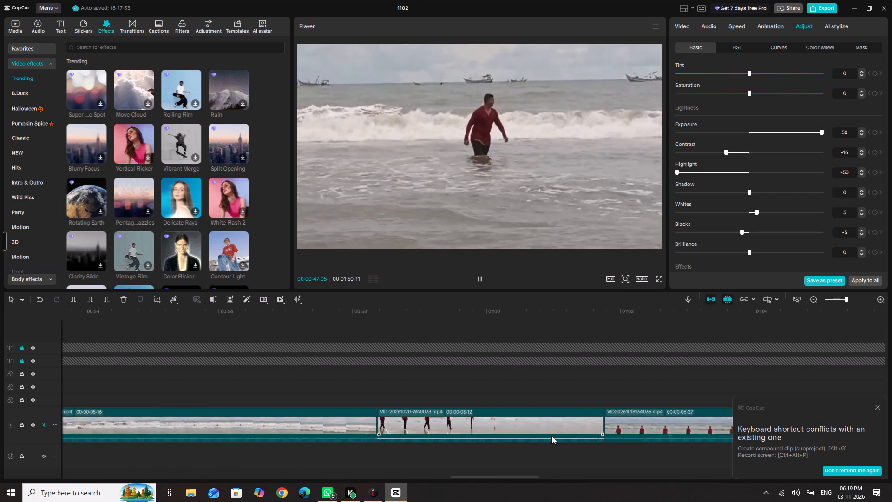
Split the VID-20261020-WA0023.mp4 walking-feet clip at 00:00:59:12.
{"action": "left_click", "coordinate": [257, 315]}
{"action": "key", "text": "space"}
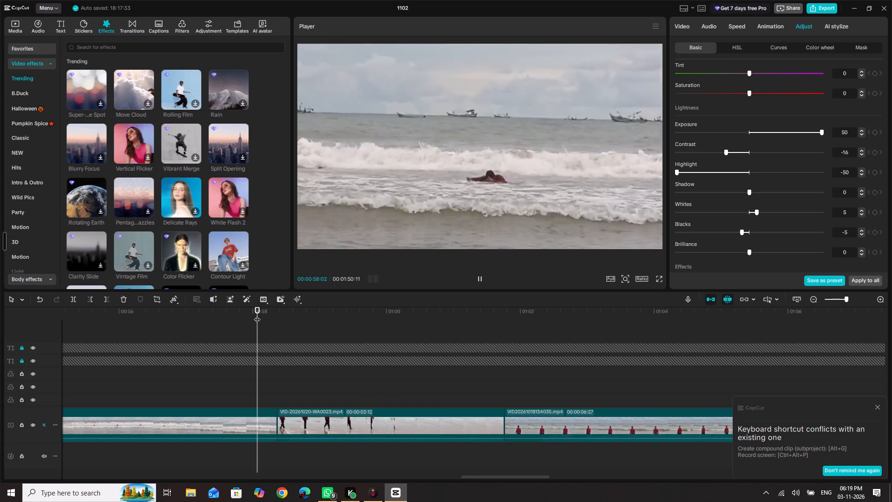
{"action": "key", "text": "space"}
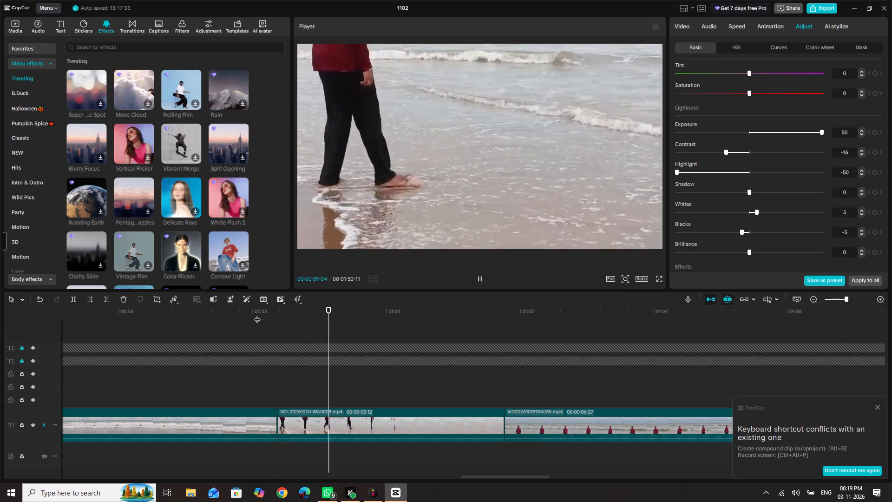
{"action": "key", "text": "space"}
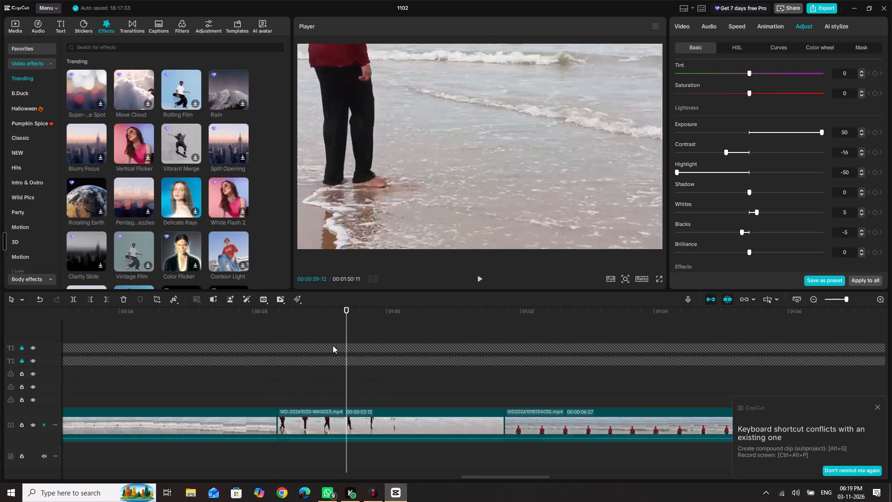
{"action": "key", "text": "ctrl+b"}
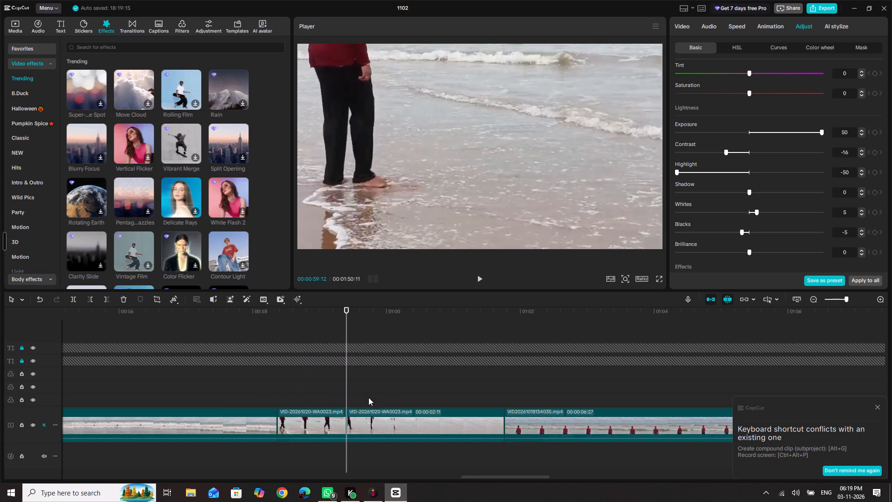
Play the first part of the split VID-20261020-WA0023.mp4 clip from 00:00:58:10 to about 00:00:59:06.
{"action": "left_click", "coordinate": [311, 423]}
{"action": "left_click", "coordinate": [274, 312]}
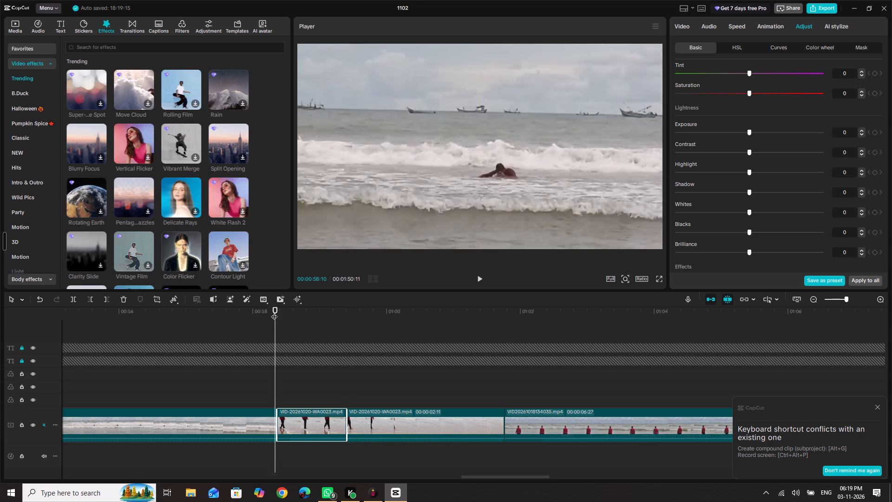
{"action": "key", "text": "space"}
{"action": "key", "text": "space"}
{"action": "key", "text": "space"}
{"action": "key", "text": "space"}
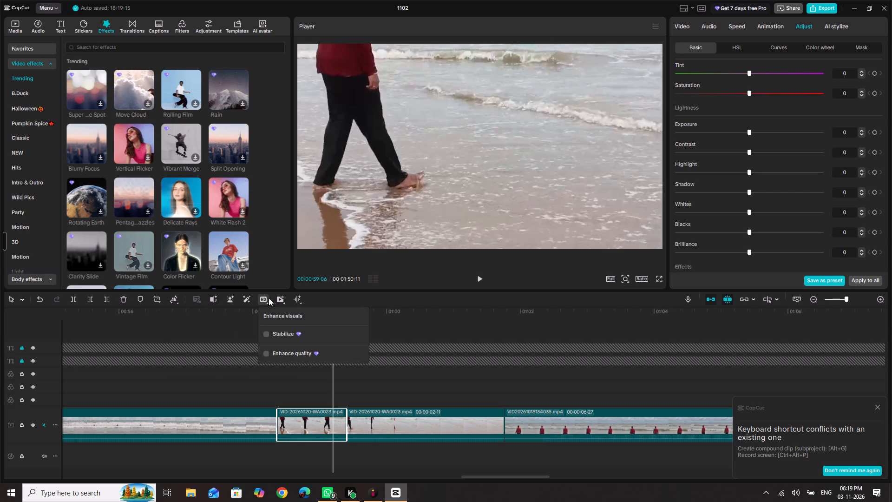
Look through the video, retouch, speed, animation, adjustment and audio settings of the first split VID-20261020-WA0023.mp4 walking-feet clip.
{"action": "left_click", "coordinate": [316, 431]}
{"action": "left_click", "coordinate": [712, 23]}
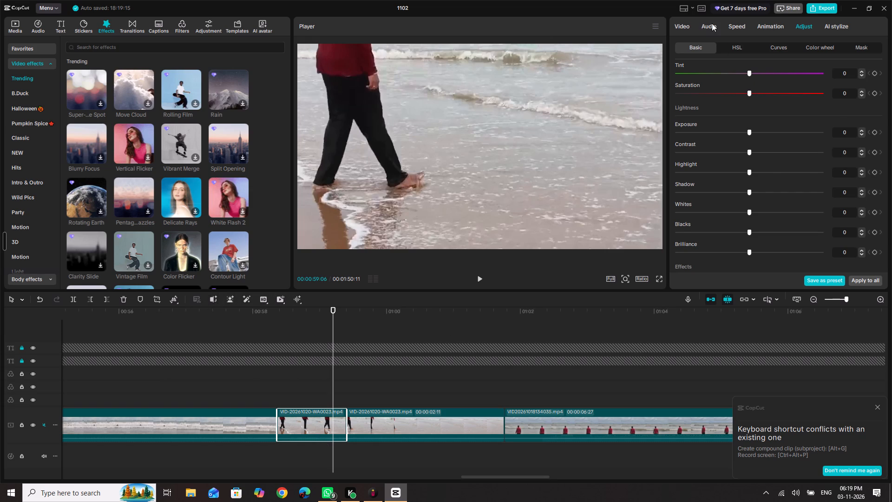
{"action": "left_click", "coordinate": [682, 24]}
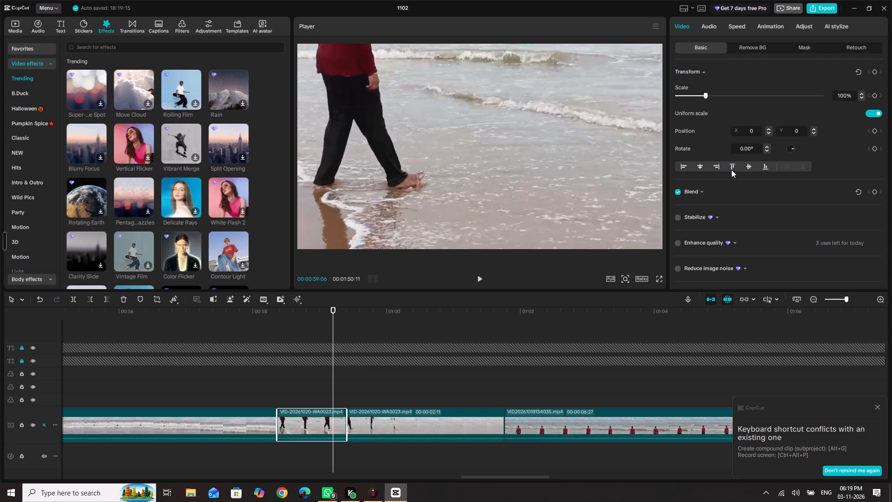
{"action": "scroll", "coordinate": [731, 170], "scroll_direction": "down", "scroll_amount": 10}
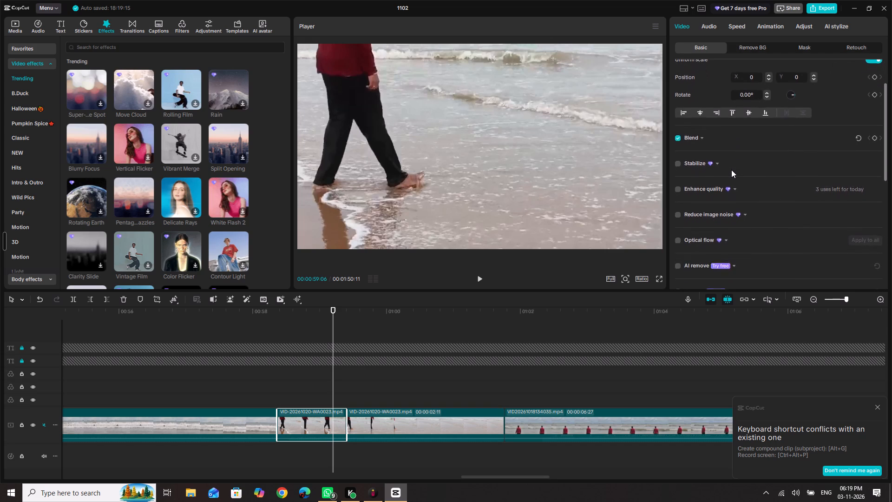
{"action": "scroll", "coordinate": [731, 170], "scroll_direction": "down", "scroll_amount": 12}
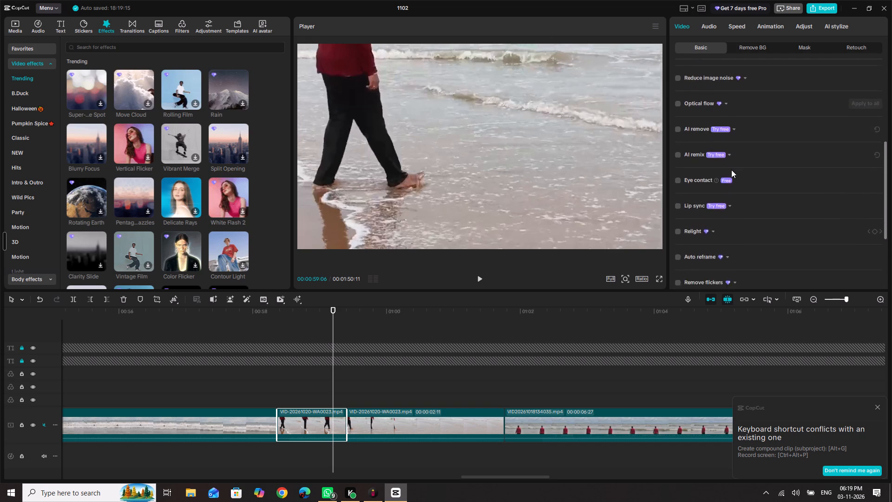
{"action": "scroll", "coordinate": [731, 170], "scroll_direction": "down", "scroll_amount": 8}
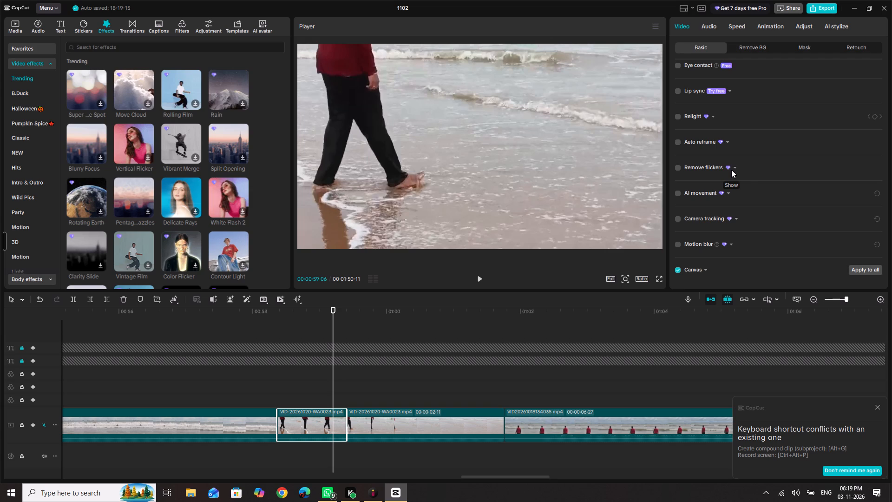
{"action": "scroll", "coordinate": [746, 170], "scroll_direction": "down", "scroll_amount": 5}
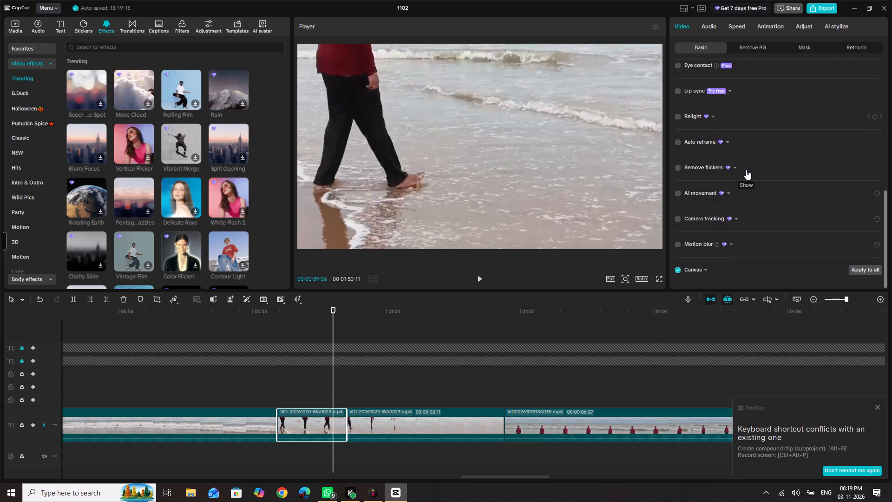
{"action": "scroll", "coordinate": [746, 170], "scroll_direction": "up", "scroll_amount": 2}
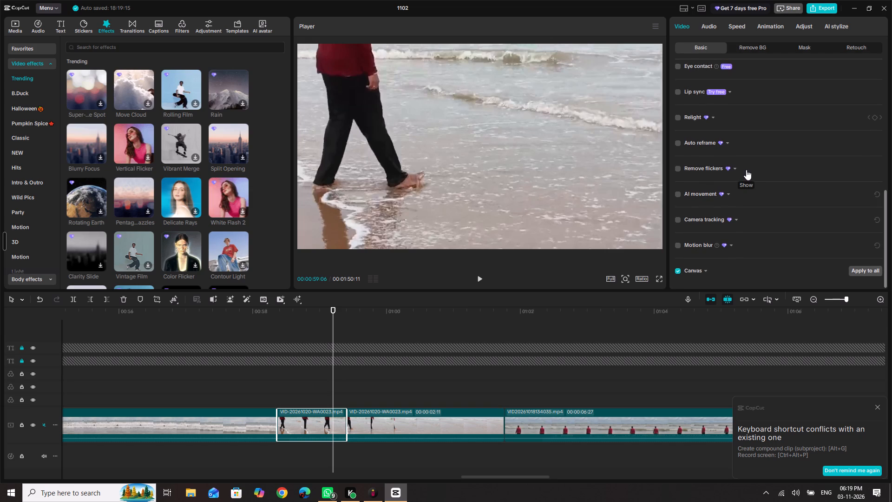
{"action": "scroll", "coordinate": [746, 170], "scroll_direction": "up", "scroll_amount": 11}
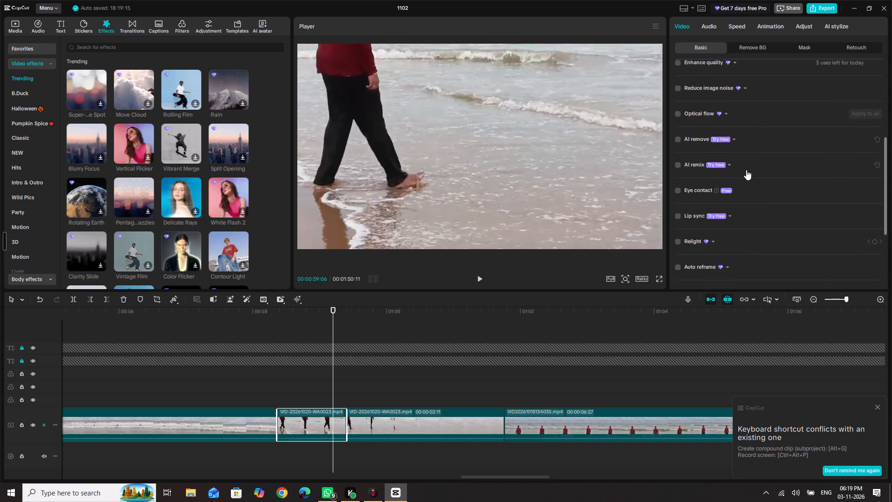
{"action": "scroll", "coordinate": [746, 170], "scroll_direction": "up", "scroll_amount": 15}
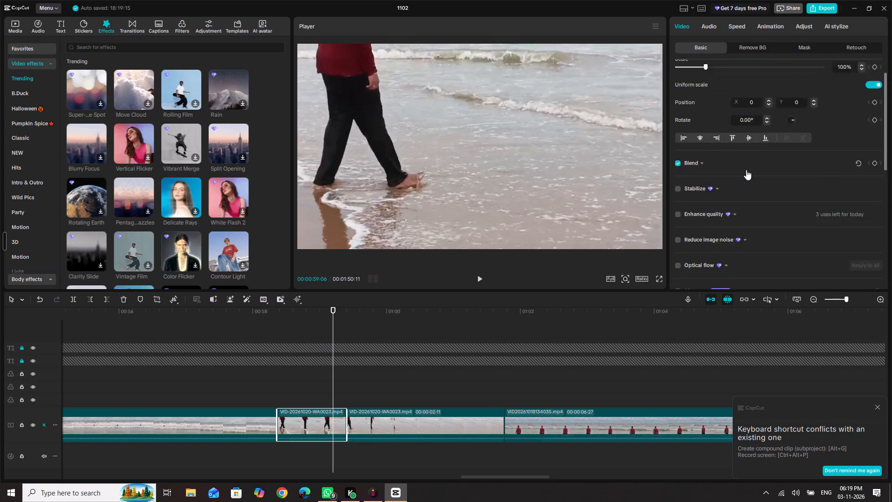
{"action": "scroll", "coordinate": [746, 170], "scroll_direction": "up", "scroll_amount": 8}
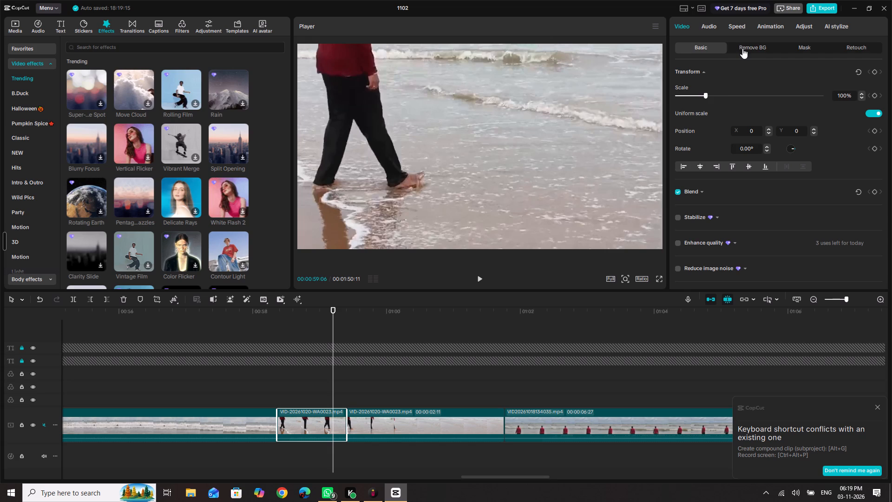
{"action": "left_click", "coordinate": [847, 46]}
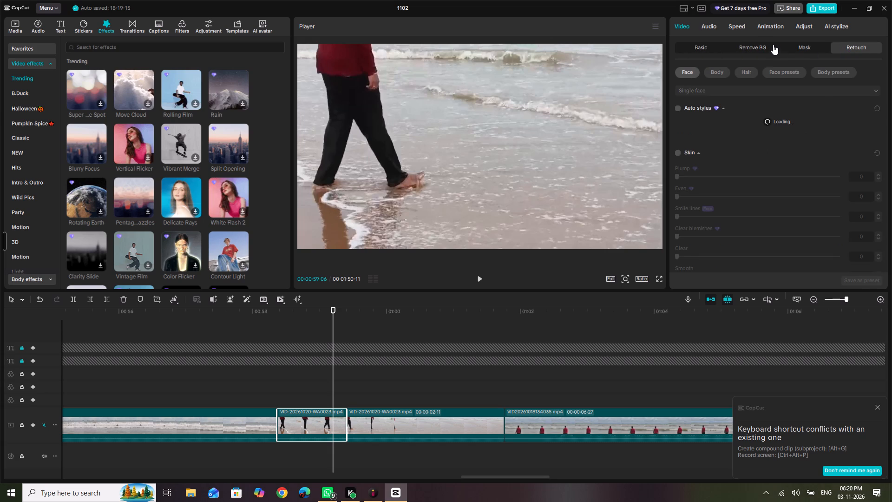
{"action": "left_click", "coordinate": [735, 26]}
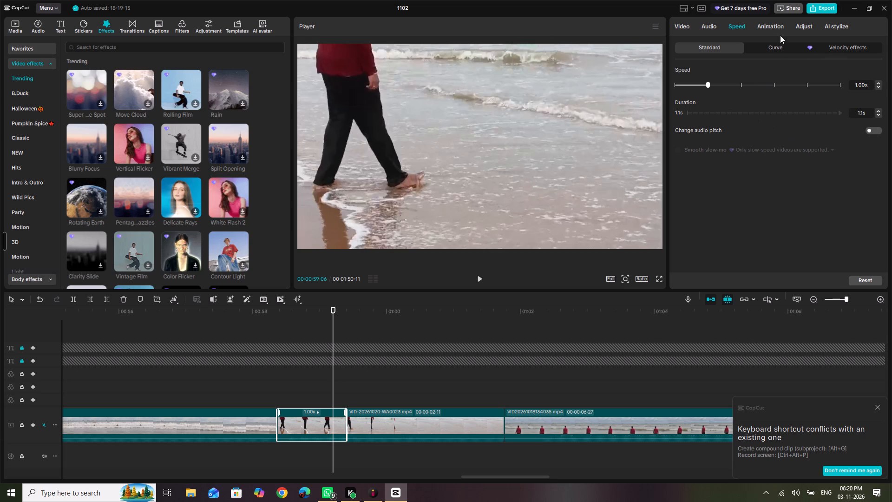
{"action": "left_click", "coordinate": [773, 45]}
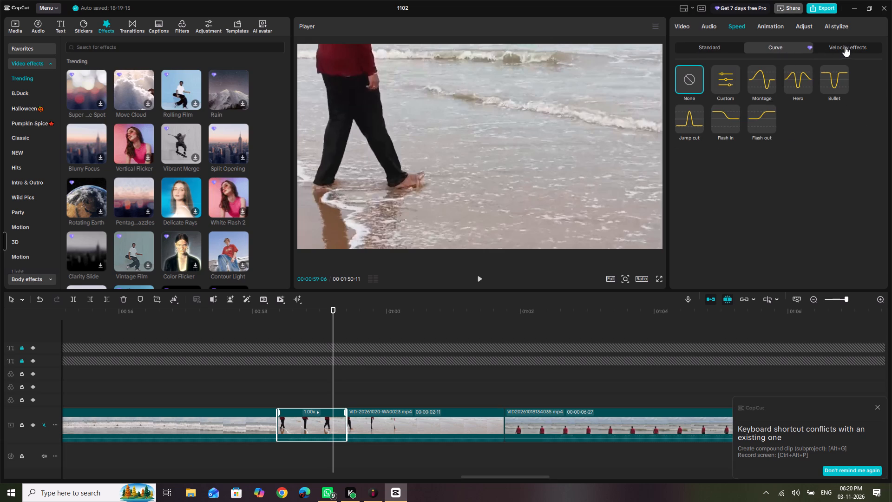
{"action": "left_click", "coordinate": [725, 47]}
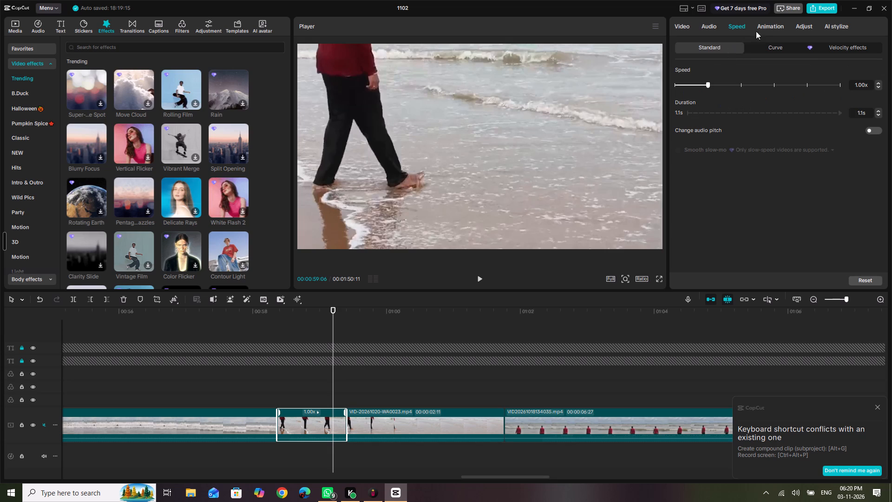
{"action": "left_click", "coordinate": [769, 25]}
{"action": "left_click", "coordinate": [805, 26]}
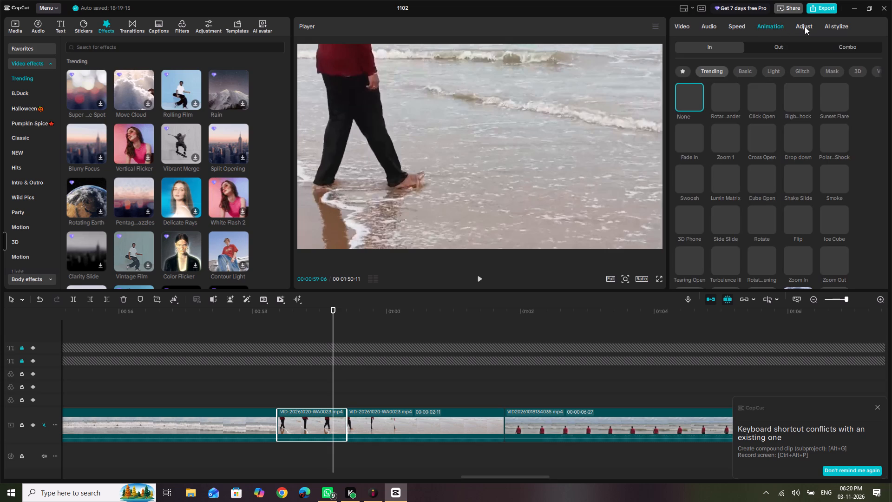
{"action": "scroll", "coordinate": [795, 123], "scroll_direction": "down", "scroll_amount": 1}
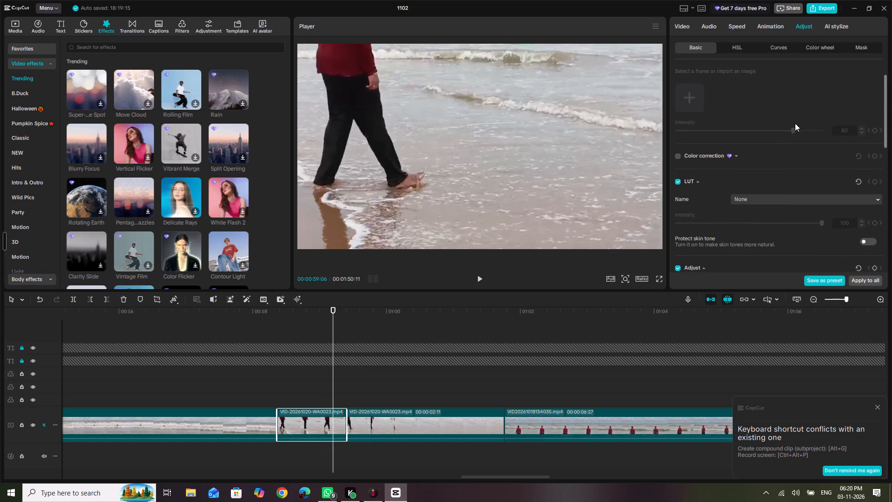
{"action": "scroll", "coordinate": [795, 123], "scroll_direction": "down", "scroll_amount": 6}
{"action": "scroll", "coordinate": [795, 123], "scroll_direction": "up", "scroll_amount": 5}
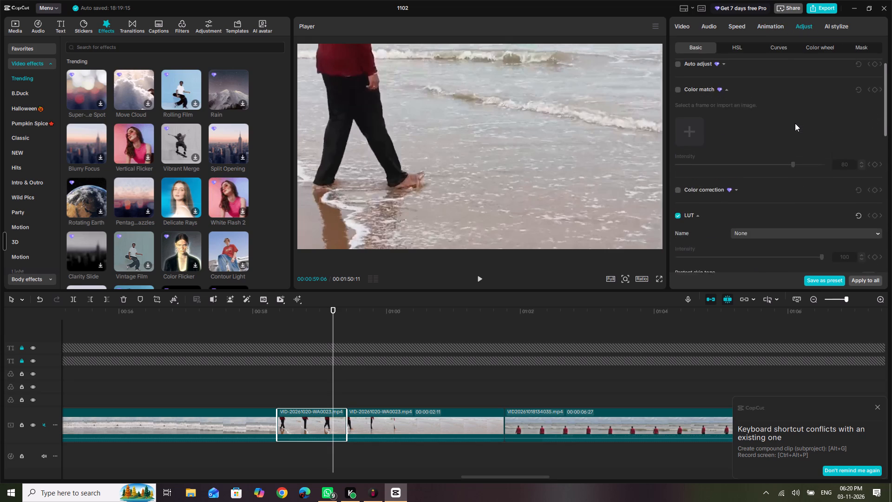
{"action": "left_click", "coordinate": [741, 25]}
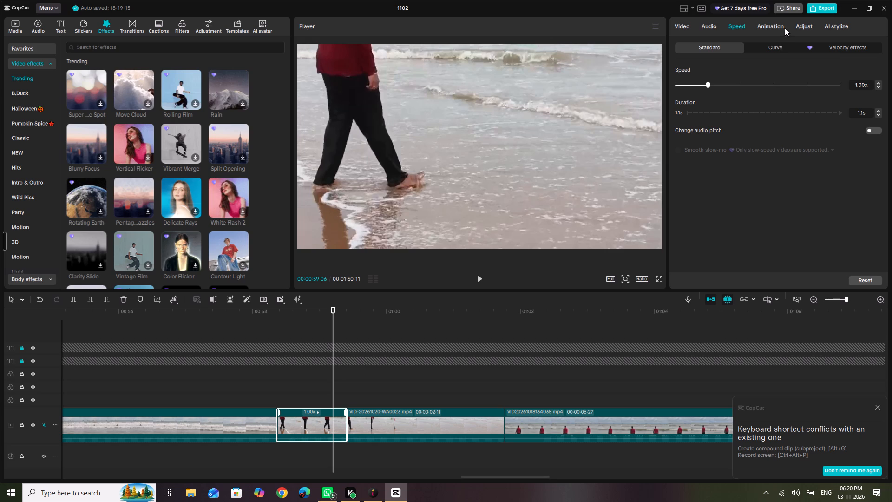
{"action": "left_click", "coordinate": [708, 28]}
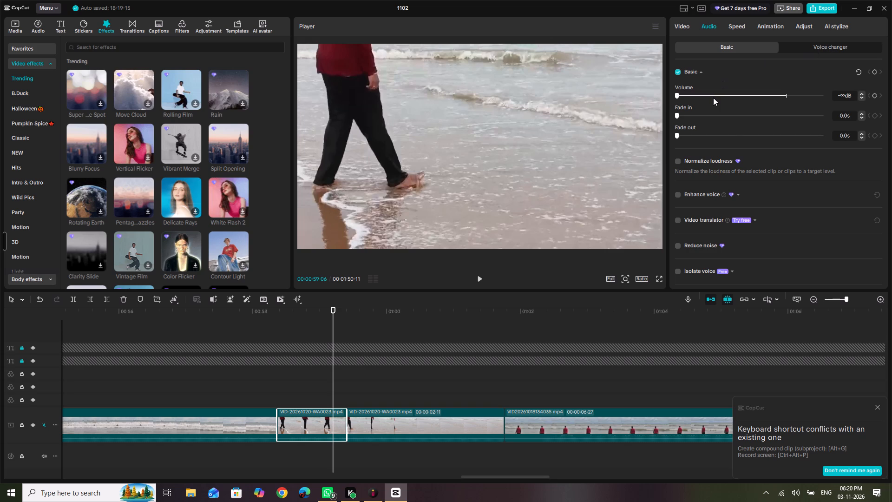
{"action": "scroll", "coordinate": [726, 130], "scroll_direction": "down", "scroll_amount": 7}
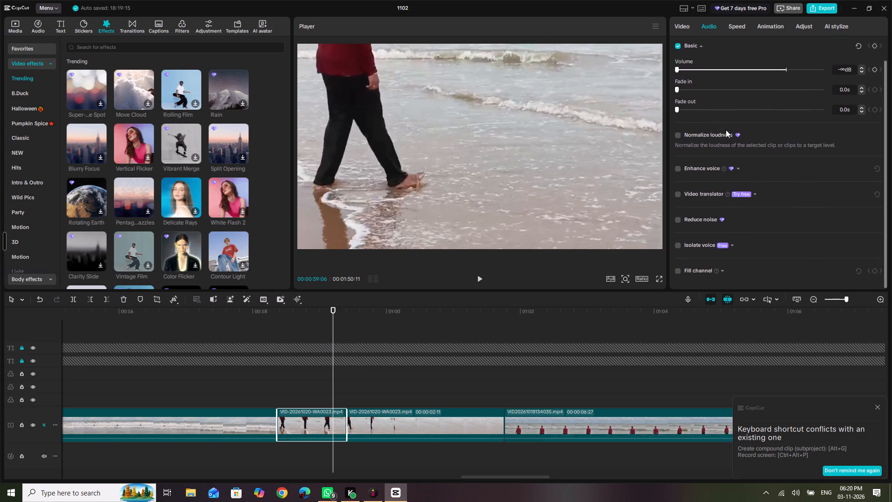
{"action": "scroll", "coordinate": [726, 130], "scroll_direction": "down", "scroll_amount": 2}
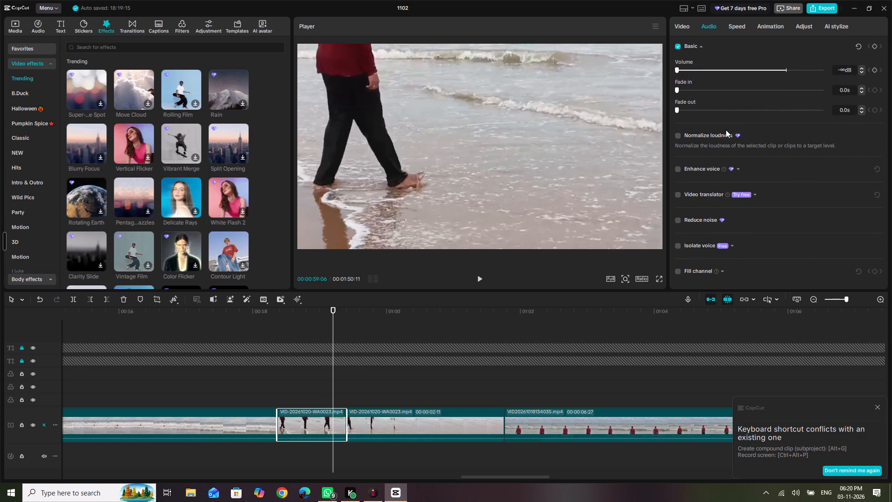
Reverse the first part of the split VID-20261020-WA0023.mp4 walking-feet clip.
{"action": "left_click", "coordinate": [331, 425]}
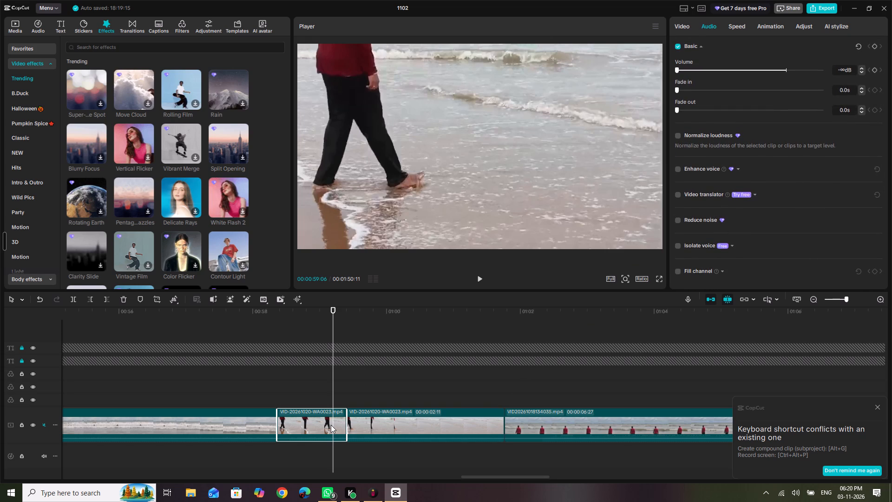
{"action": "right_click", "coordinate": [331, 425]}
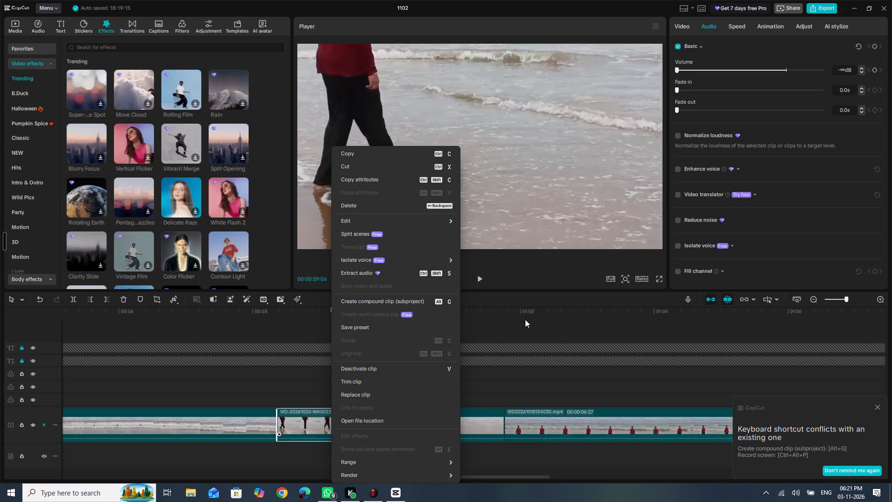
{"action": "scroll", "coordinate": [402, 432], "scroll_direction": "down", "scroll_amount": 2}
{"action": "left_click", "coordinate": [512, 398]}
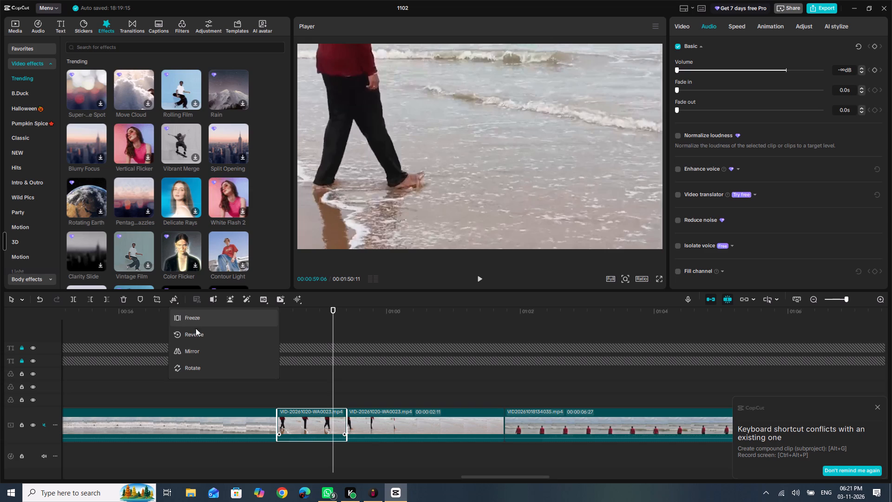
{"action": "left_click", "coordinate": [202, 338]}
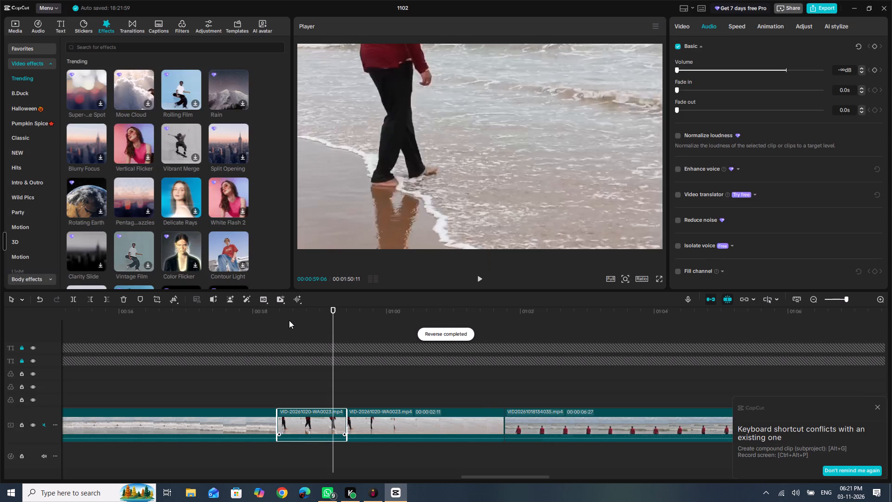
Play the reversed VID-20261020-WA0023.mp4 clip from its start to about 00:00:59:08 to check the backward walking motion.
{"action": "left_click_drag", "start_coordinate": [271, 309], "coordinate": [247, 309]}
{"action": "key", "text": "space"}
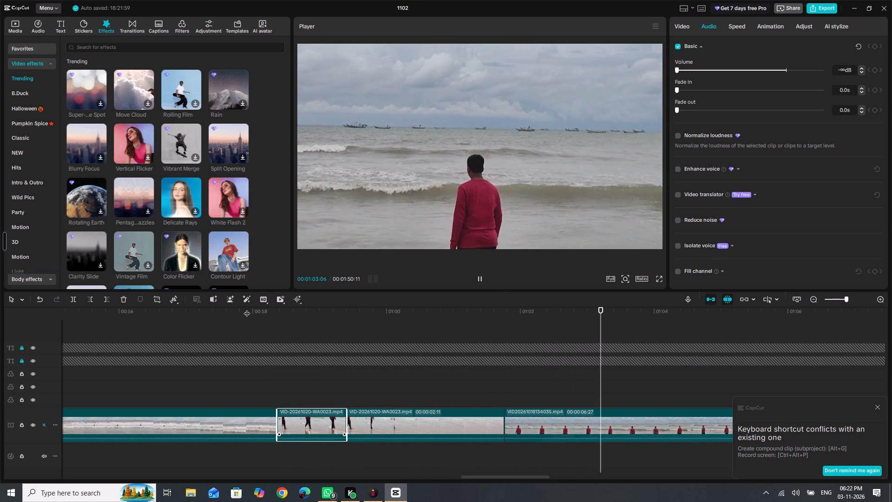
{"action": "key", "text": "space"}
{"action": "left_click", "coordinate": [309, 415]}
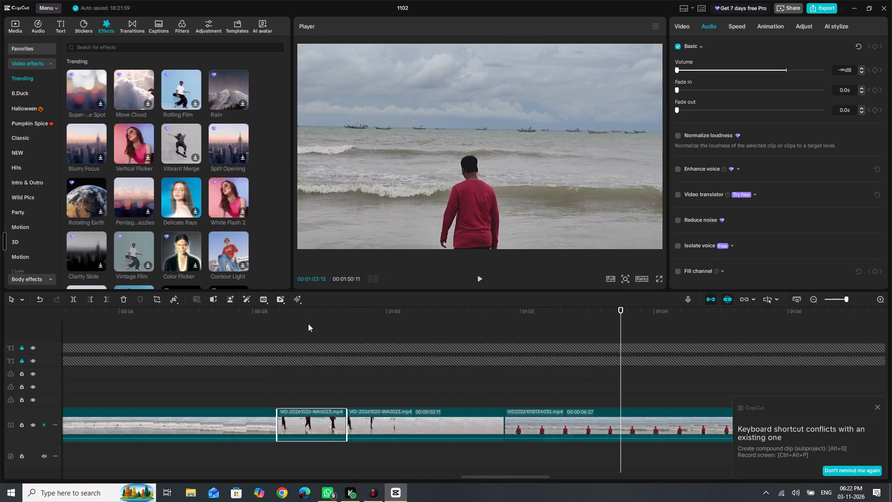
{"action": "left_click", "coordinate": [310, 306]}
{"action": "left_click_drag", "start_coordinate": [304, 311], "coordinate": [276, 310]}
{"action": "key", "text": "space"}
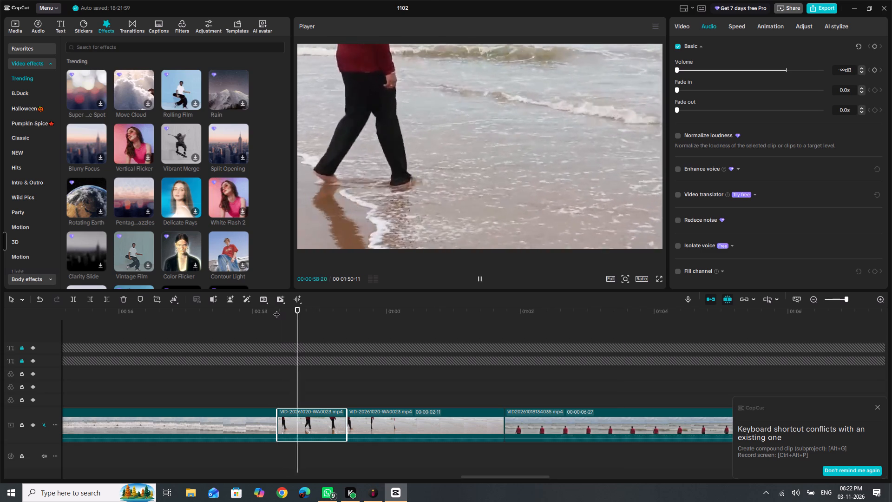
{"action": "key", "text": "space"}
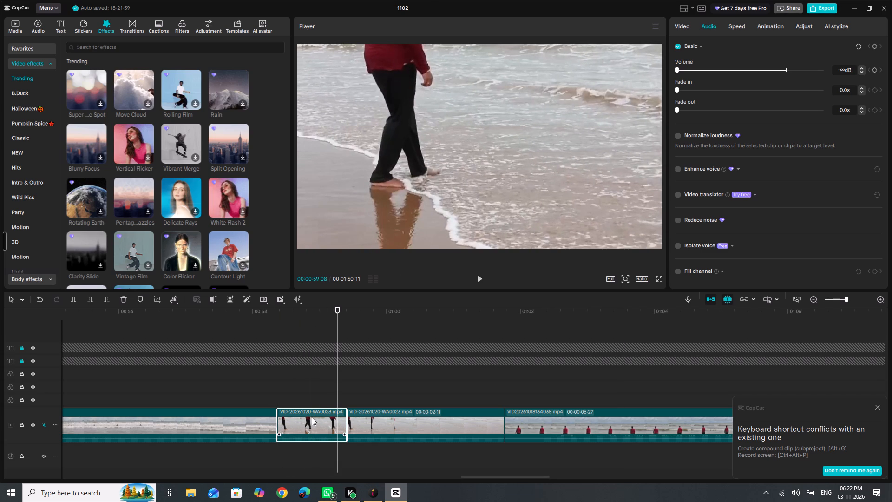
Move the reversed VID-20261020-WA0023.mp4 clip to about 00:00:02:20 on the main track, between the opening VID20261018134248.mp4 clip and its 0.5X-speed part.
{"action": "left_click_drag", "start_coordinate": [310, 417], "coordinate": [81, 393]}
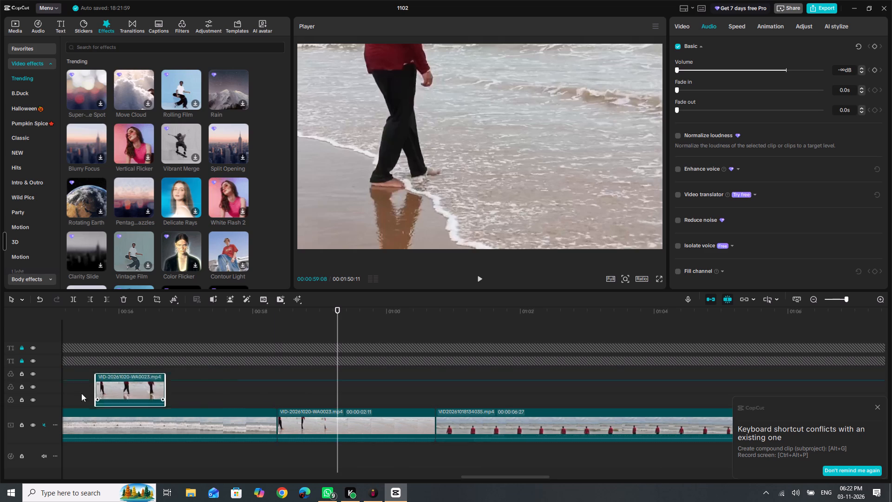
{"action": "left_click_drag", "start_coordinate": [81, 393], "coordinate": [40, 393]}
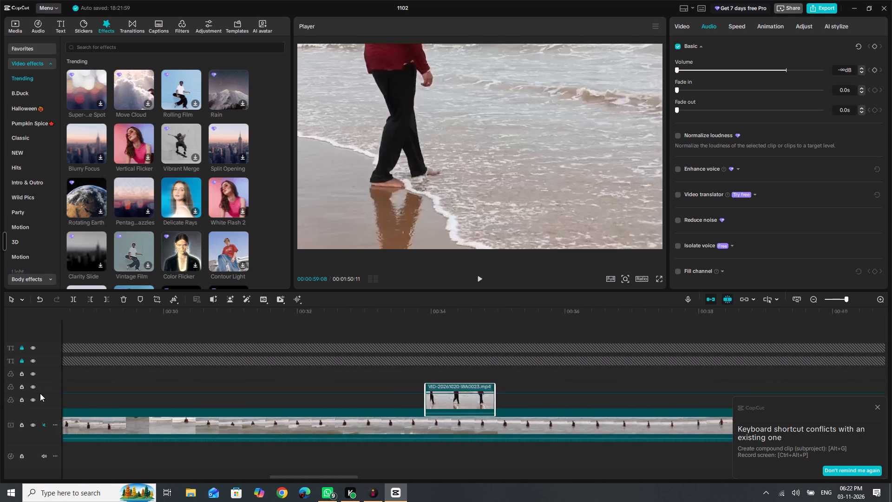
{"action": "left_click_drag", "start_coordinate": [40, 393], "coordinate": [209, 424]}
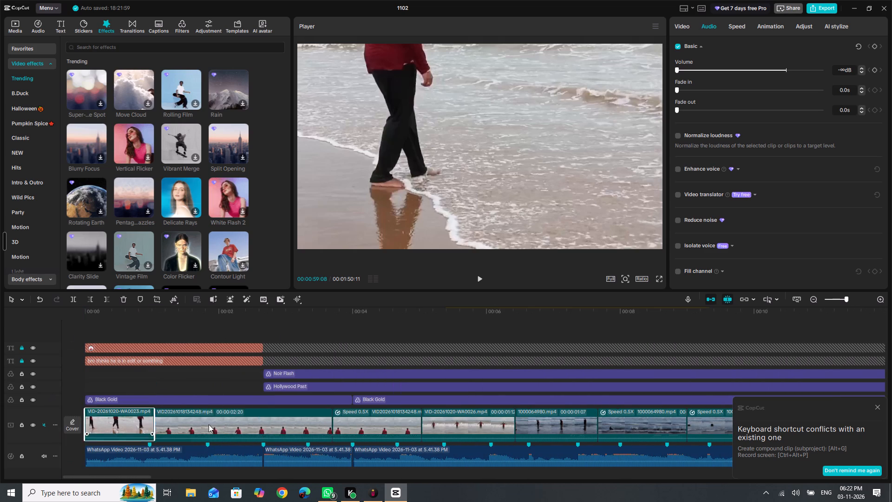
{"action": "left_click_drag", "start_coordinate": [209, 424], "coordinate": [296, 421]}
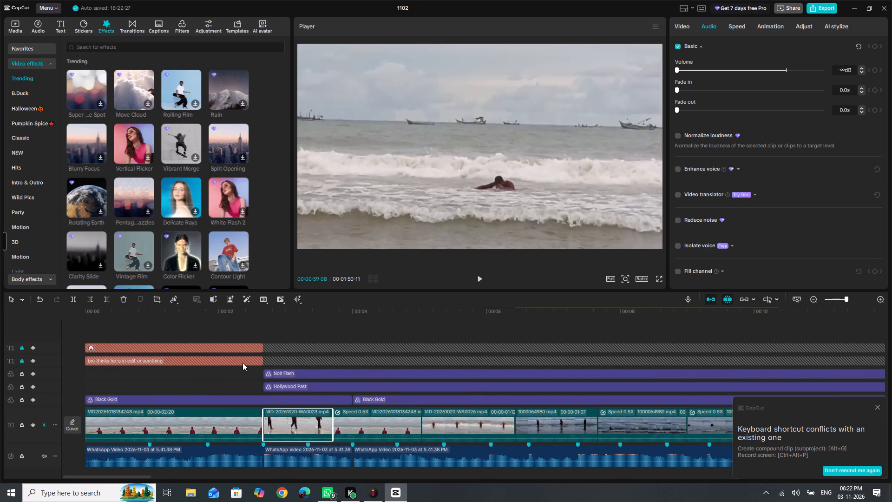
Set the speed of the reversed VID-20261020-WA0023.mp4 walking-feet clip to 0.50x.
{"action": "left_click_drag", "start_coordinate": [223, 308], "coordinate": [76, 318]}
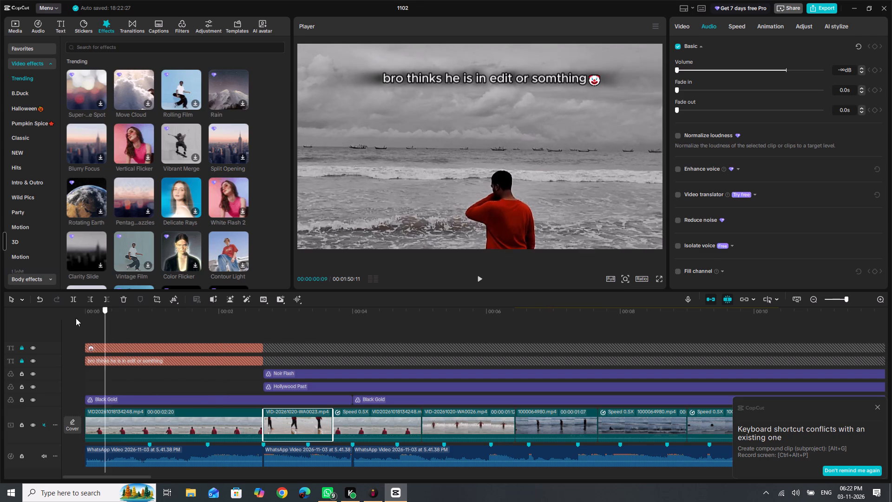
{"action": "left_click_drag", "start_coordinate": [76, 318], "coordinate": [75, 316]}
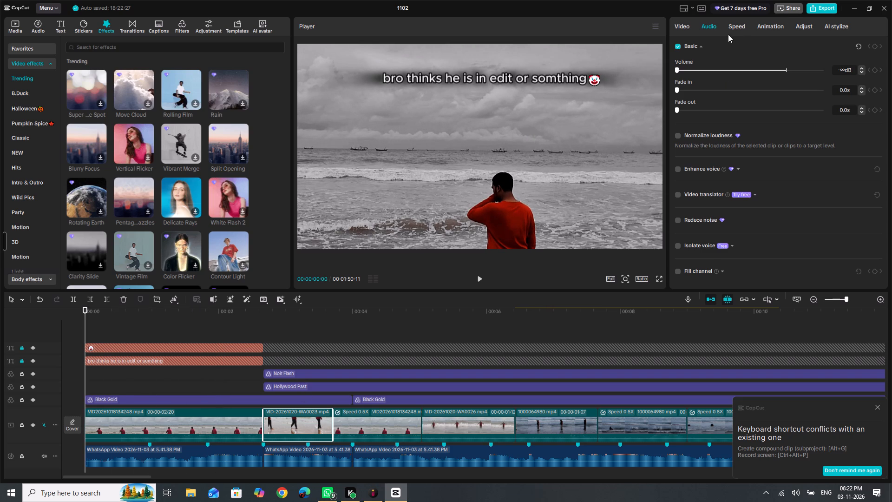
{"action": "left_click", "coordinate": [738, 26]}
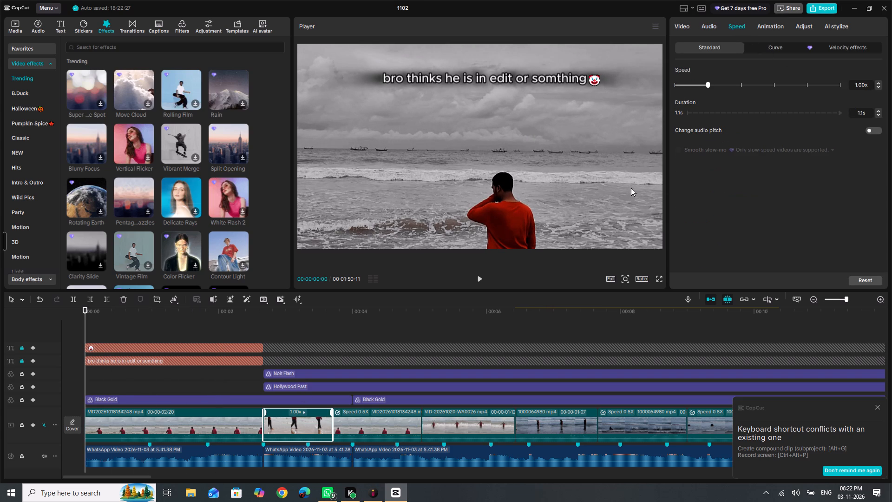
{"action": "triple_click", "coordinate": [878, 86]}
{"action": "left_click", "coordinate": [878, 86]}
{"action": "left_click", "coordinate": [878, 86]}
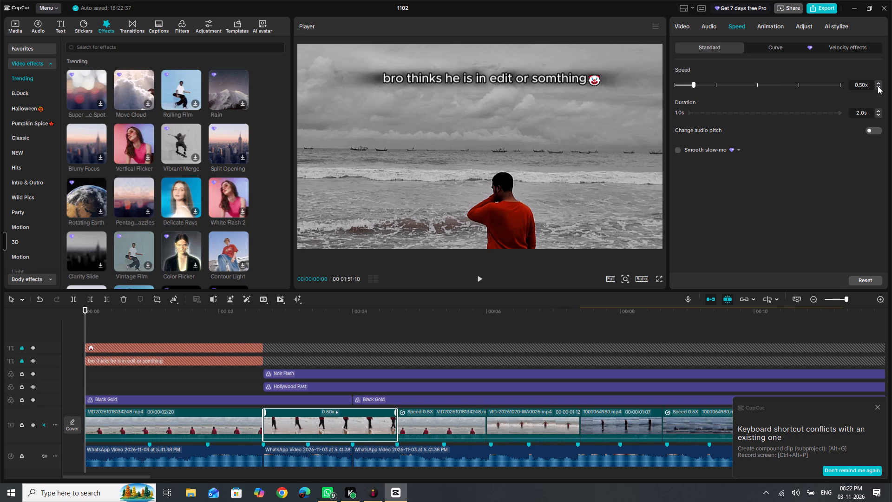
Trim the end of the slowed reversed walking-feet clip to the audio cut near 00:00:04, giving a duration of about 1.4 s.
{"action": "left_click", "coordinate": [374, 417]}
{"action": "left_click_drag", "start_coordinate": [397, 426], "coordinate": [352, 429]}
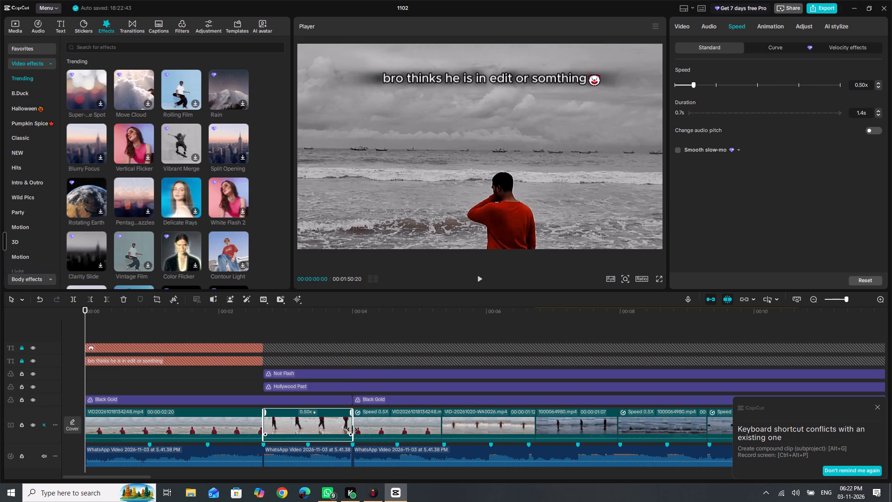
Play the opening briefly and move the 0.50x walking-feet clip after the 0.5X-speed VID20261018134248.mp4 clip, starting near 00:00:04.
{"action": "left_click_drag", "start_coordinate": [288, 308], "coordinate": [41, 335]}
{"action": "key", "text": "space"}
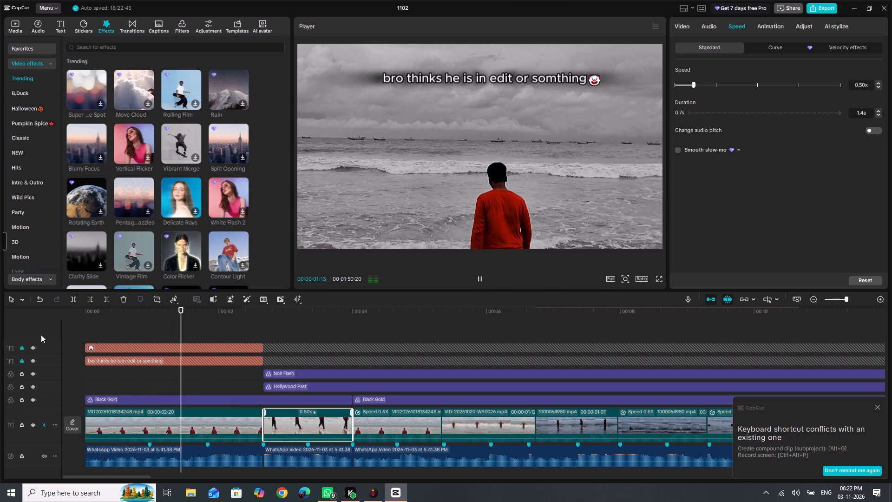
{"action": "key", "text": "space"}
{"action": "left_click_drag", "start_coordinate": [289, 421], "coordinate": [377, 424]}
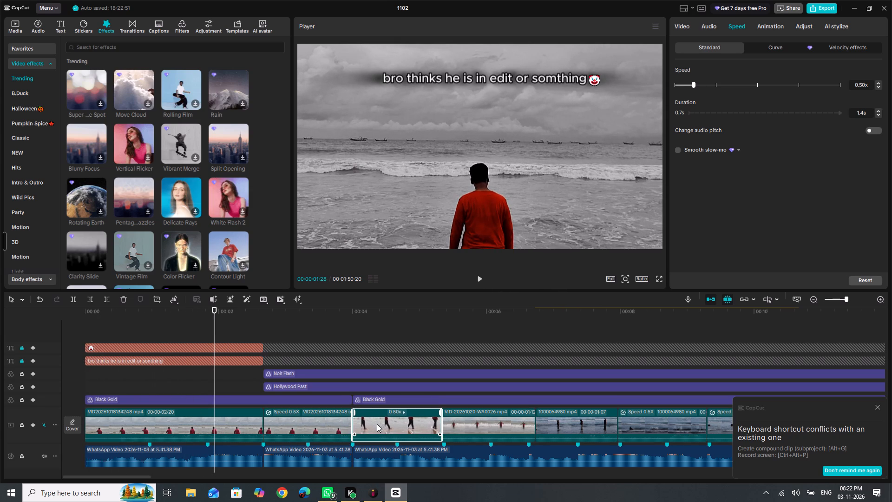
Play the reordered edit from the start past the music's end, and look through the remaining timeline footage and imported media.
{"action": "left_click_drag", "start_coordinate": [227, 315], "coordinate": [0, 319]}
{"action": "key", "text": "space"}
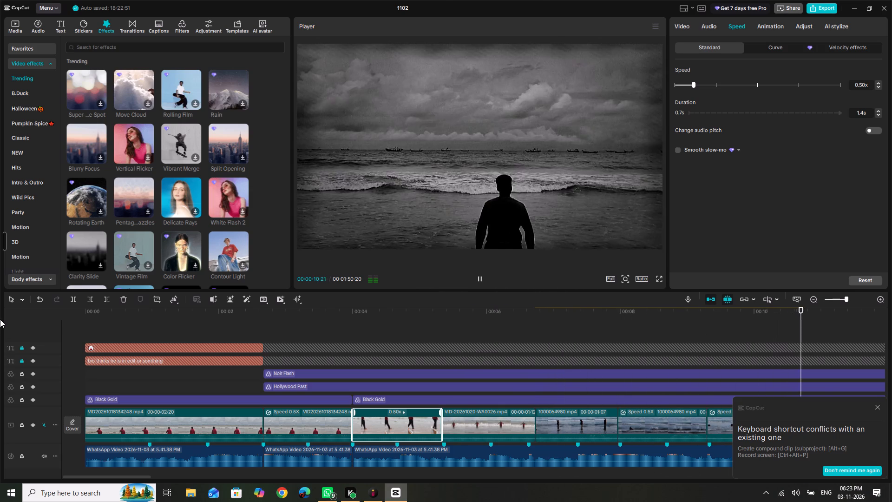
{"action": "key", "text": "space"}
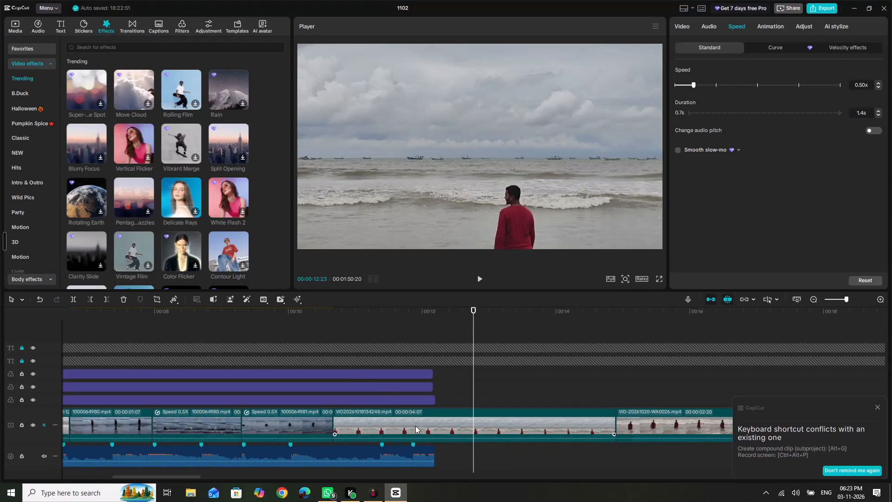
{"action": "scroll", "coordinate": [700, 436], "scroll_direction": "left", "scroll_amount": 19}
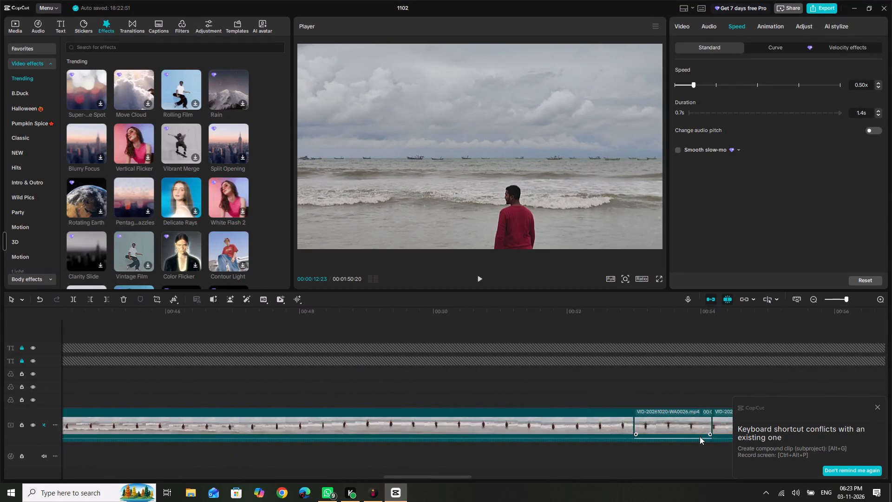
{"action": "scroll", "coordinate": [700, 436], "scroll_direction": "left", "scroll_amount": 3}
{"action": "scroll", "coordinate": [700, 436], "scroll_direction": "left", "scroll_amount": 18}
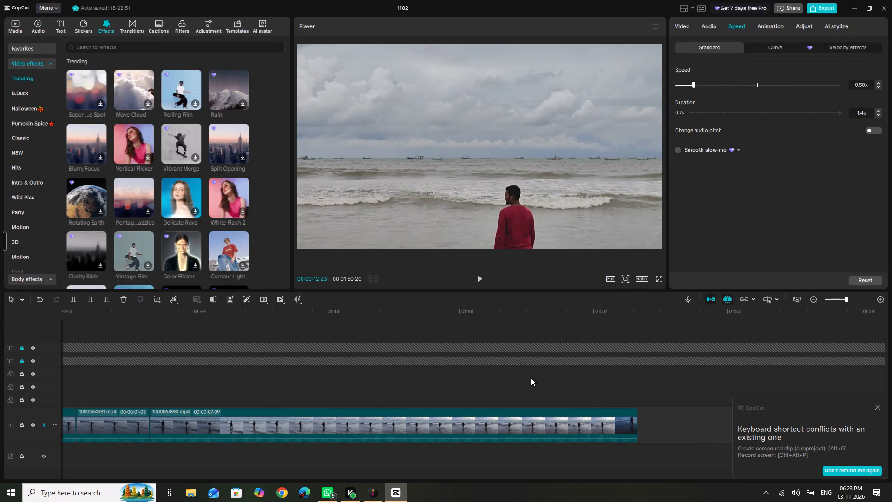
{"action": "scroll", "coordinate": [515, 388], "scroll_direction": "right", "scroll_amount": 8}
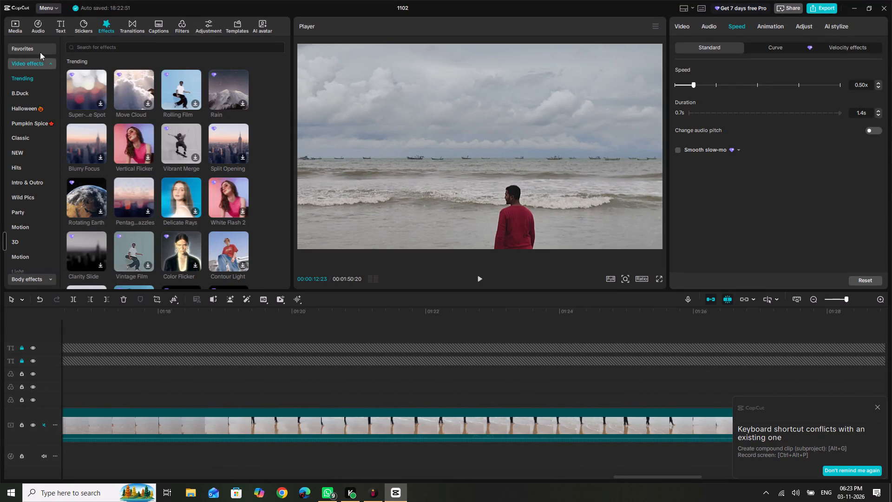
{"action": "left_click", "coordinate": [14, 28]}
{"action": "scroll", "coordinate": [150, 140], "scroll_direction": "down", "scroll_amount": 1}
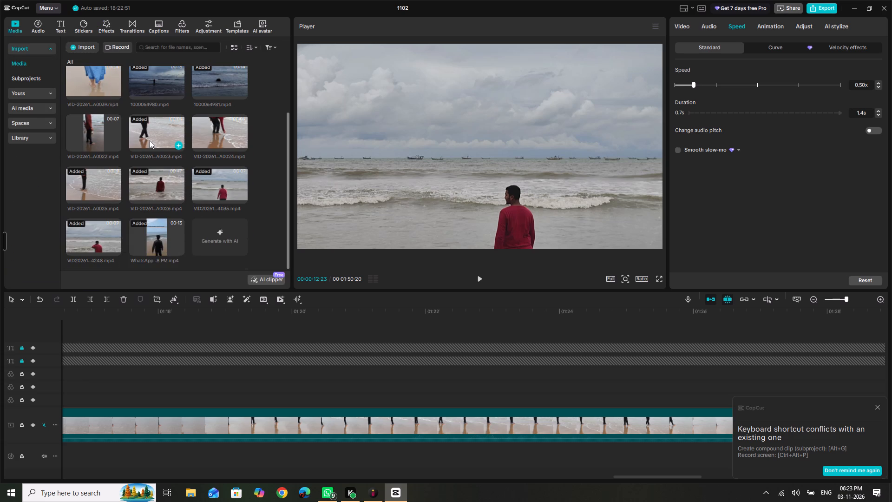
{"action": "scroll", "coordinate": [150, 140], "scroll_direction": "down", "scroll_amount": 1}
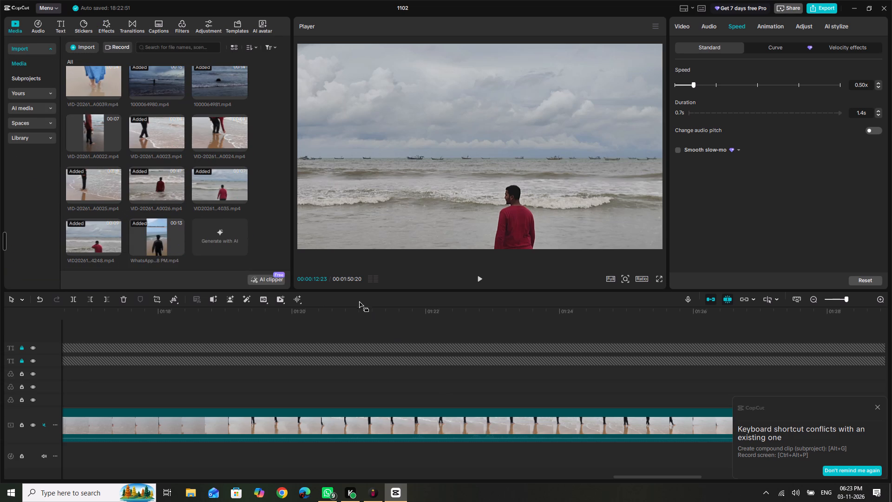
Replay the edit from the start to about 00:00:12:17 to check the clip order against the music.
{"action": "left_click_drag", "start_coordinate": [359, 312], "coordinate": [16, 345]}
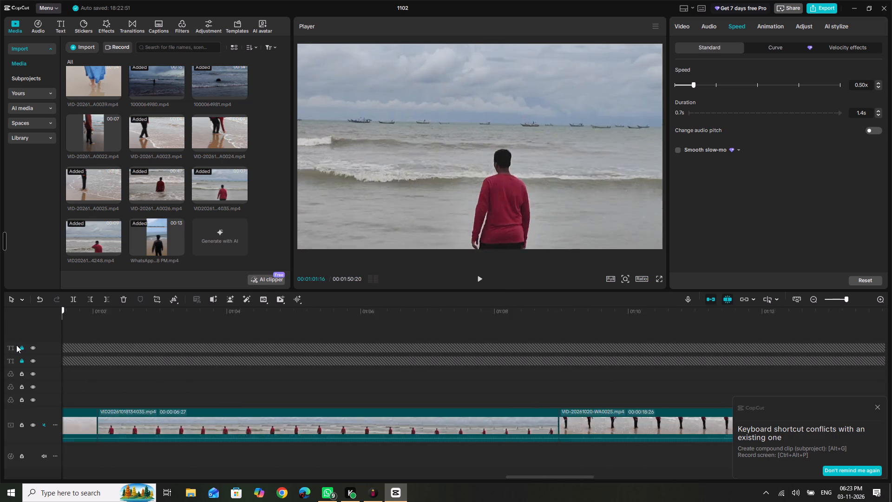
{"action": "left_click_drag", "start_coordinate": [16, 345], "coordinate": [17, 345]}
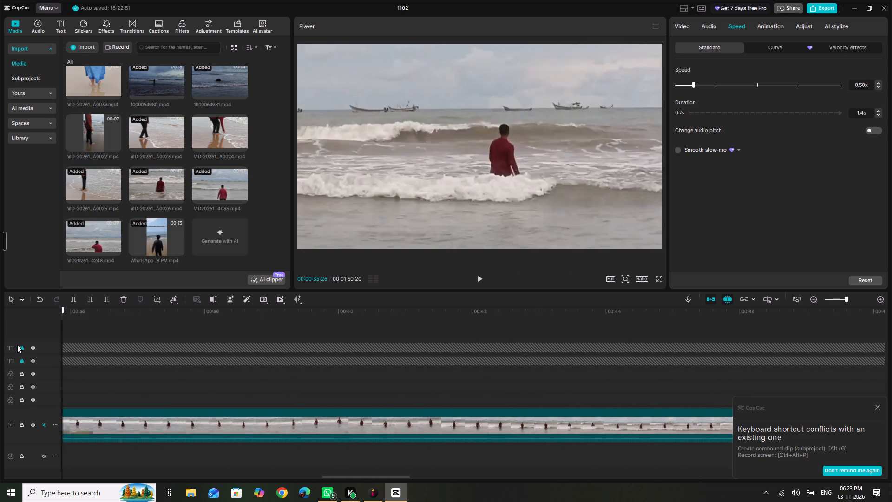
{"action": "left_click_drag", "start_coordinate": [17, 345], "coordinate": [19, 345]}
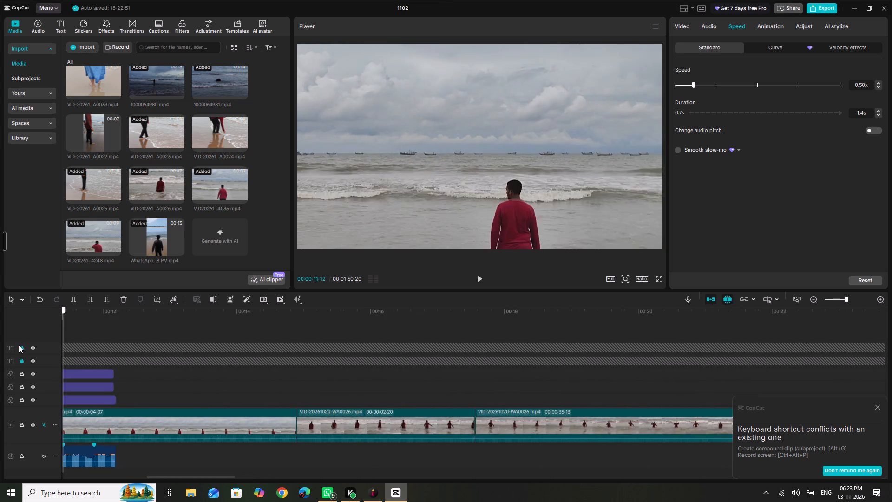
{"action": "left_click_drag", "start_coordinate": [19, 345], "coordinate": [20, 345]}
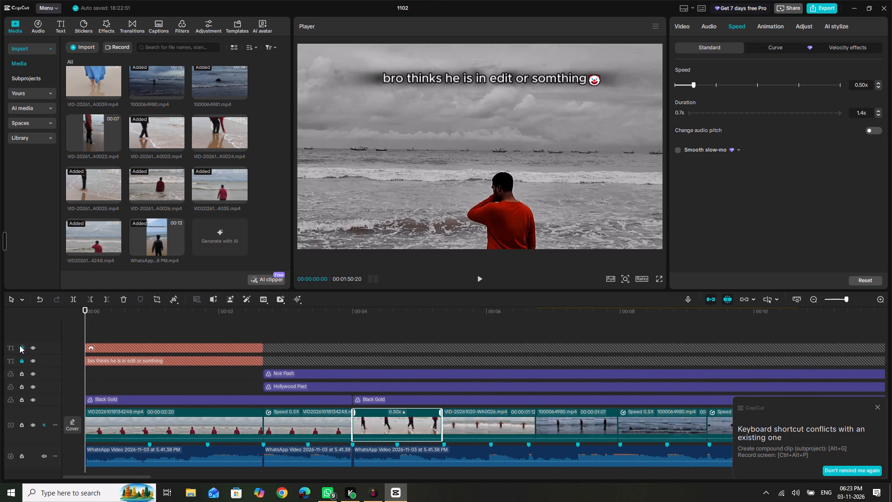
{"action": "key", "text": "space"}
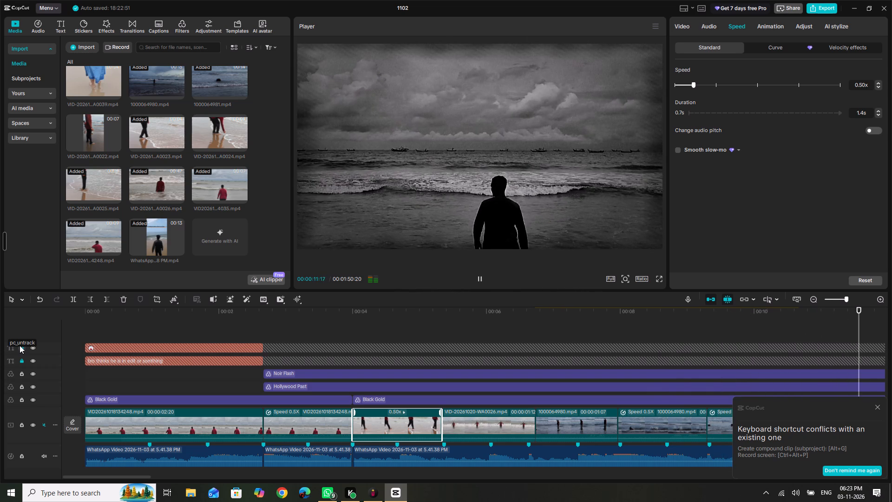
{"action": "key", "text": "space"}
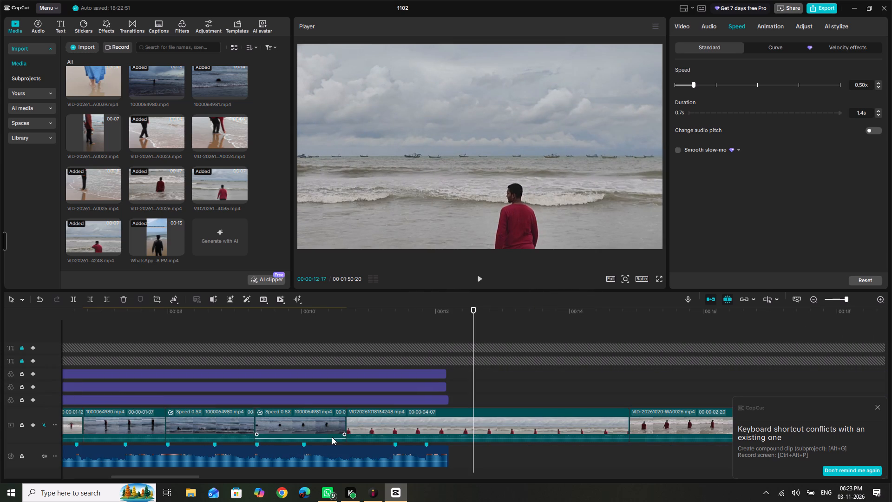
Trim the end of the last VID20261018134248.mp4 clip to the music's end, shortening it to 00:00:01:15.
{"action": "left_click", "coordinate": [562, 422]}
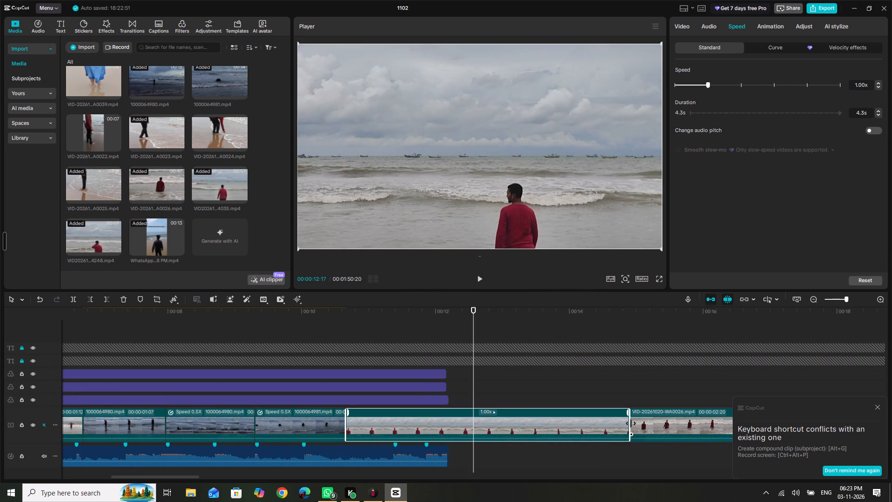
{"action": "left_click_drag", "start_coordinate": [630, 424], "coordinate": [441, 436]}
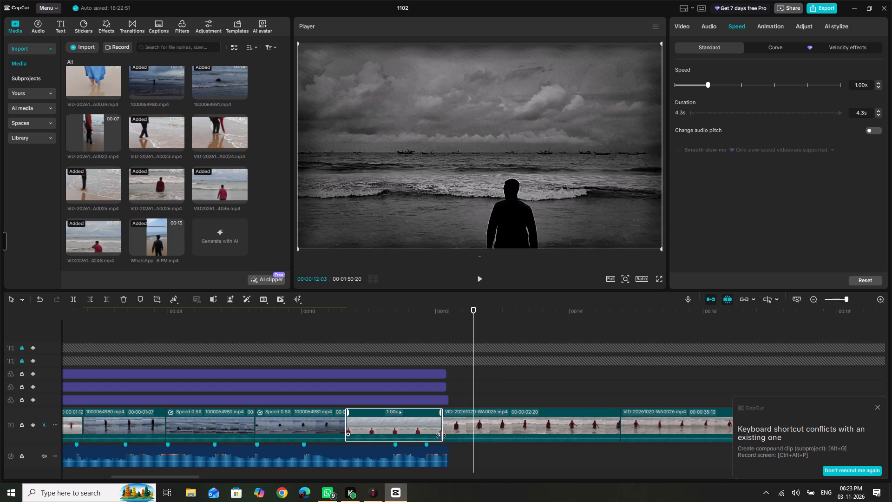
{"action": "left_click_drag", "start_coordinate": [441, 436], "coordinate": [444, 436]}
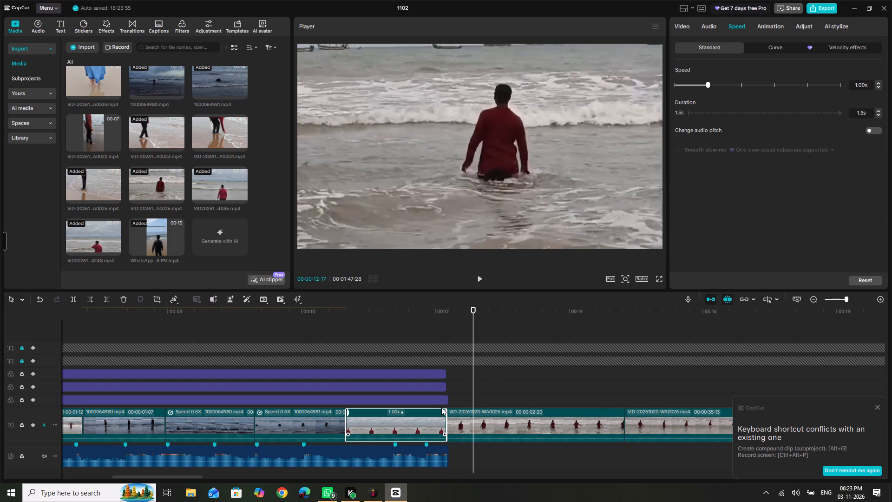
{"action": "left_click", "coordinate": [438, 403]}
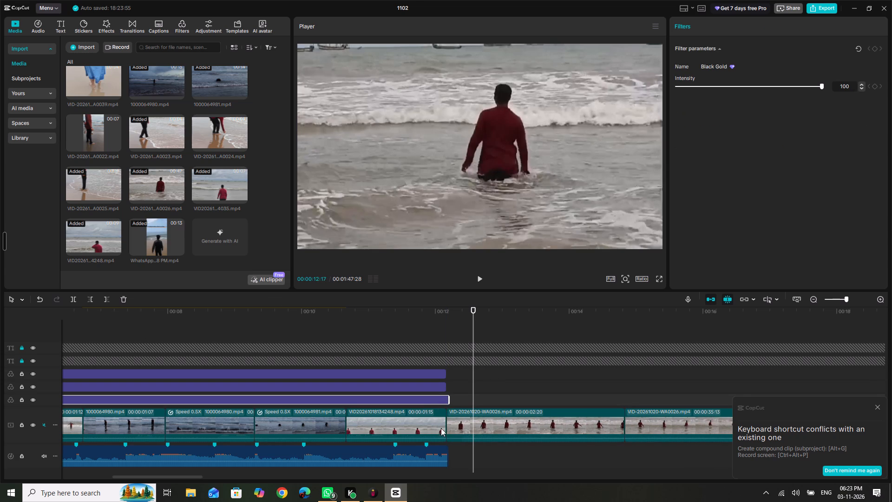
Play the VID-20261020-WA0026.mp4 arms-outstretched clip and the following cut to about 00:00:06:25 to check their timing.
{"action": "left_click", "coordinate": [379, 316]}
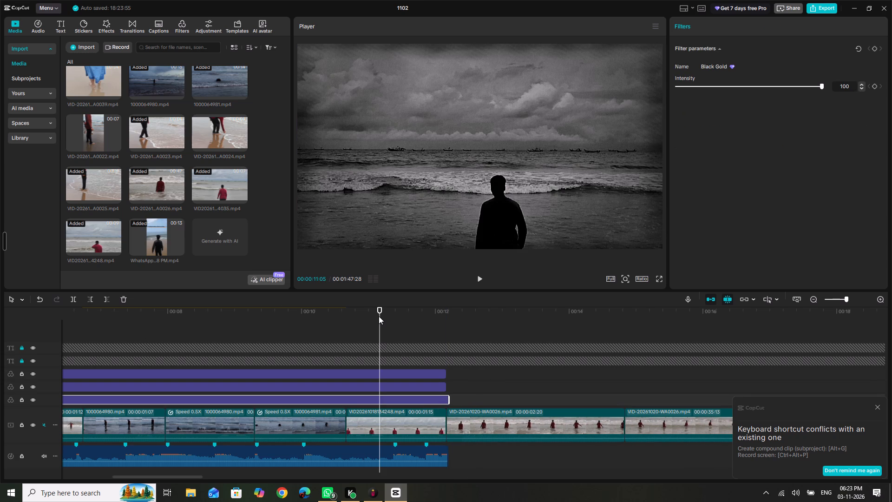
{"action": "scroll", "coordinate": [293, 381], "scroll_direction": "right", "scroll_amount": 2}
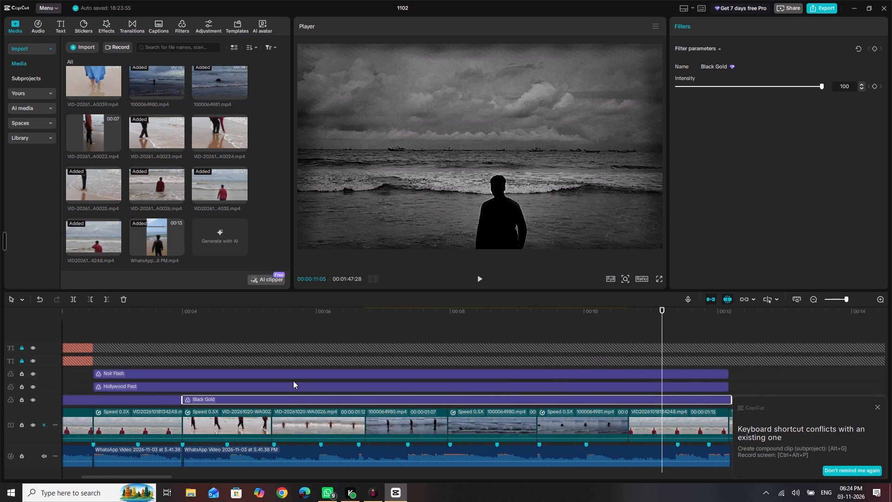
{"action": "scroll", "coordinate": [293, 381], "scroll_direction": "right", "scroll_amount": 1}
{"action": "left_click", "coordinate": [321, 427]}
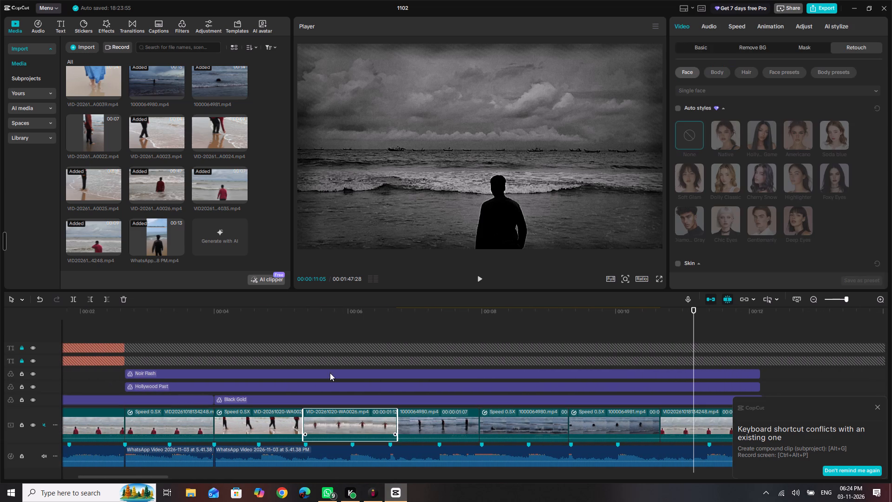
{"action": "left_click", "coordinate": [326, 309]}
{"action": "key", "text": "space"}
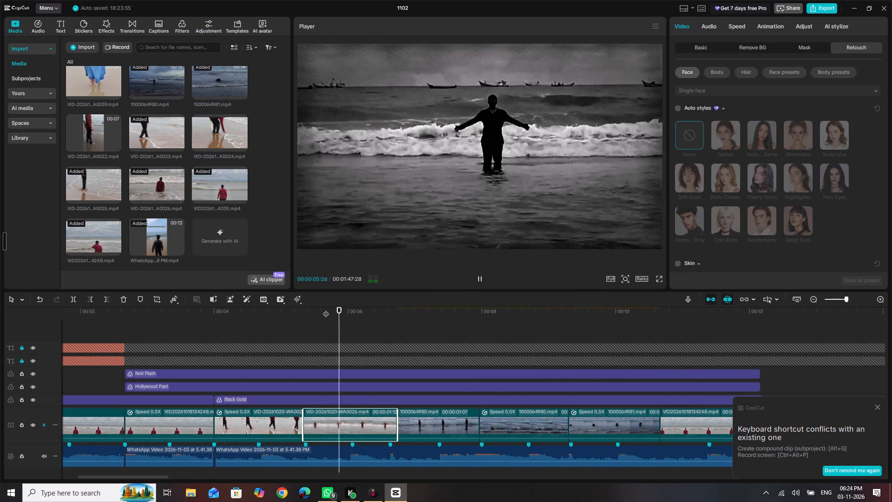
{"action": "key", "text": "space"}
{"action": "key", "text": "space"}
{"action": "key", "text": "space"}
Play the ending from about 00:00:12:02 to 00:00:12:24 to check the cut where the music and filters end.
{"action": "scroll", "coordinate": [612, 418], "scroll_direction": "left", "scroll_amount": 3}
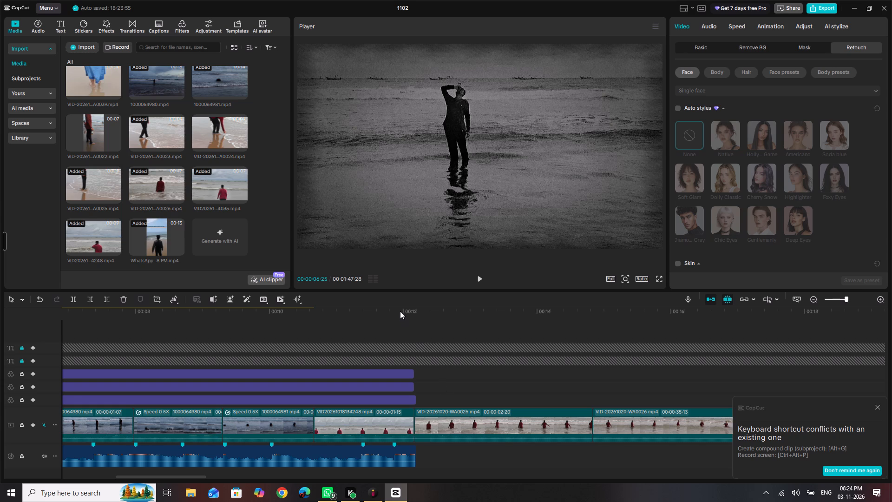
{"action": "key", "text": "space"}
{"action": "left_click", "coordinate": [407, 311]}
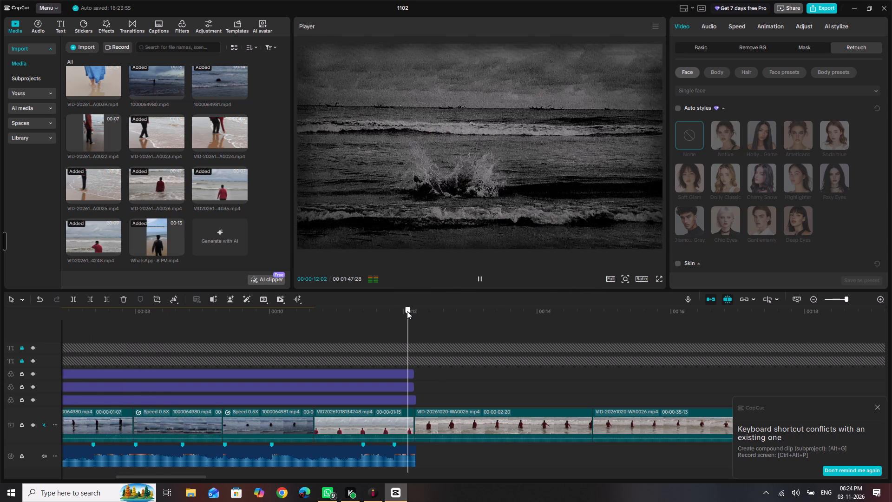
{"action": "key", "text": "space"}
{"action": "key", "text": "space"}
{"action": "key", "text": "space"}
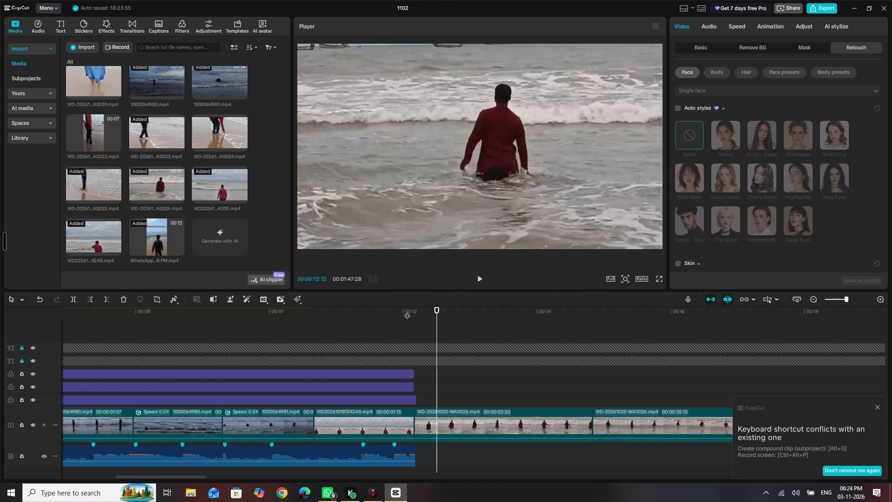
{"action": "key", "text": "space"}
{"action": "key", "text": "space"}
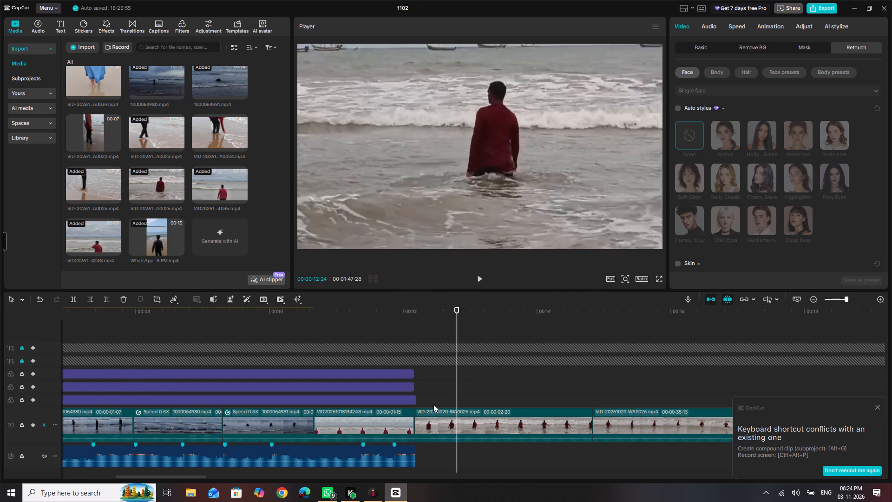
Split the 00:00:02:20 VID-20261020-WA0026.mp4 clip just past the music's end at 00:00:12:24.
{"action": "left_click", "coordinate": [439, 414]}
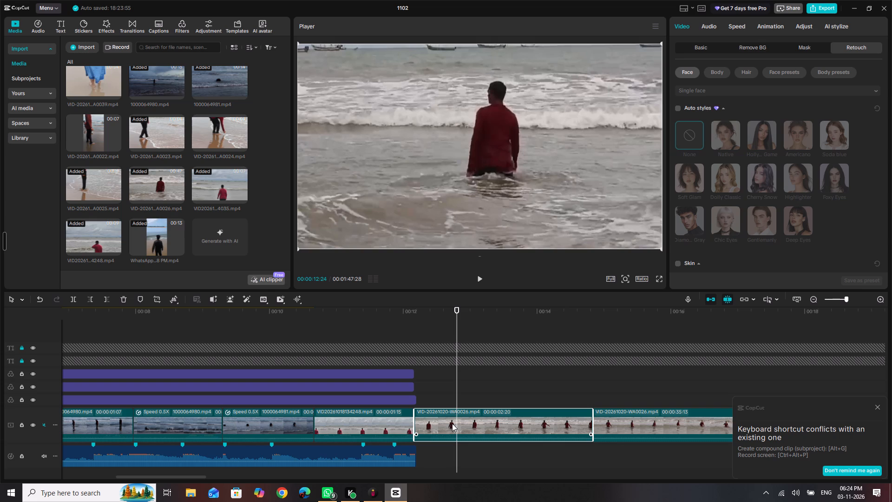
{"action": "key", "text": "ctrl+b"}
Slow the short first piece of the split VID-20261020-WA0026.mp4 clip to 0.50x speed.
{"action": "left_click", "coordinate": [444, 424]}
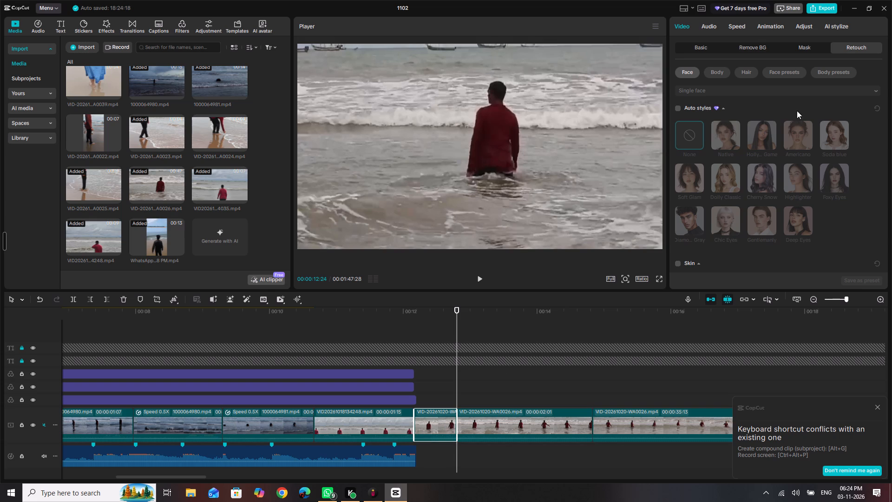
{"action": "left_click", "coordinate": [739, 26]}
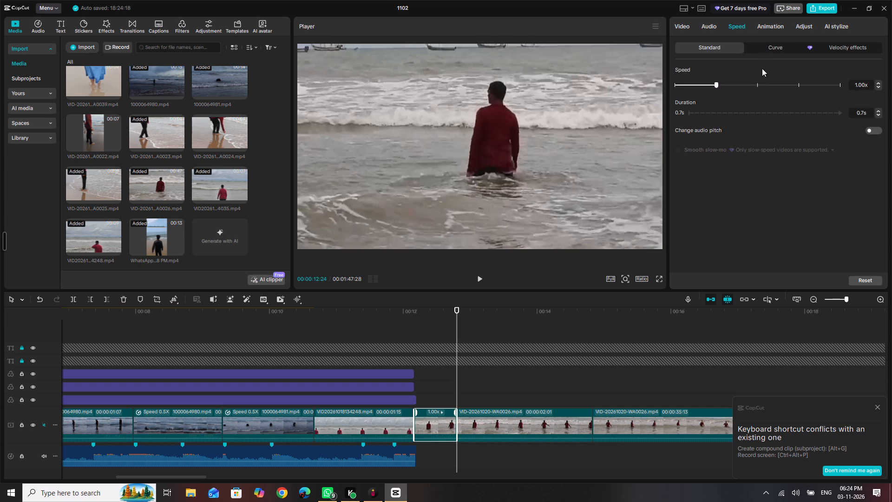
{"action": "left_click", "coordinate": [695, 83]}
{"action": "key", "text": "Left"}
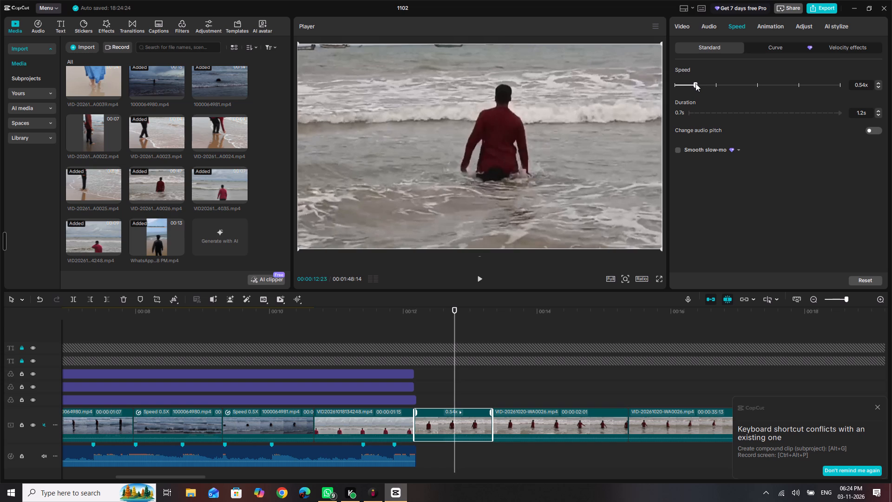
{"action": "key", "text": "Left"}
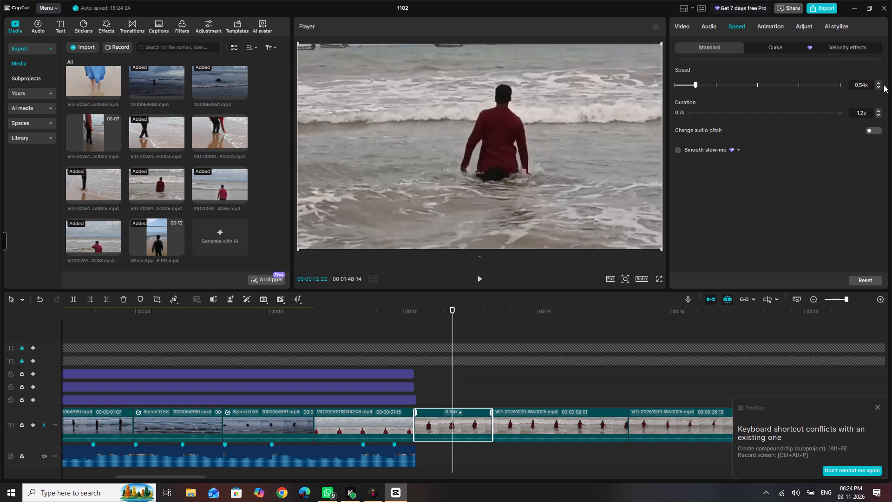
{"action": "left_click", "coordinate": [862, 84]}
{"action": "key", "text": "Delete"}
{"action": "key", "text": "Return"}
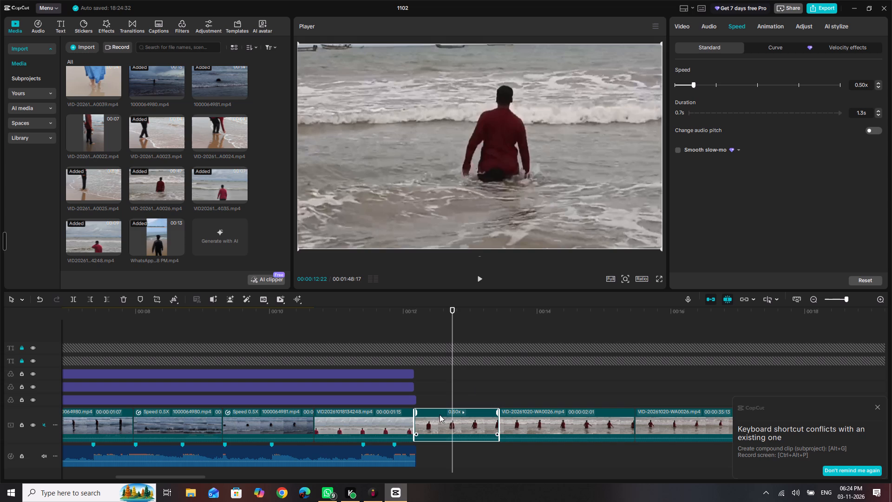
Move the slowed 0.50x clip earlier, between the walking-feet clip and the 00:00:01:12 VID-20261020-WA0026.mp4 clip.
{"action": "left_click_drag", "start_coordinate": [450, 424], "coordinate": [68, 435]}
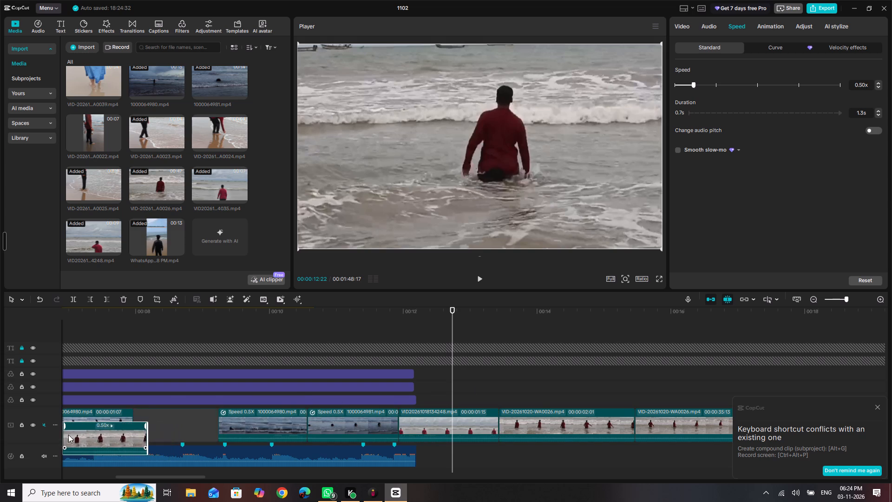
{"action": "left_click_drag", "start_coordinate": [68, 435], "coordinate": [367, 422]}
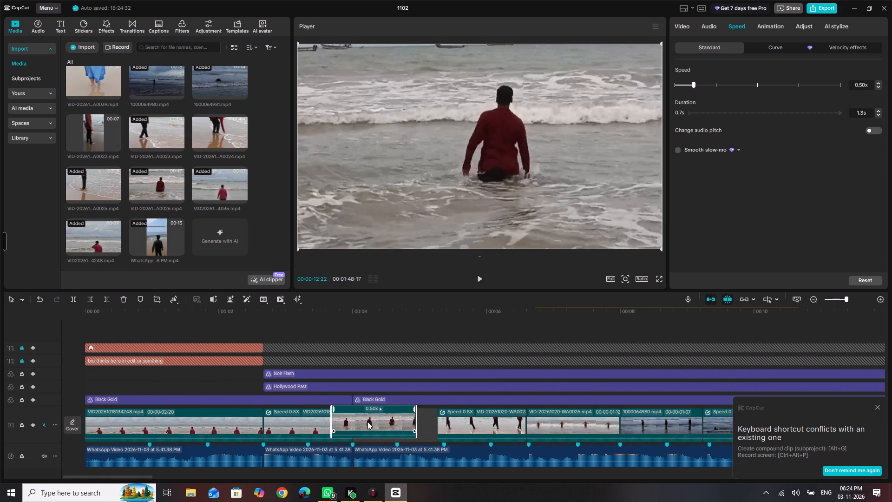
{"action": "left_click_drag", "start_coordinate": [367, 422], "coordinate": [467, 423]}
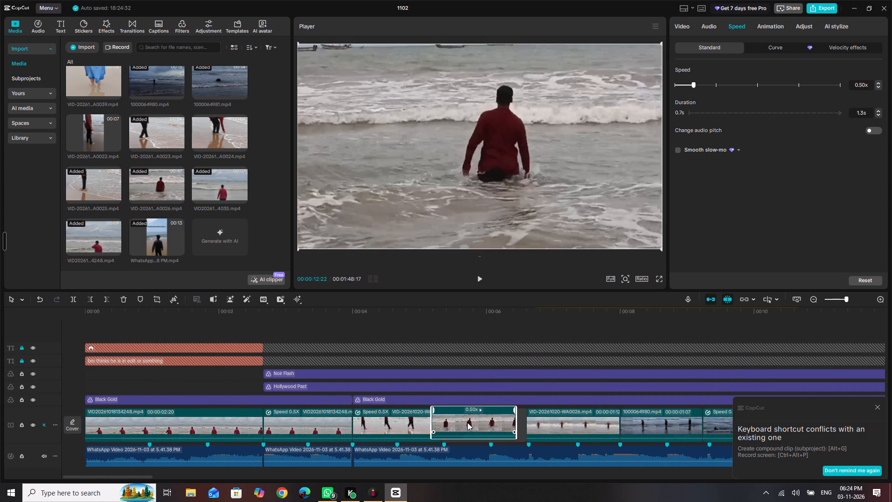
{"action": "left_click_drag", "start_coordinate": [467, 423], "coordinate": [471, 425]}
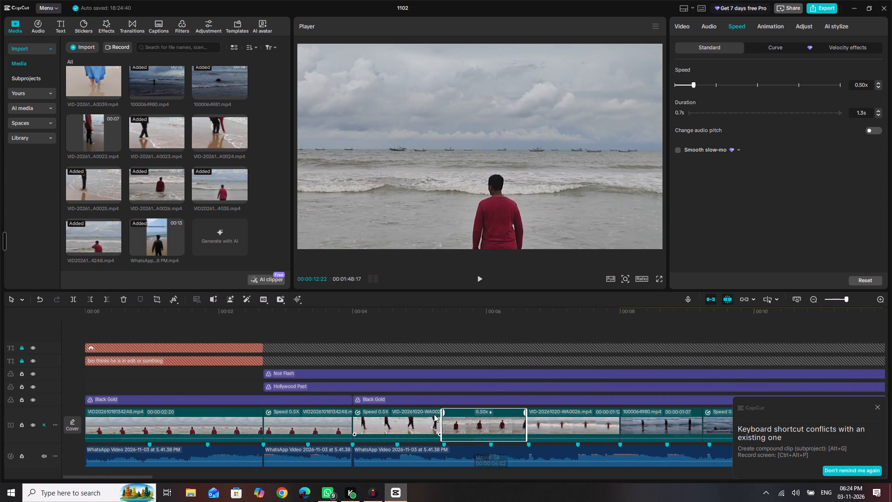
Play the edit from the start past the music's end to check the newly placed slow clip's timing.
{"action": "left_click_drag", "start_coordinate": [365, 314], "coordinate": [0, 305]}
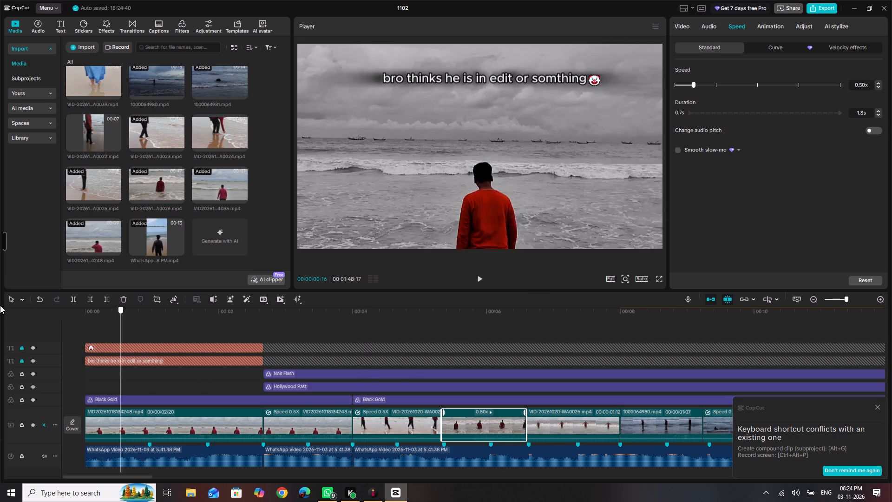
{"action": "left_click_drag", "start_coordinate": [0, 305], "coordinate": [0, 311]}
{"action": "key", "text": "space"}
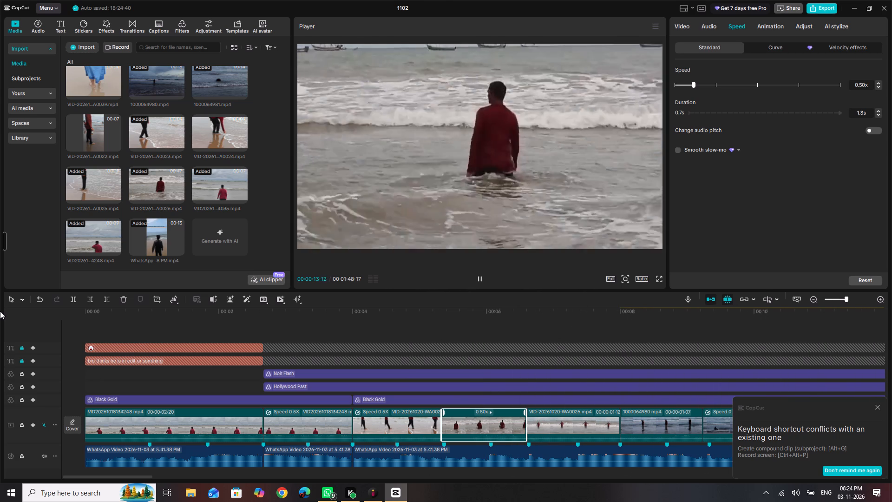
{"action": "scroll", "coordinate": [0, 311], "scroll_direction": "left", "scroll_amount": 7}
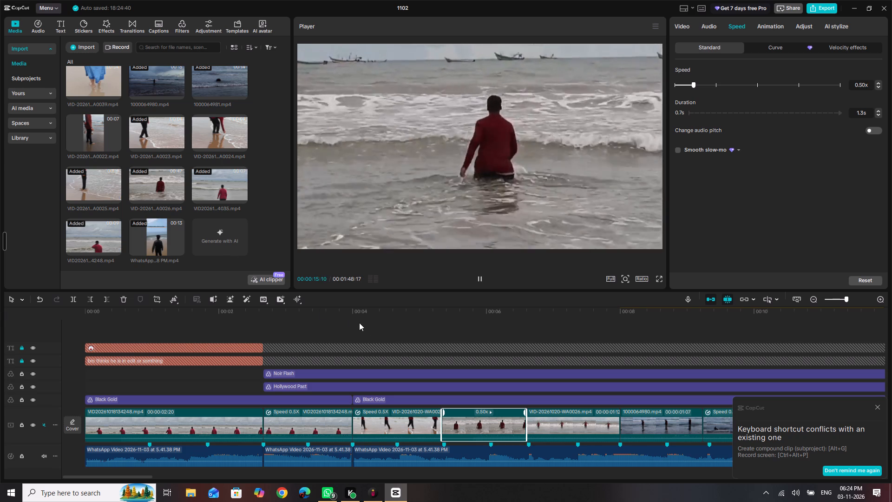
Examine the closing clips against the end of the music and filters around 00:00:12.
{"action": "left_click_drag", "start_coordinate": [369, 310], "coordinate": [847, 330]}
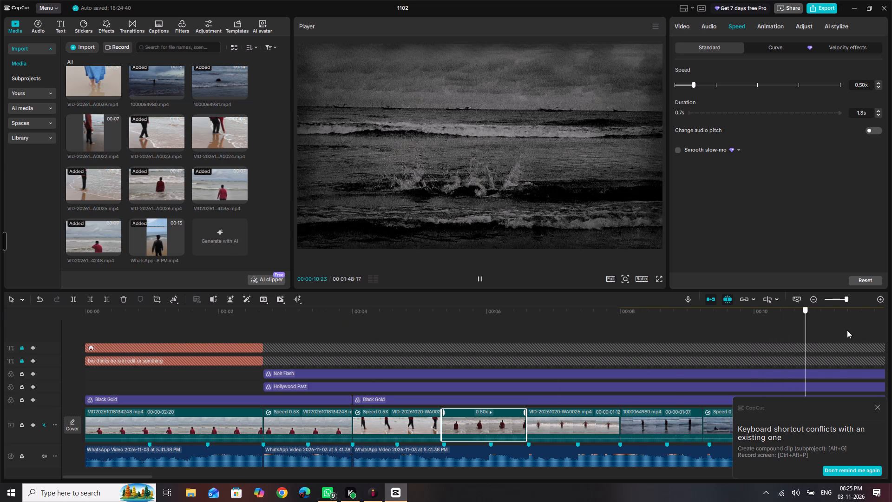
{"action": "left_click_drag", "start_coordinate": [847, 330], "coordinate": [891, 329]}
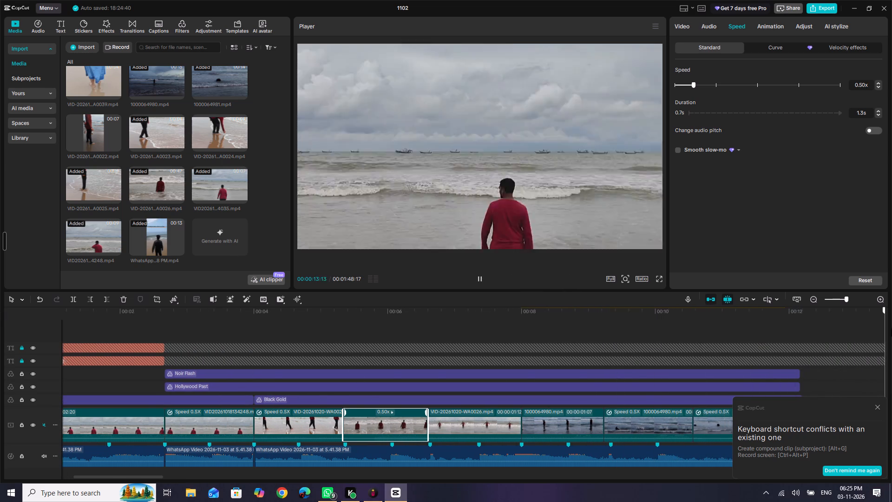
{"action": "left_click_drag", "start_coordinate": [891, 329], "coordinate": [623, 331]}
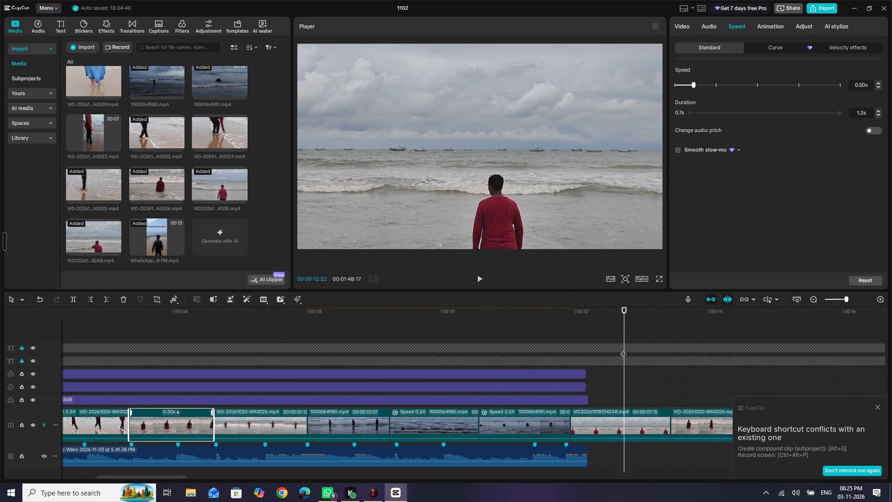
{"action": "scroll", "coordinate": [593, 463], "scroll_direction": "up", "scroll_amount": 20, "text": "ctrl"}
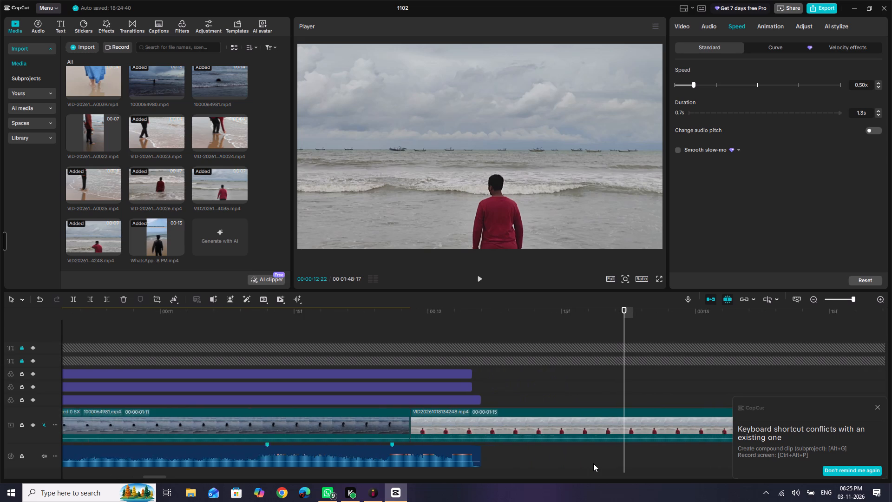
{"action": "scroll", "coordinate": [593, 463], "scroll_direction": "up", "scroll_amount": 18, "text": "ctrl"}
{"action": "scroll", "coordinate": [593, 463], "scroll_direction": "up", "scroll_amount": 15, "text": "ctrl"}
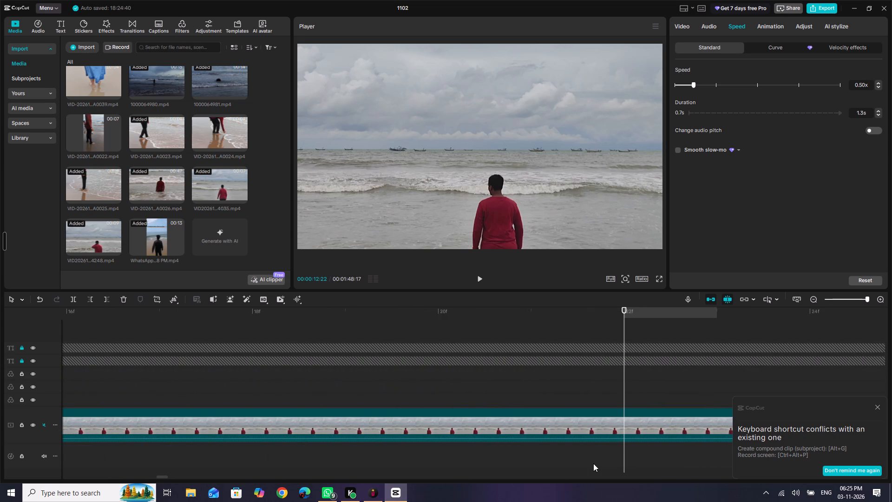
{"action": "scroll", "coordinate": [593, 463], "scroll_direction": "right", "scroll_amount": 9}
{"action": "scroll", "coordinate": [593, 463], "scroll_direction": "left", "scroll_amount": 3}
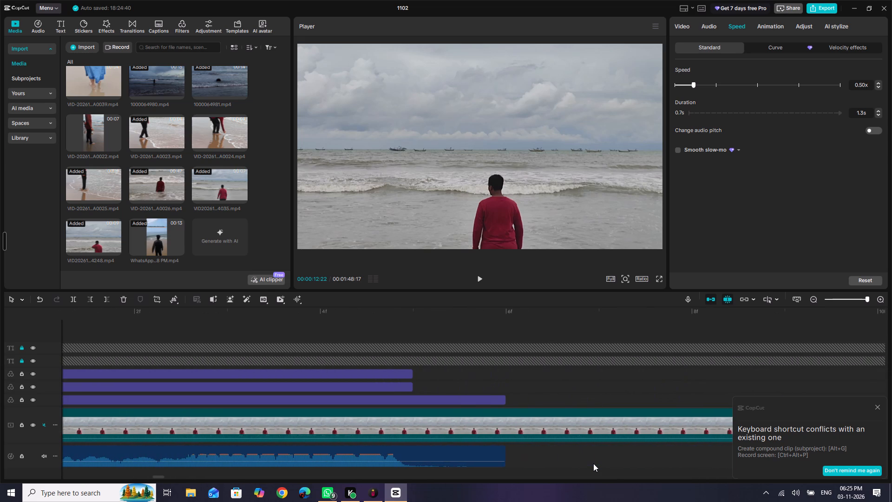
{"action": "scroll", "coordinate": [508, 436], "scroll_direction": "right", "scroll_amount": 2}
{"action": "scroll", "coordinate": [508, 436], "scroll_direction": "left", "scroll_amount": 1}
{"action": "scroll", "coordinate": [508, 436], "scroll_direction": "down", "scroll_amount": 4, "text": "ctrl"}
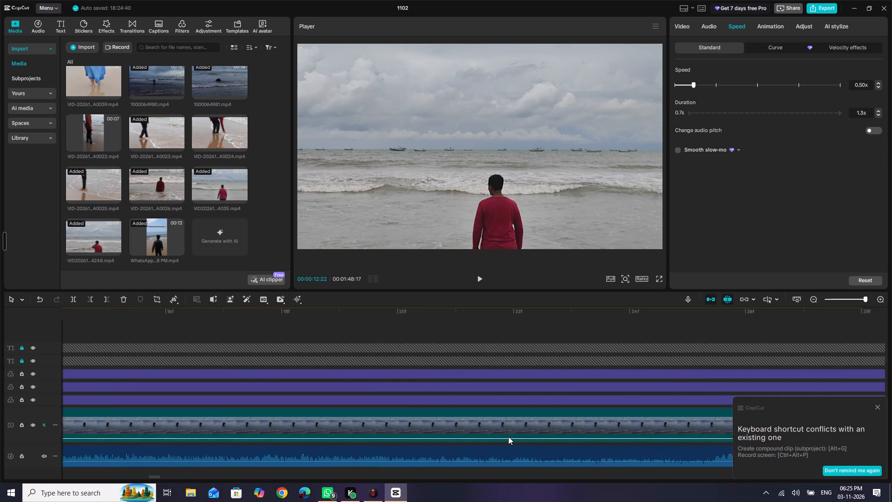
{"action": "scroll", "coordinate": [508, 436], "scroll_direction": "down", "scroll_amount": 15, "text": "ctrl"}
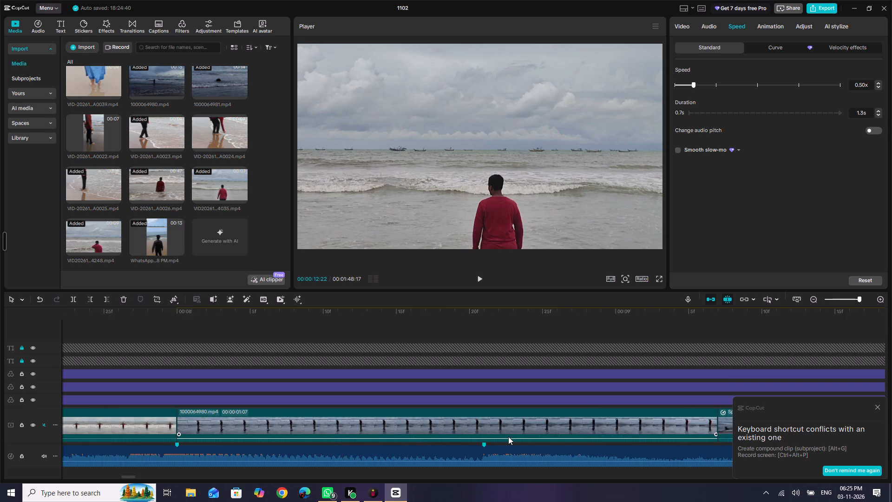
{"action": "scroll", "coordinate": [508, 436], "scroll_direction": "down", "scroll_amount": 4, "text": "ctrl"}
{"action": "scroll", "coordinate": [508, 436], "scroll_direction": "left", "scroll_amount": 5}
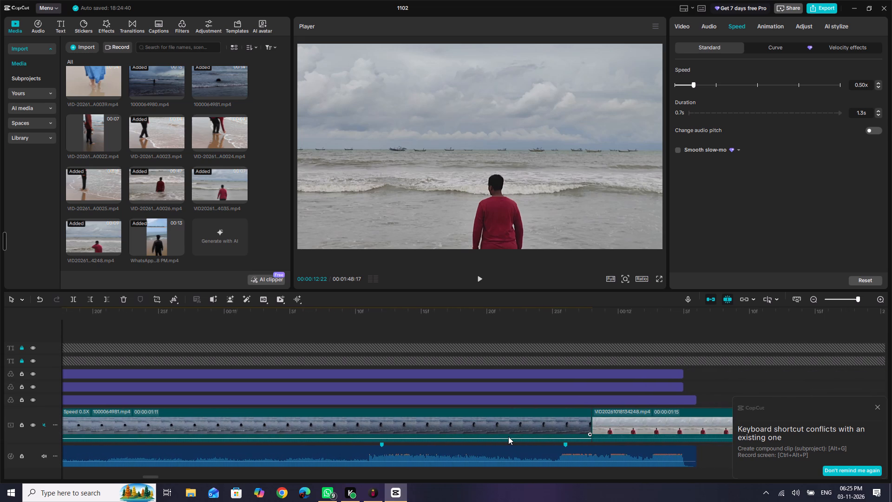
Import 1000064965.mp4 and 1000064966.mp4 from the beach footage folder in Videos into the project media.
{"action": "scroll", "coordinate": [138, 205], "scroll_direction": "down", "scroll_amount": 1}
{"action": "scroll", "coordinate": [138, 205], "scroll_direction": "up", "scroll_amount": 2}
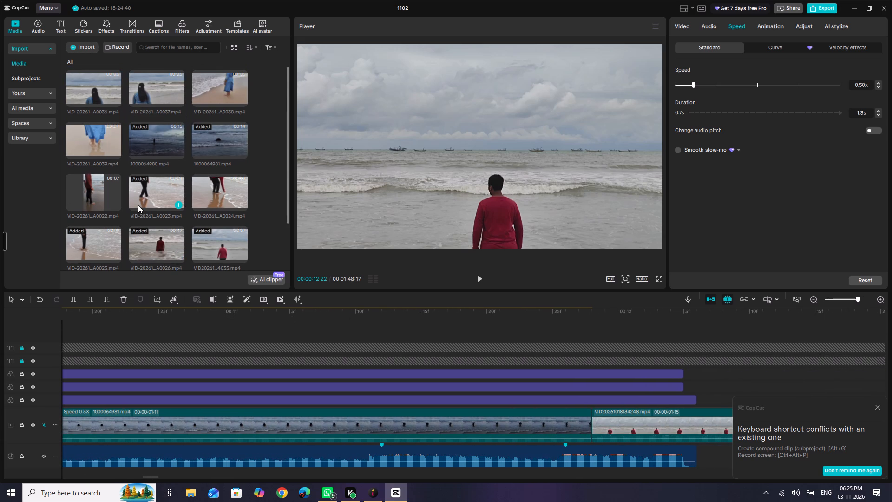
{"action": "scroll", "coordinate": [138, 205], "scroll_direction": "up", "scroll_amount": 2}
{"action": "scroll", "coordinate": [138, 205], "scroll_direction": "down", "scroll_amount": 5}
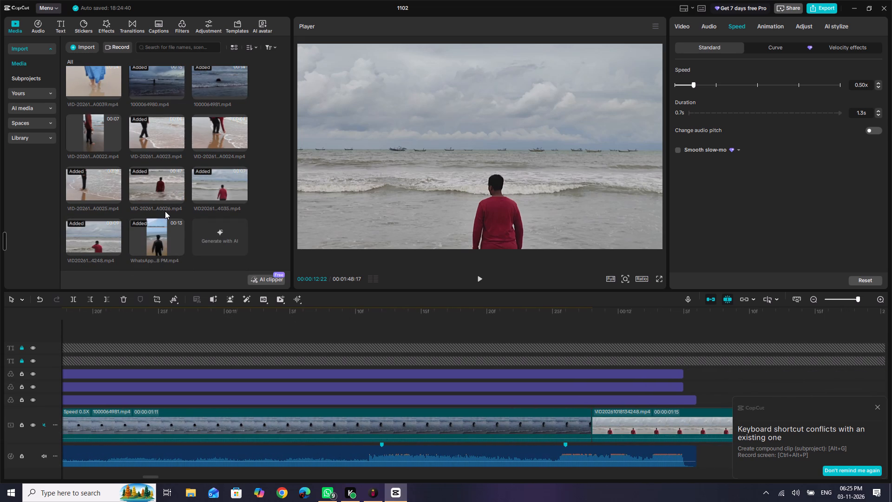
{"action": "left_click", "coordinate": [89, 53]}
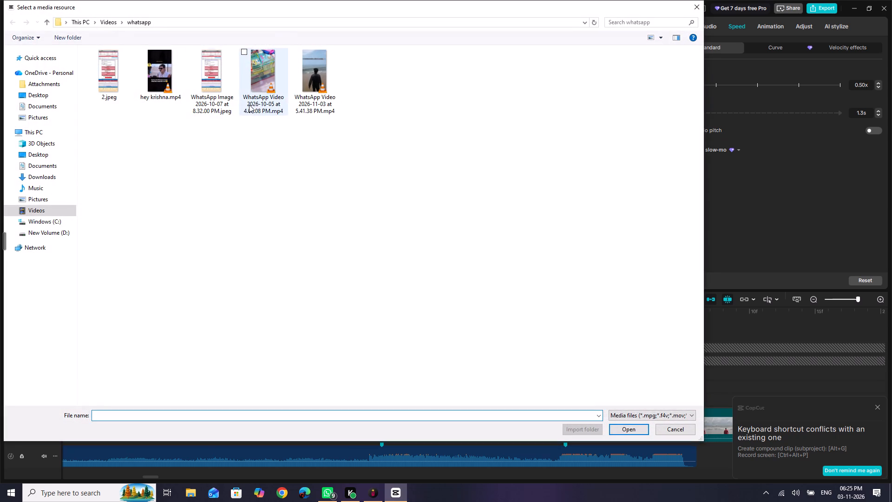
{"action": "left_click", "coordinate": [53, 211]}
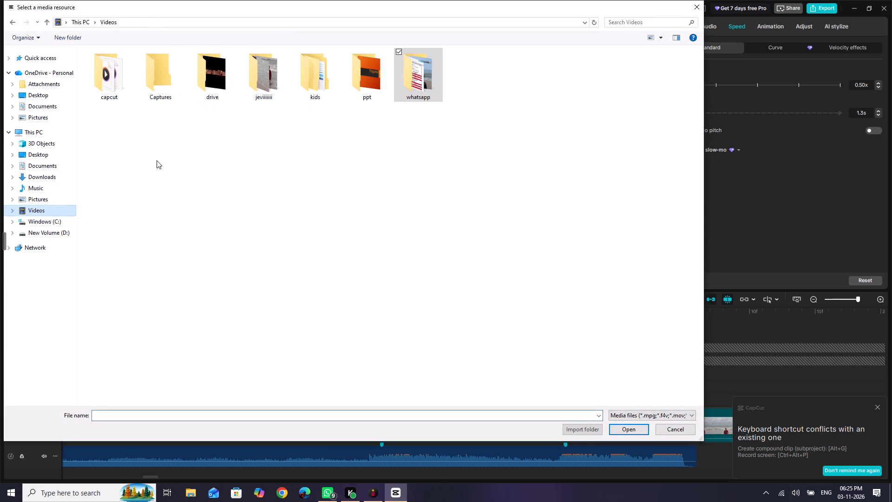
{"action": "double_click", "coordinate": [264, 79]}
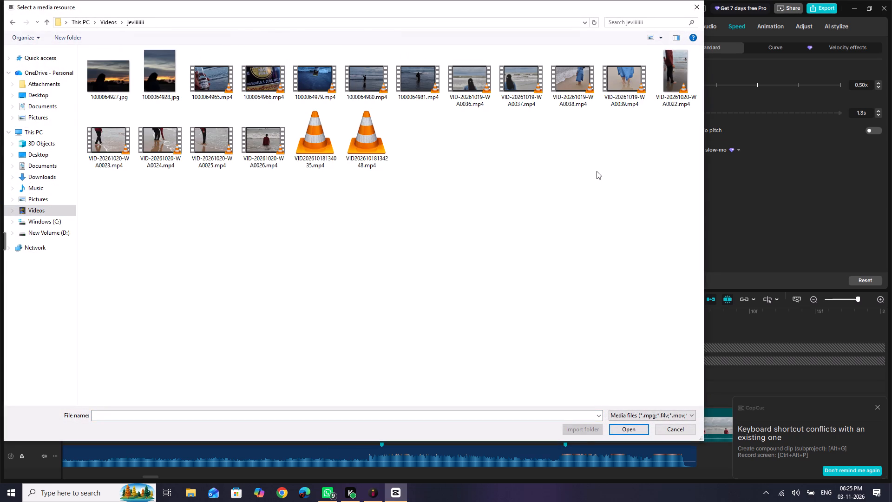
{"action": "left_click", "coordinate": [215, 79]}
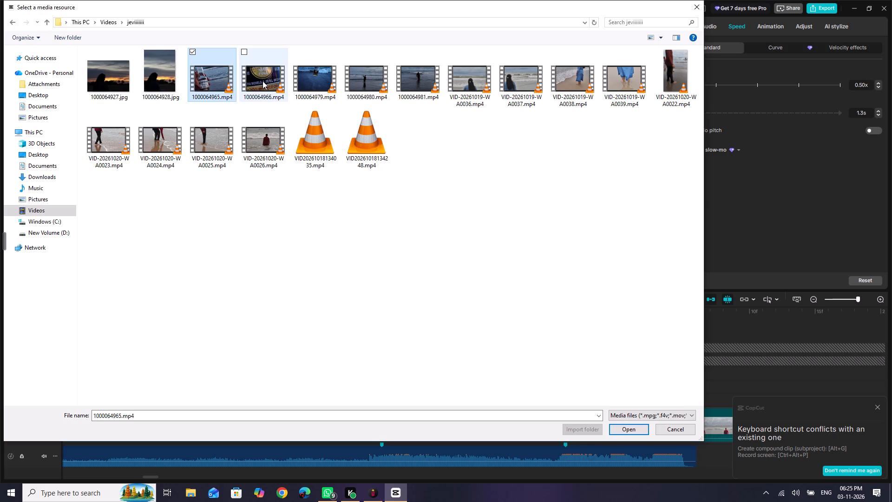
{"action": "left_click", "coordinate": [262, 81]}
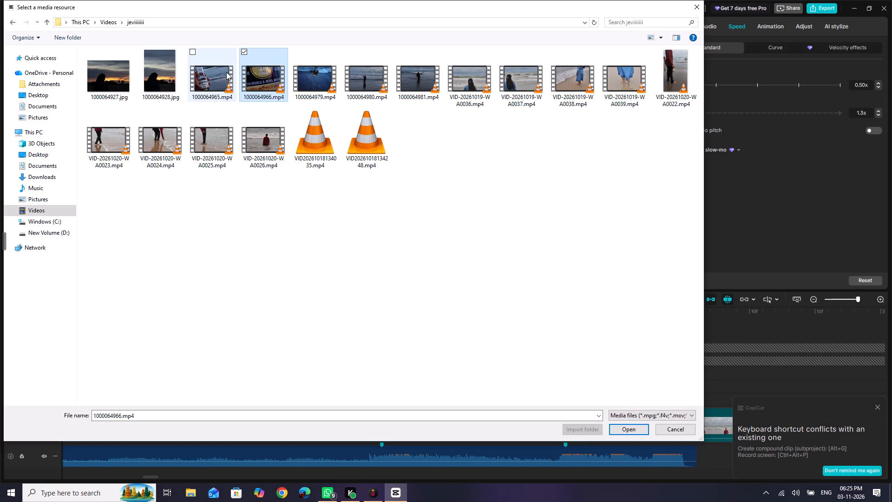
{"action": "left_click", "coordinate": [226, 72], "text": "ctrl"}
{"action": "left_click", "coordinate": [632, 430]}
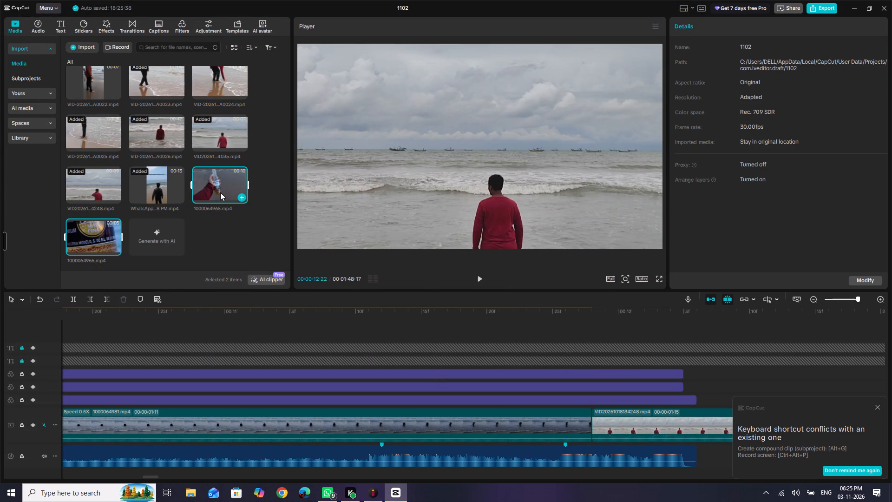
Preview the imported bottle clips 1000064965.mp4 and 1000064966.mp4.
{"action": "left_click", "coordinate": [219, 182]}
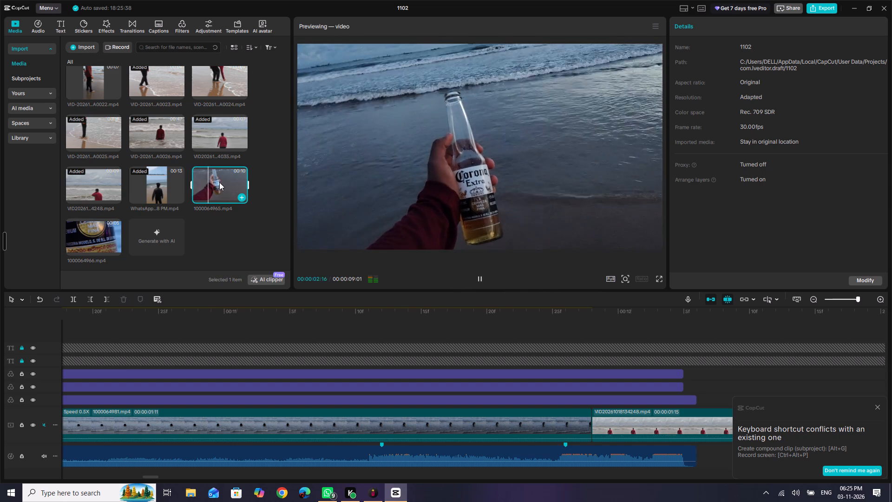
{"action": "left_click", "coordinate": [95, 230]}
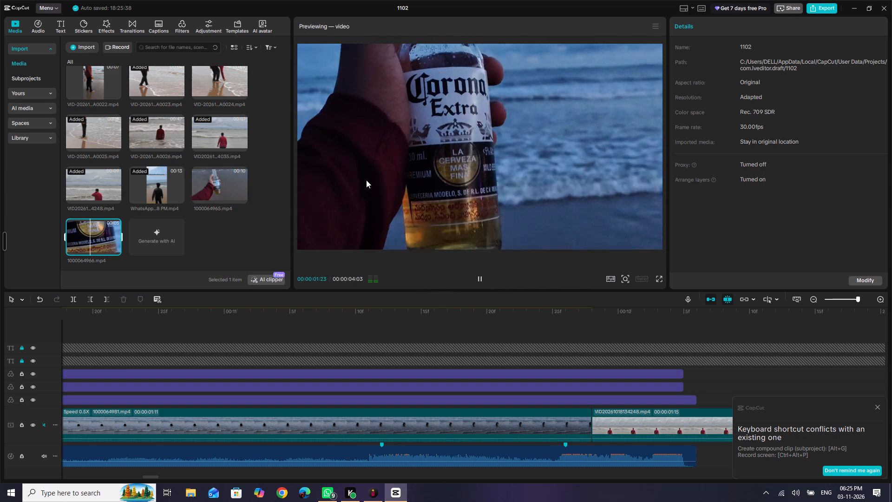
{"action": "left_click", "coordinate": [227, 180]}
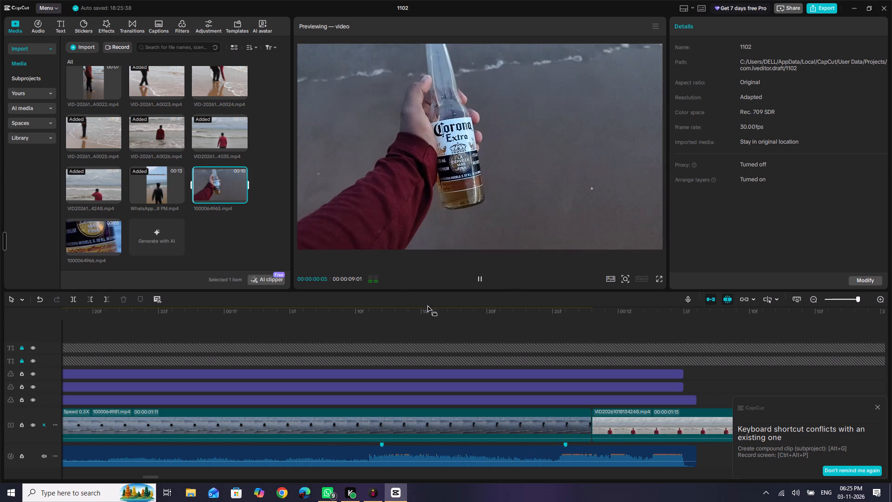
Append 1000064965.mp4 after the last clip at the end of the main video track.
{"action": "scroll", "coordinate": [496, 413], "scroll_direction": "left", "scroll_amount": 17}
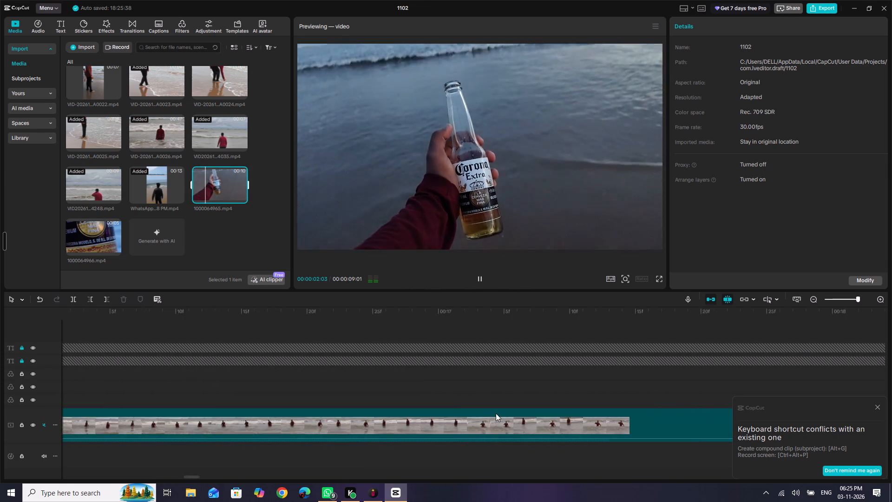
{"action": "scroll", "coordinate": [496, 413], "scroll_direction": "left", "scroll_amount": 9}
{"action": "scroll", "coordinate": [496, 413], "scroll_direction": "left", "scroll_amount": 15}
{"action": "scroll", "coordinate": [496, 413], "scroll_direction": "left", "scroll_amount": 11}
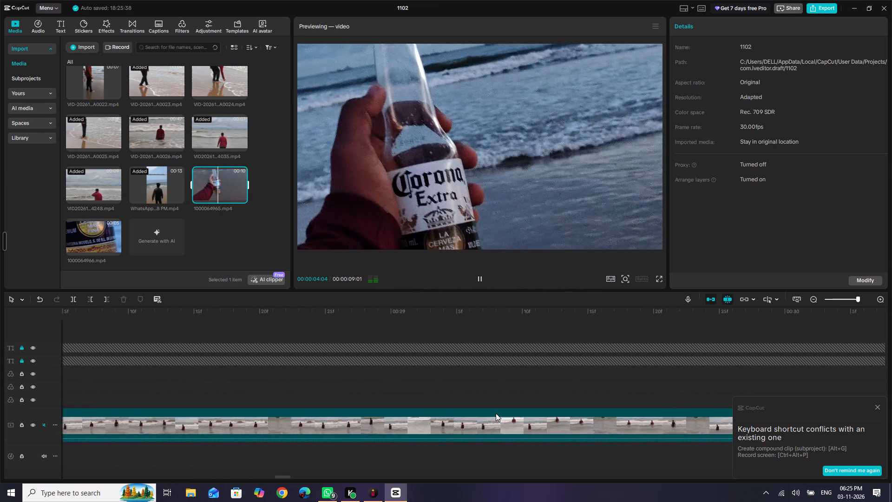
{"action": "scroll", "coordinate": [496, 413], "scroll_direction": "left", "scroll_amount": 20}
{"action": "scroll", "coordinate": [496, 413], "scroll_direction": "left", "scroll_amount": 16}
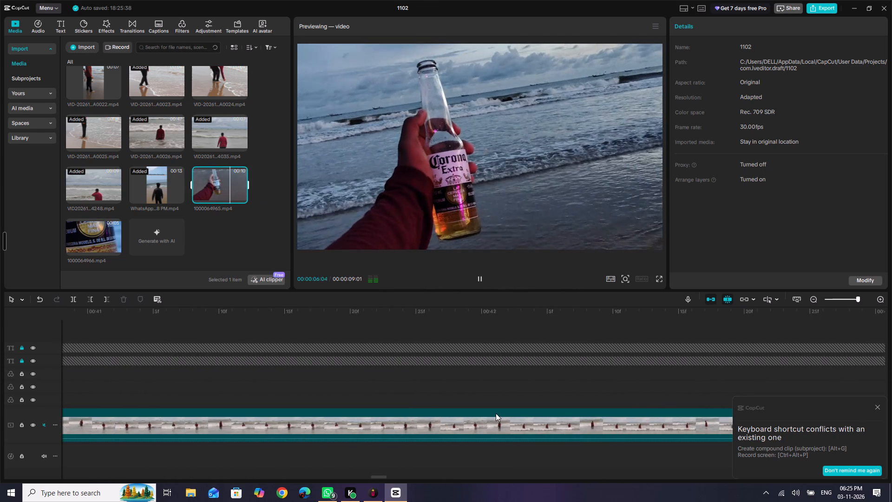
{"action": "scroll", "coordinate": [496, 413], "scroll_direction": "left", "scroll_amount": 20}
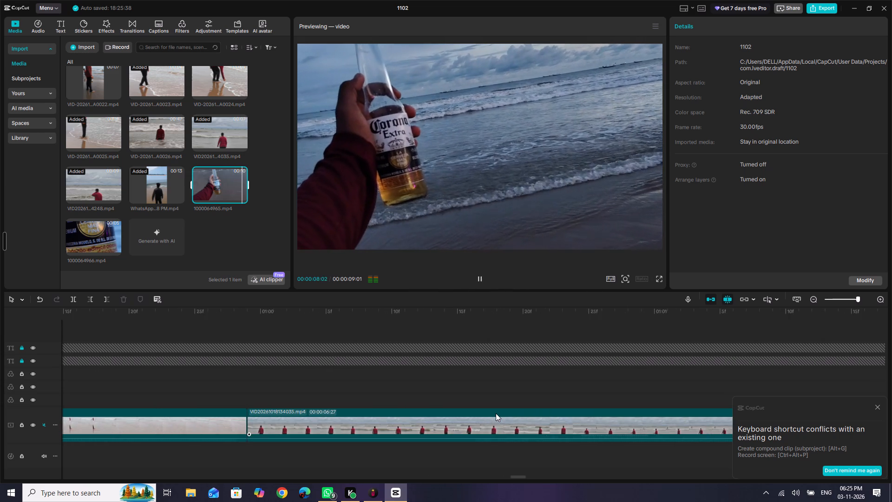
{"action": "scroll", "coordinate": [496, 413], "scroll_direction": "left", "scroll_amount": 7}
{"action": "scroll", "coordinate": [496, 413], "scroll_direction": "down", "scroll_amount": 3, "text": "ctrl"}
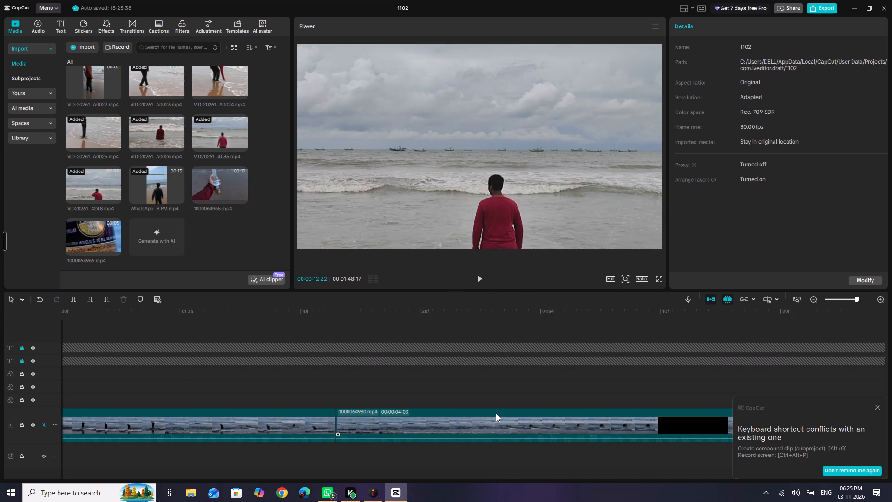
{"action": "scroll", "coordinate": [496, 413], "scroll_direction": "down", "scroll_amount": 3, "text": "ctrl"}
{"action": "scroll", "coordinate": [496, 413], "scroll_direction": "left", "scroll_amount": 20}
{"action": "scroll", "coordinate": [496, 413], "scroll_direction": "left", "scroll_amount": 20}
{"action": "scroll", "coordinate": [496, 413], "scroll_direction": "left", "scroll_amount": 12}
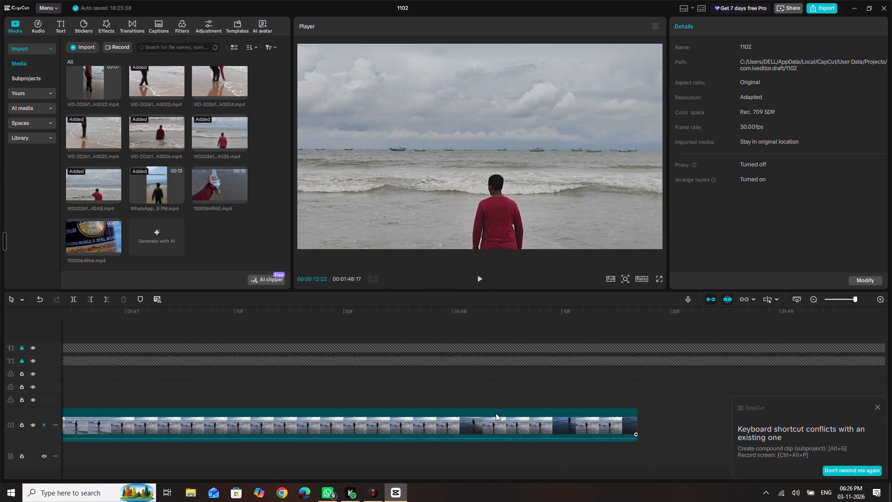
{"action": "left_click_drag", "start_coordinate": [214, 185], "coordinate": [453, 270]}
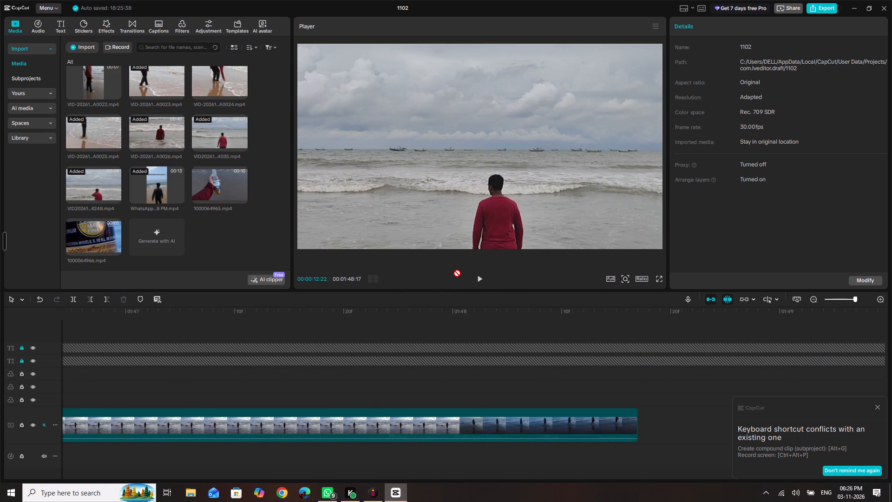
{"action": "left_click_drag", "start_coordinate": [453, 270], "coordinate": [656, 420]}
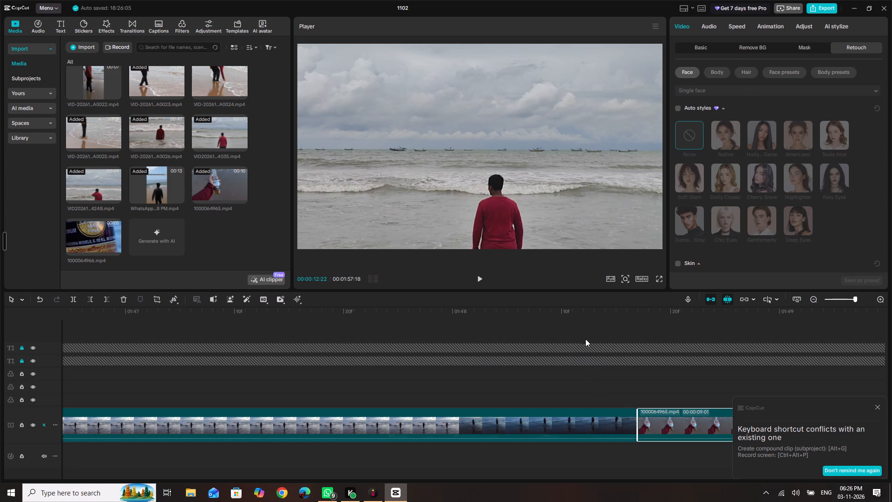
Play through the appended bottle clip 1000064965.mp4 and split it at 00:01:50:07.
{"action": "left_click", "coordinate": [603, 314]}
{"action": "key", "text": "space"}
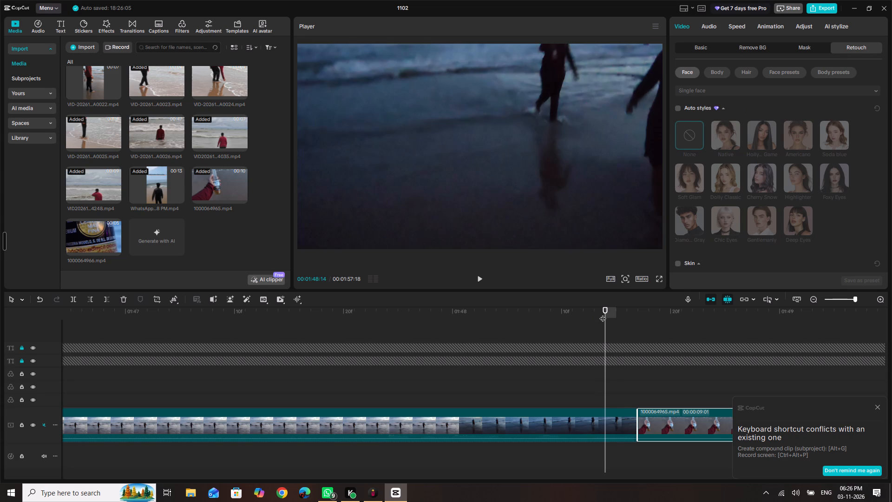
{"action": "key", "text": "space"}
{"action": "key", "text": "space"}
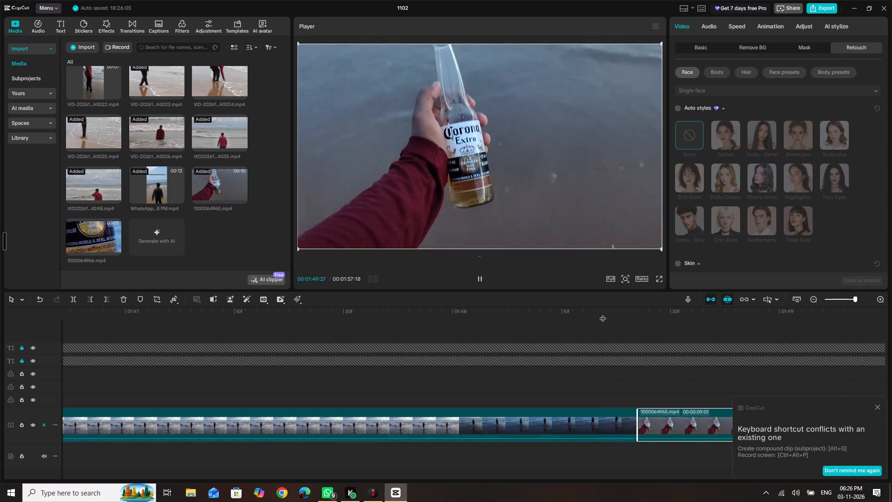
{"action": "key", "text": "space"}
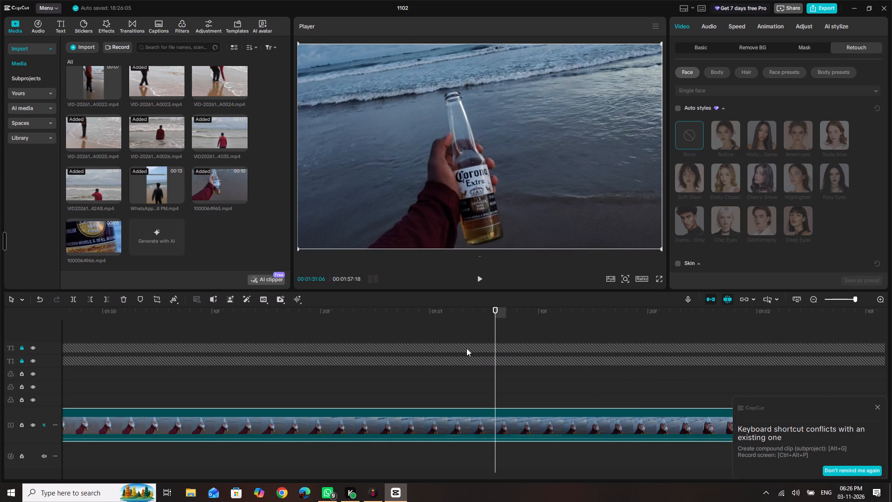
{"action": "scroll", "coordinate": [297, 326], "scroll_direction": "down", "scroll_amount": 10, "text": "ctrl"}
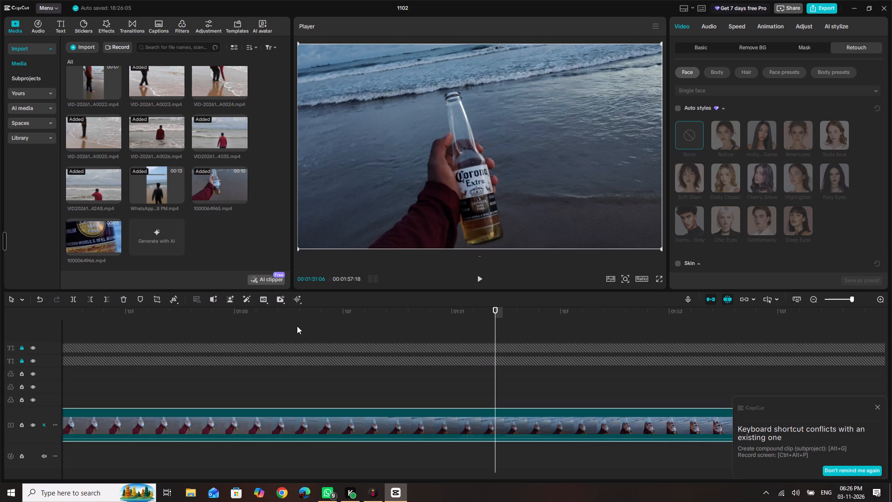
{"action": "scroll", "coordinate": [297, 326], "scroll_direction": "down", "scroll_amount": 9, "text": "ctrl"}
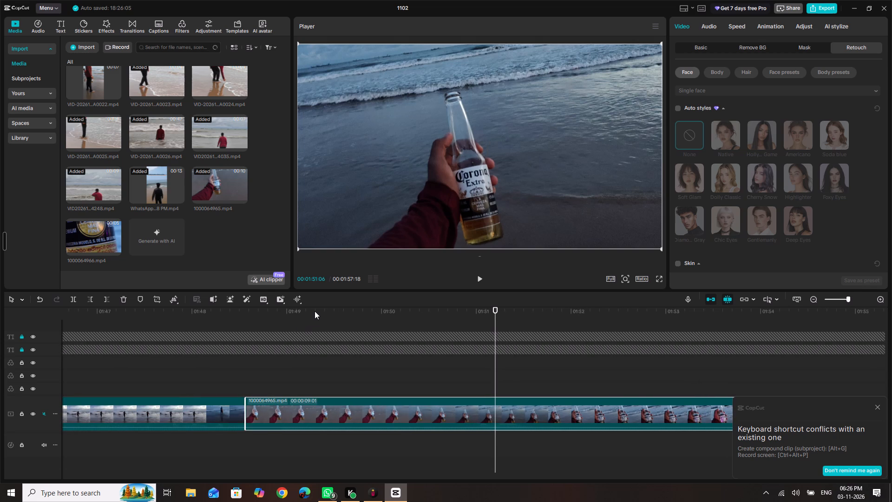
{"action": "left_click", "coordinate": [315, 311]}
{"action": "key", "text": "space"}
{"action": "key", "text": "space"}
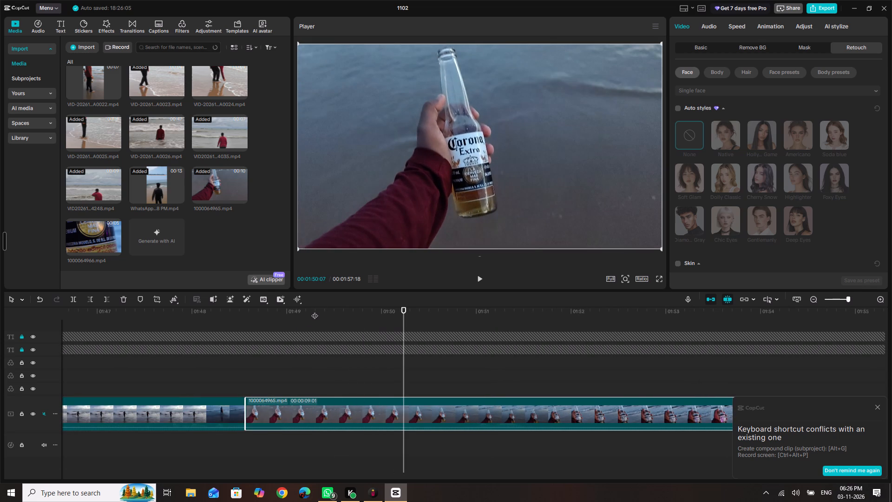
{"action": "left_click", "coordinate": [735, 26]}
{"action": "key", "text": "ctrl+b"}
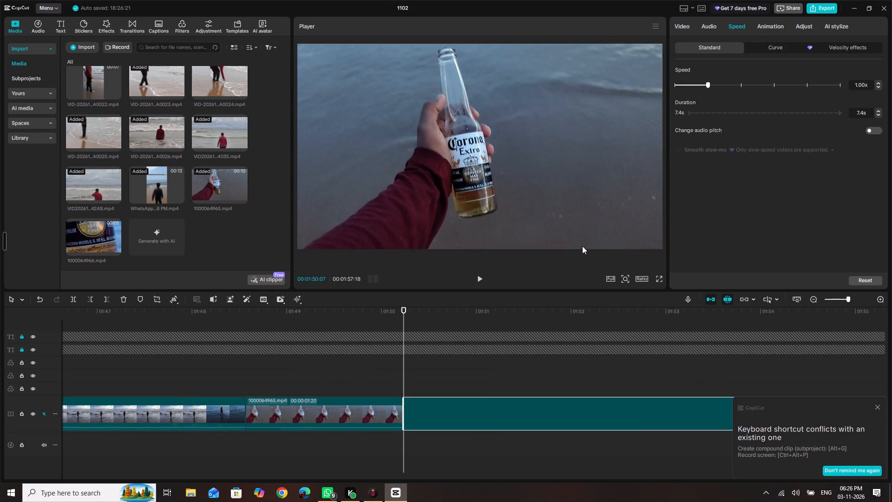
Set the speed of the bottle clip portion after the split to 0.50x.
{"action": "left_click", "coordinate": [879, 88]}
{"action": "triple_click", "coordinate": [879, 88]}
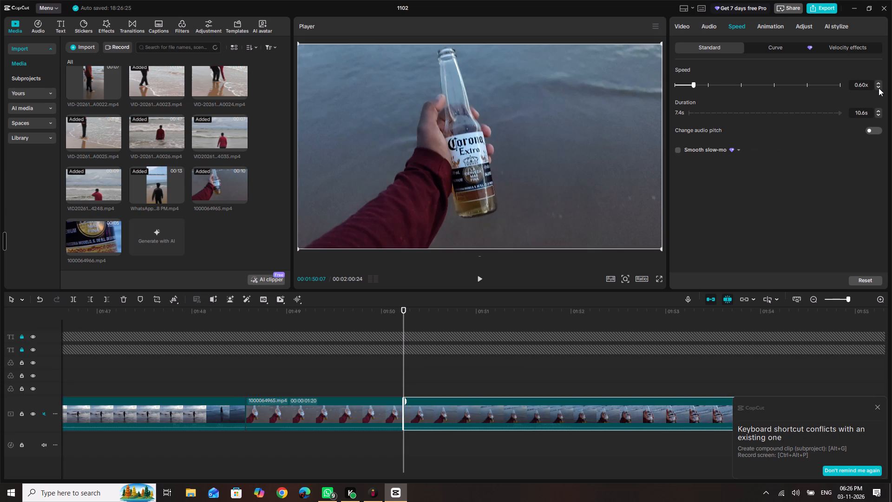
{"action": "left_click", "coordinate": [879, 88]}
{"action": "left_click", "coordinate": [879, 88]}
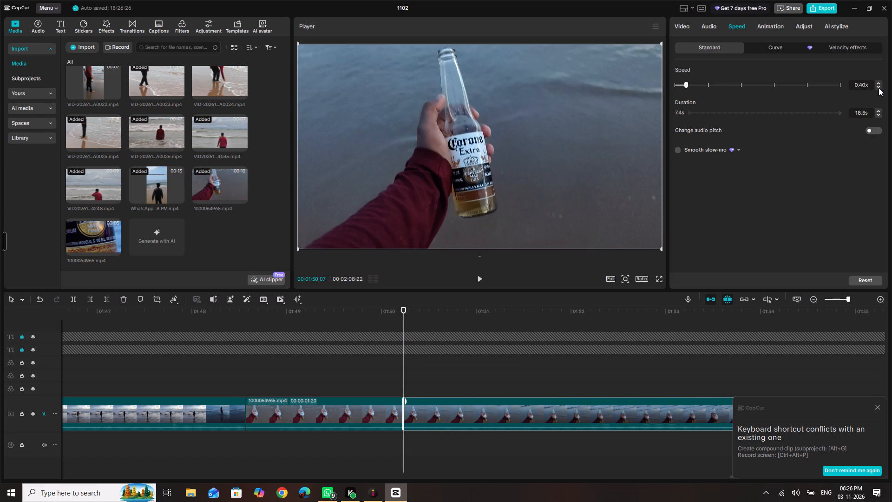
{"action": "left_click", "coordinate": [878, 84]}
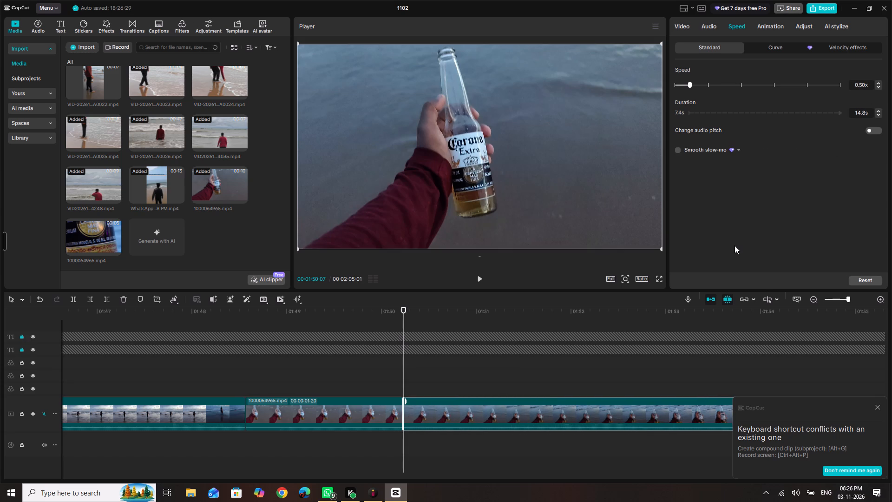
Play the slowed bottle footage, find the end of the wanted part and split the clip at 00:01:52:11.
{"action": "key", "text": "space"}
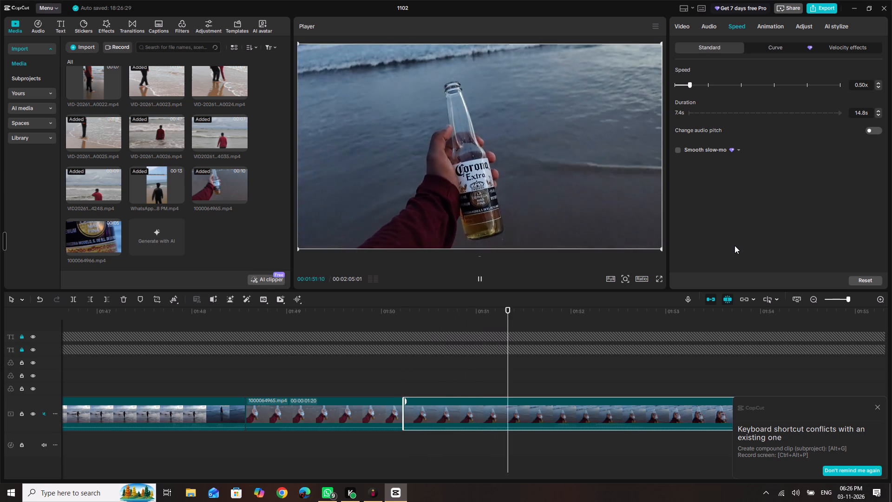
{"action": "key", "text": "space"}
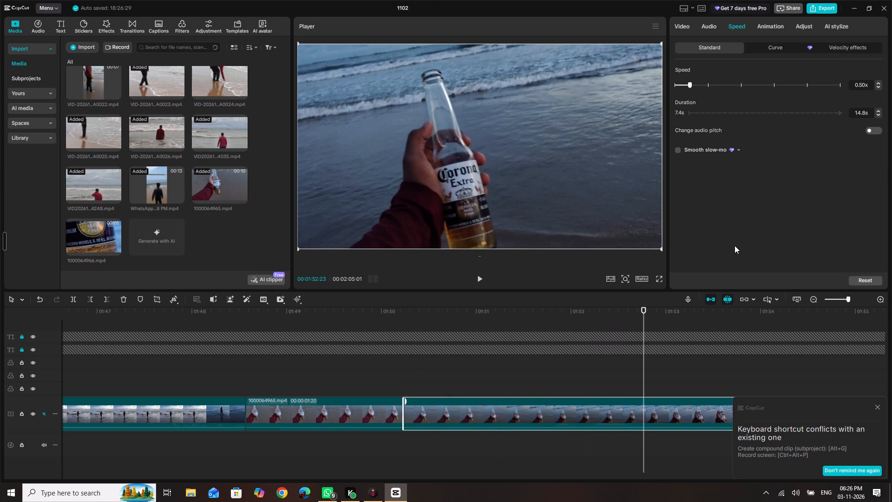
{"action": "key", "text": "Left"}
{"action": "key", "text": "Left"}
{"action": "key", "text": "Left"}
{"action": "key", "text": "Left"}
{"action": "key", "text": "Left"}
{"action": "key", "text": "Left"}
{"action": "key", "text": "Left"}
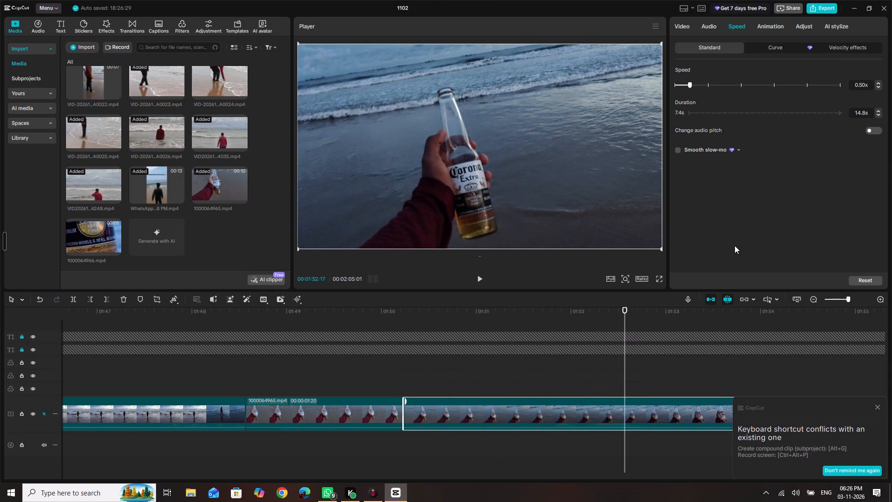
{"action": "key", "text": "Left"}
{"action": "key", "text": "Left"}
{"action": "key", "text": "Left"}
{"action": "key", "text": "Left"}
{"action": "key", "text": "Left"}
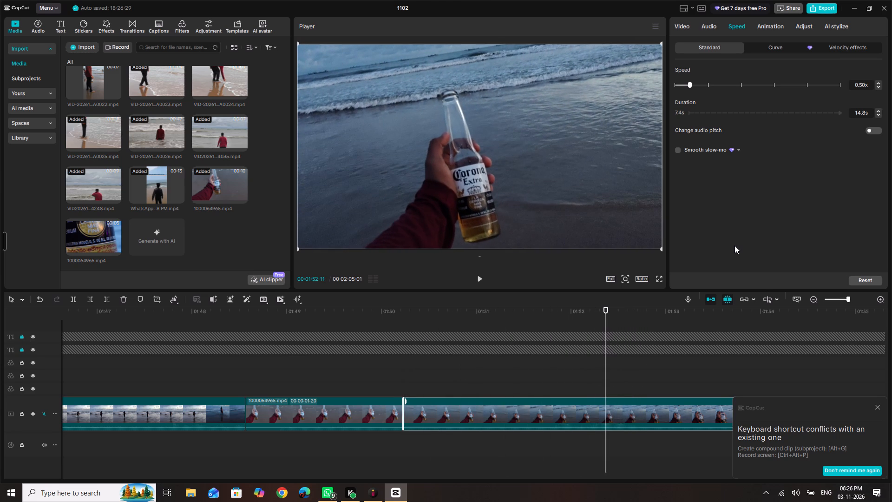
{"action": "key", "text": "ctrl+b"}
Move the middle 0.50x bottle segment on the main track to about 00:00:04, directly before the slowed VID-20261020-WA0023.mp4 clip.
{"action": "left_click", "coordinate": [512, 410]}
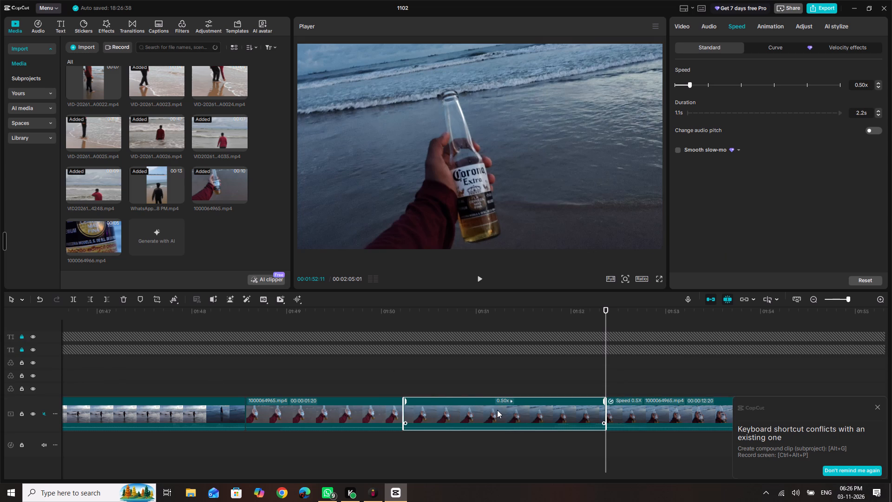
{"action": "left_click_drag", "start_coordinate": [497, 410], "coordinate": [10, 378]}
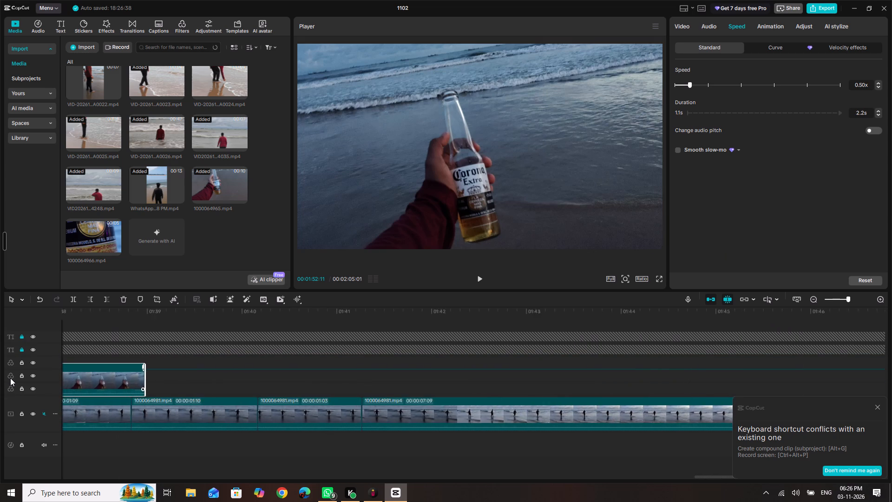
{"action": "left_click_drag", "start_coordinate": [10, 378], "coordinate": [28, 381]}
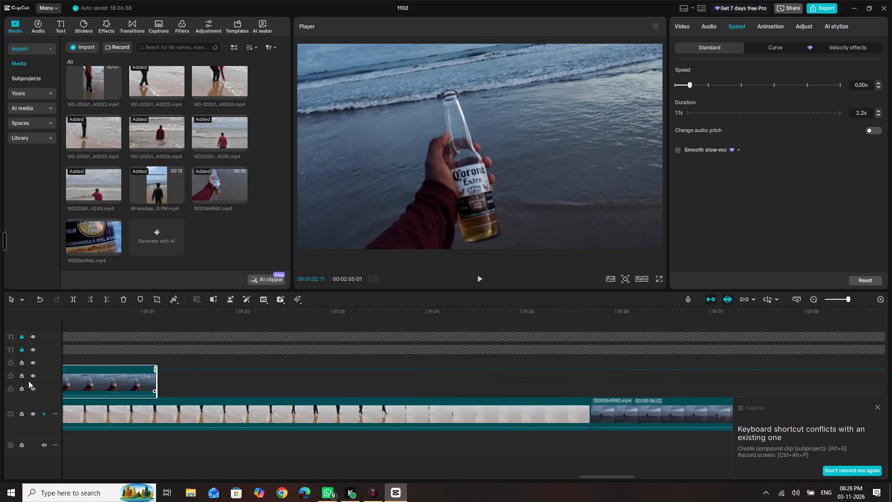
{"action": "left_click_drag", "start_coordinate": [28, 381], "coordinate": [0, 374]}
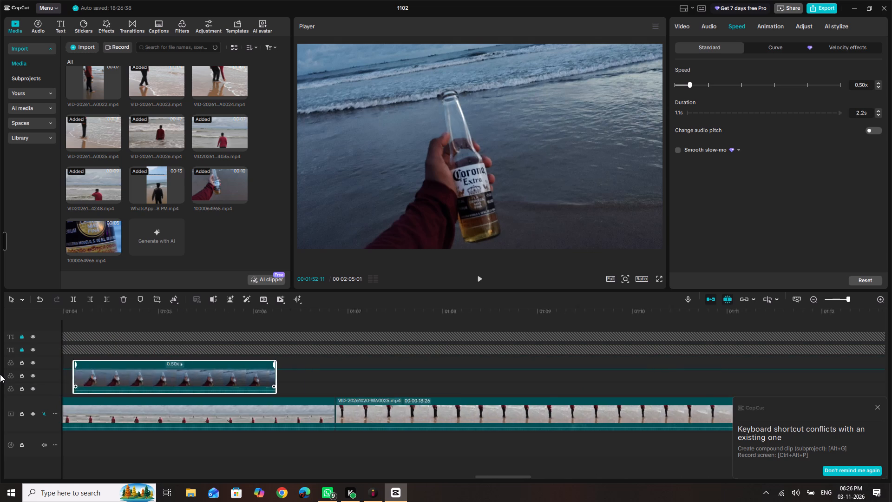
{"action": "left_click_drag", "start_coordinate": [0, 374], "coordinate": [0, 369]}
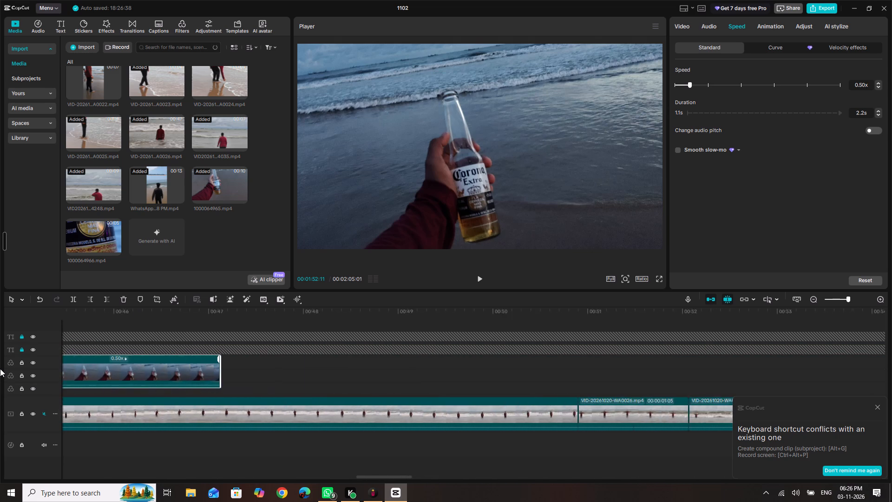
{"action": "left_click_drag", "start_coordinate": [0, 369], "coordinate": [46, 376]}
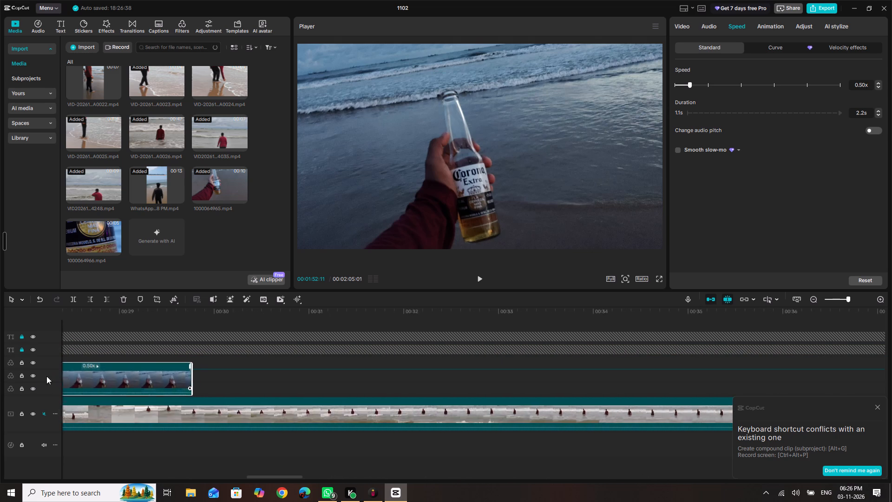
{"action": "left_click_drag", "start_coordinate": [46, 376], "coordinate": [38, 378]}
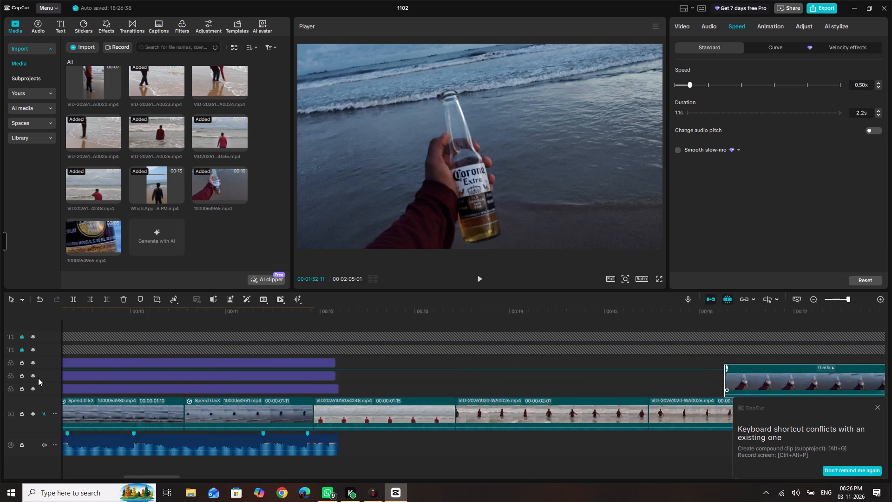
{"action": "left_click_drag", "start_coordinate": [38, 378], "coordinate": [38, 377]}
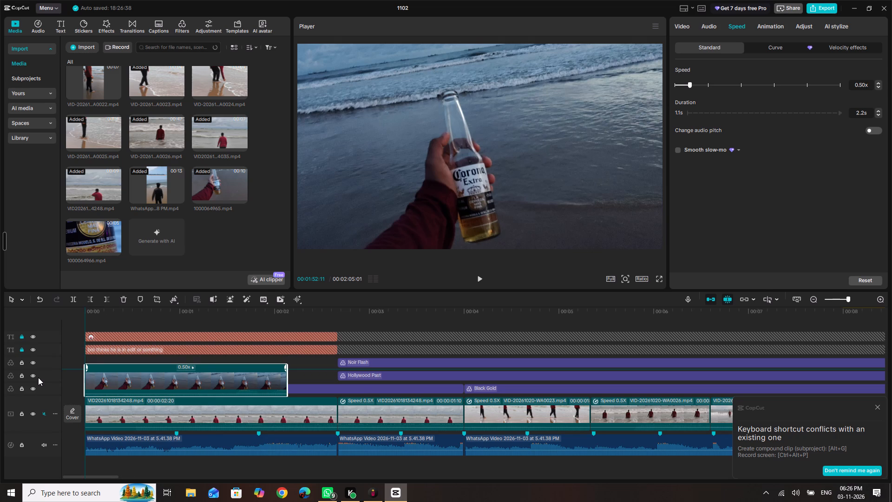
{"action": "left_click_drag", "start_coordinate": [38, 377], "coordinate": [624, 380]}
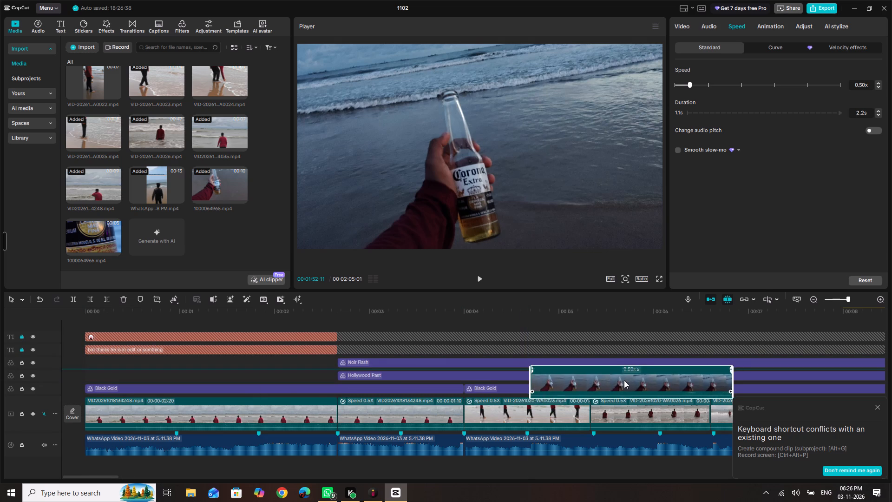
{"action": "left_click_drag", "start_coordinate": [624, 380], "coordinate": [603, 417]}
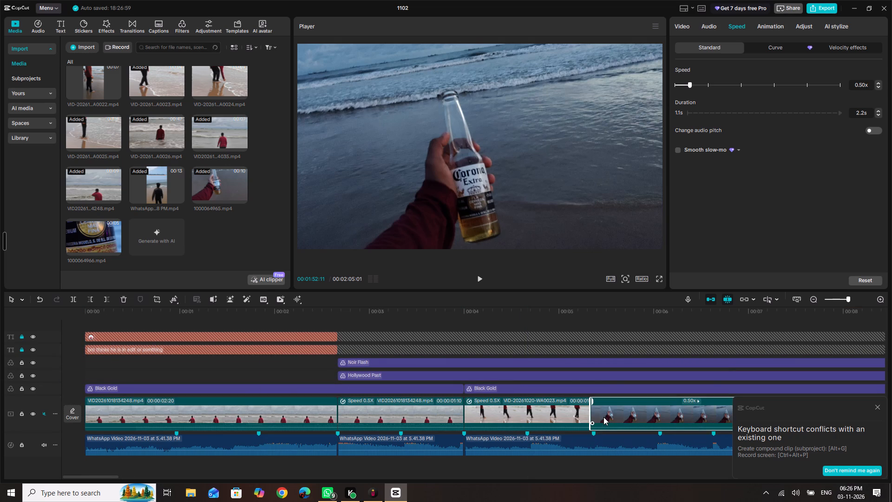
{"action": "left_click_drag", "start_coordinate": [615, 413], "coordinate": [482, 419]}
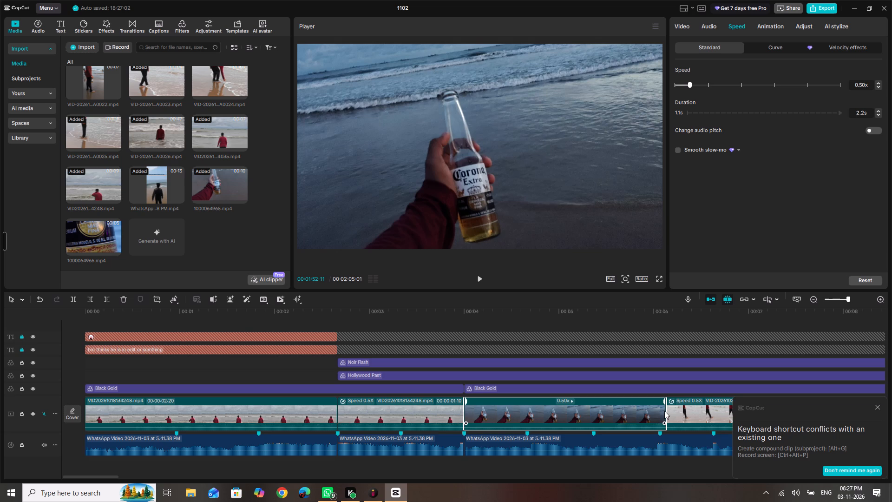
Trim the end of the 0.50x bottle clip at 00:00:04 back to the following beat marker, making it 0.7 s long.
{"action": "left_click_drag", "start_coordinate": [666, 411], "coordinate": [546, 422]}
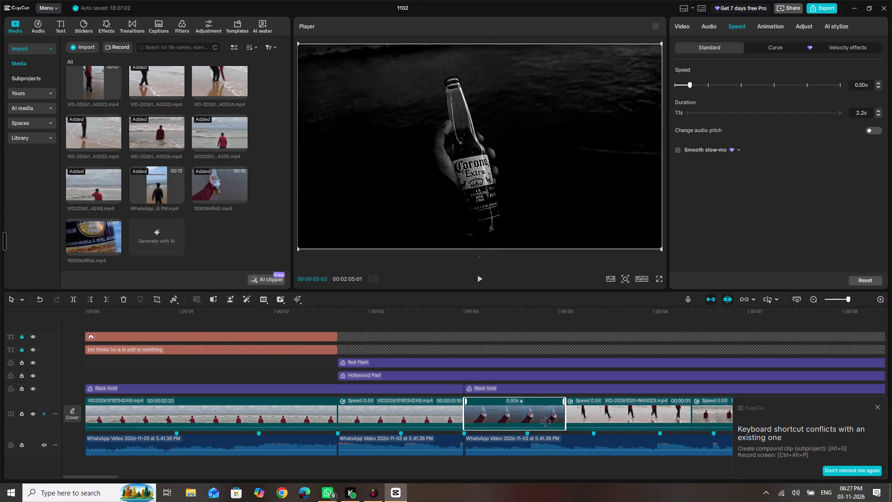
{"action": "left_click_drag", "start_coordinate": [546, 422], "coordinate": [530, 428]}
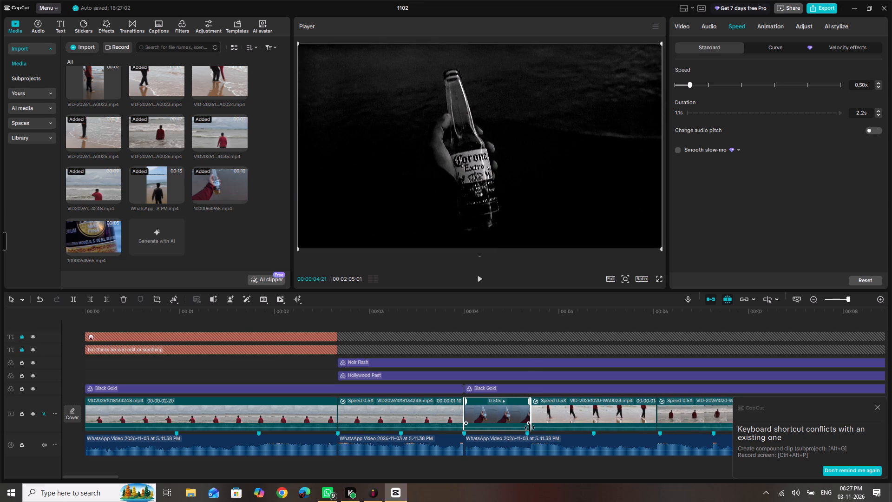
{"action": "left_click_drag", "start_coordinate": [530, 428], "coordinate": [528, 428]}
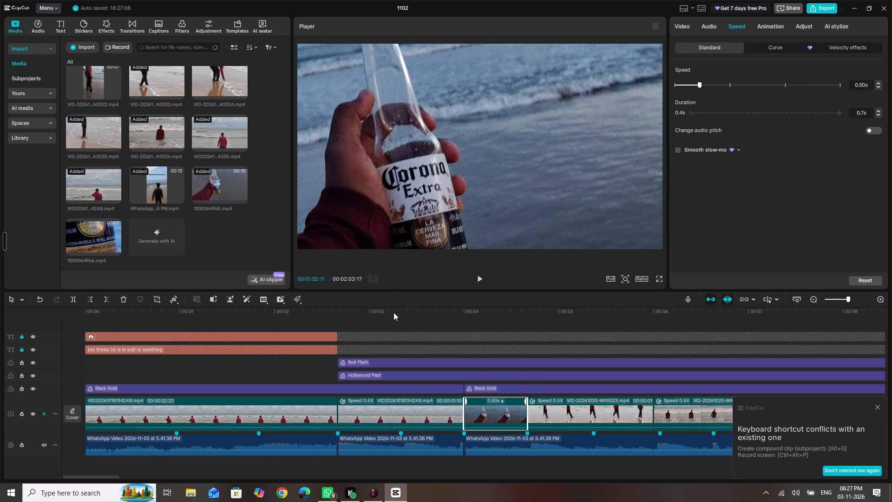
Play the edit from the beginning to check how the inserted bottle clip fits the beats.
{"action": "left_click_drag", "start_coordinate": [394, 312], "coordinate": [0, 323]}
{"action": "key", "text": "space"}
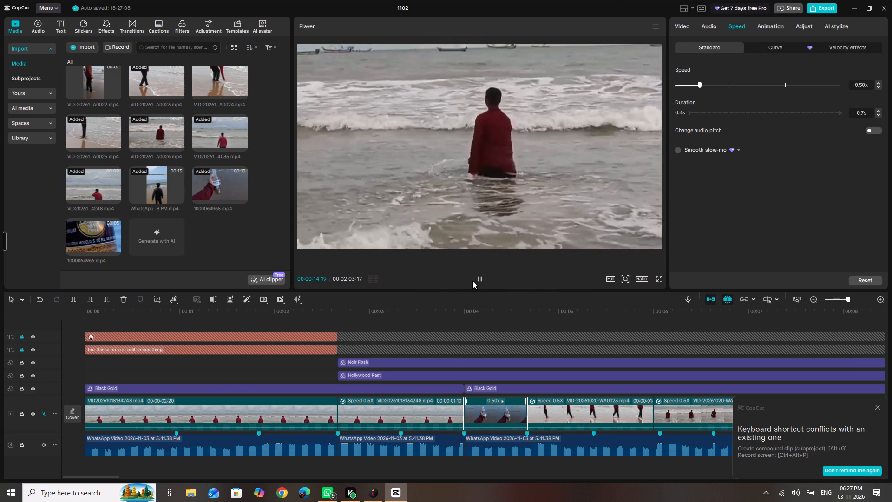
{"action": "left_click", "coordinate": [479, 276]}
{"action": "scroll", "coordinate": [309, 357], "scroll_direction": "right", "scroll_amount": 7}
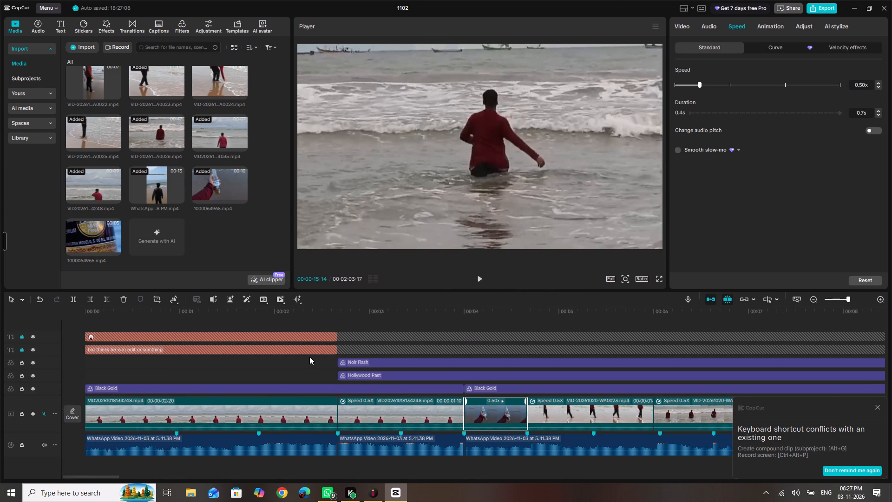
{"action": "scroll", "coordinate": [309, 357], "scroll_direction": "right", "scroll_amount": 8}
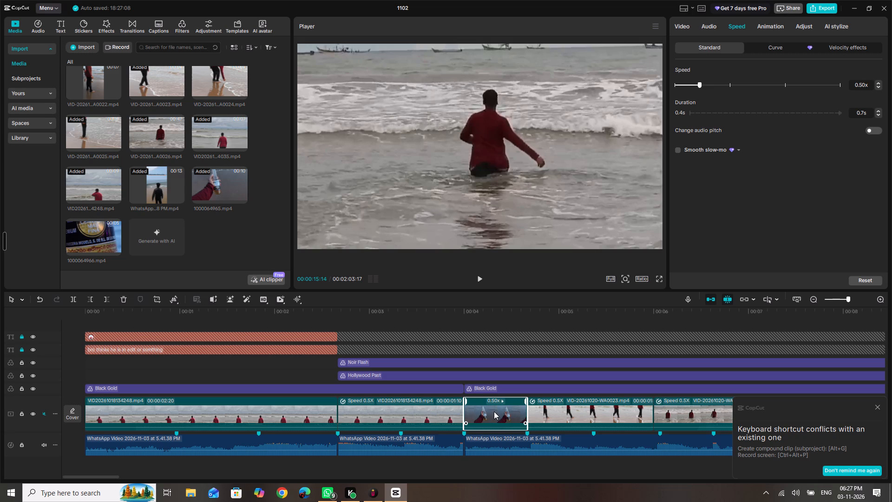
{"action": "left_click", "coordinate": [494, 411]}
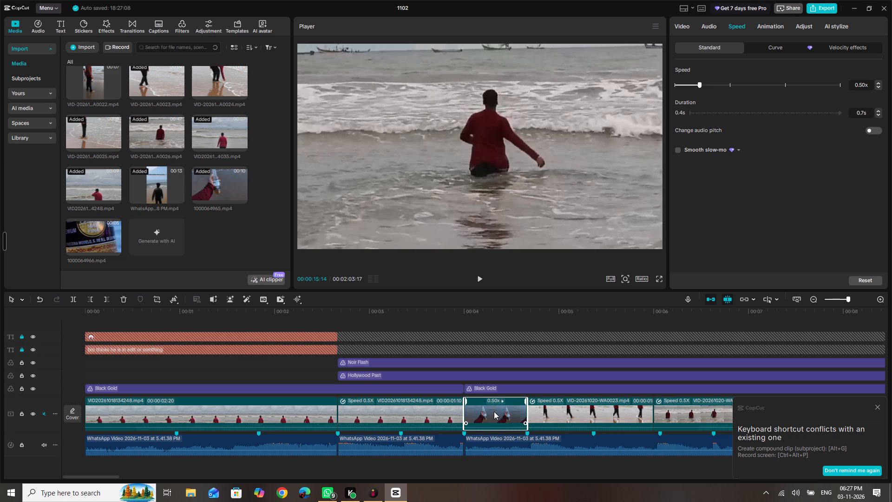
{"action": "double_click", "coordinate": [494, 410]}
Trim the start of the second Black Gold filter to the end of the bottle clip, so that clip is without it.
{"action": "left_click_drag", "start_coordinate": [465, 390], "coordinate": [477, 391]}
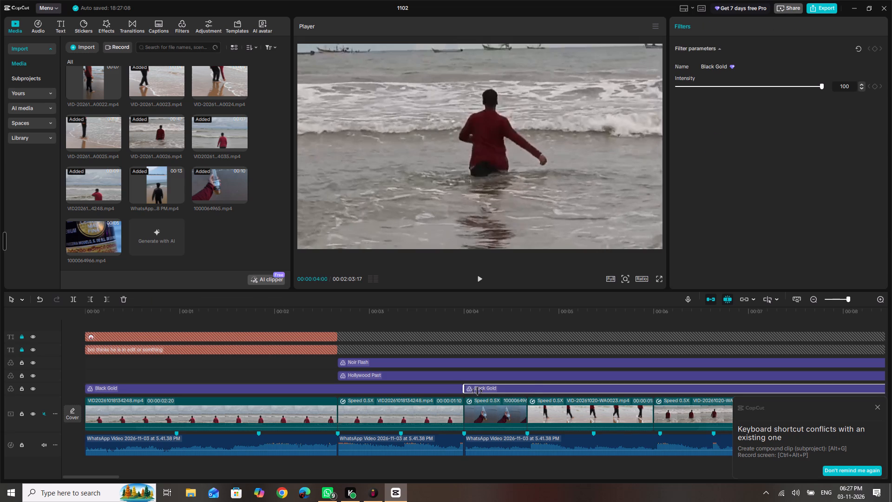
{"action": "left_click_drag", "start_coordinate": [477, 391], "coordinate": [527, 393]}
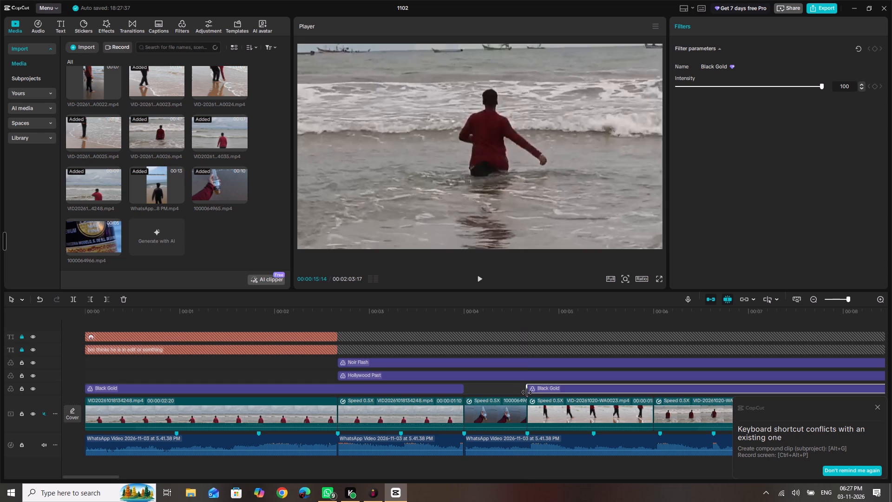
Play the edit from the beginning to review the bottle clip without the Black Gold filter.
{"action": "left_click", "coordinate": [475, 311]}
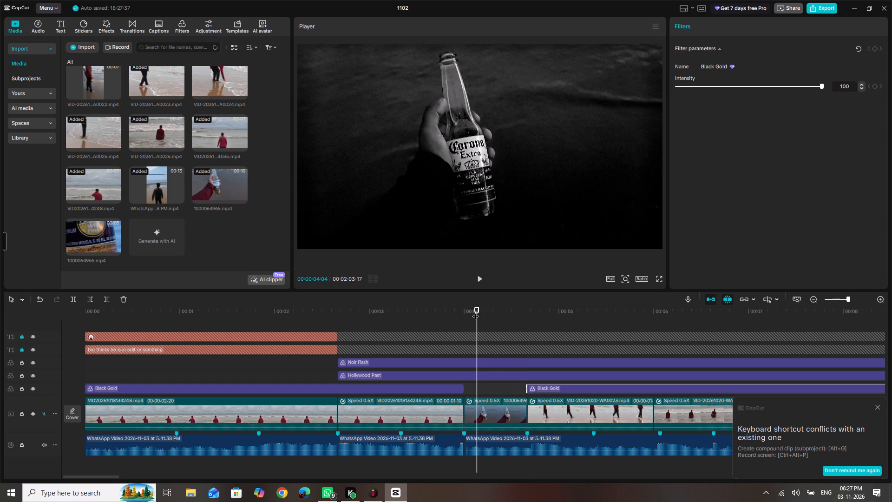
{"action": "left_click_drag", "start_coordinate": [427, 310], "coordinate": [221, 313]}
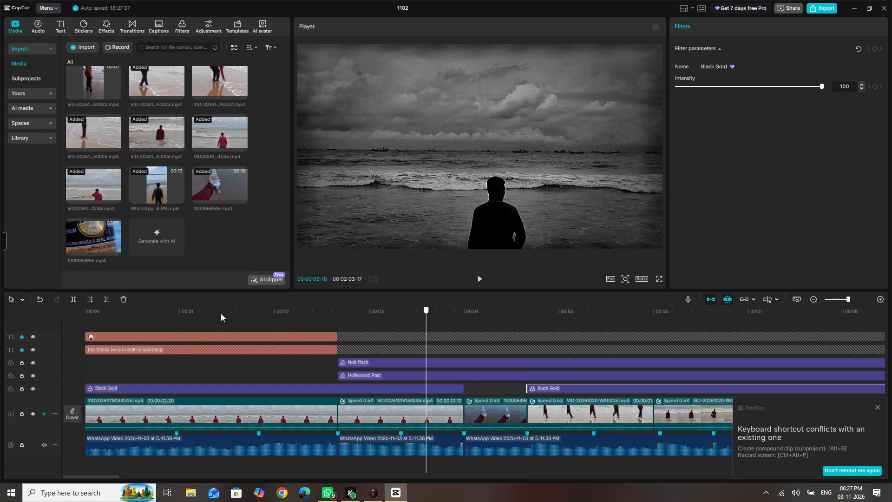
{"action": "left_click_drag", "start_coordinate": [221, 313], "coordinate": [0, 388]}
{"action": "key", "text": "space"}
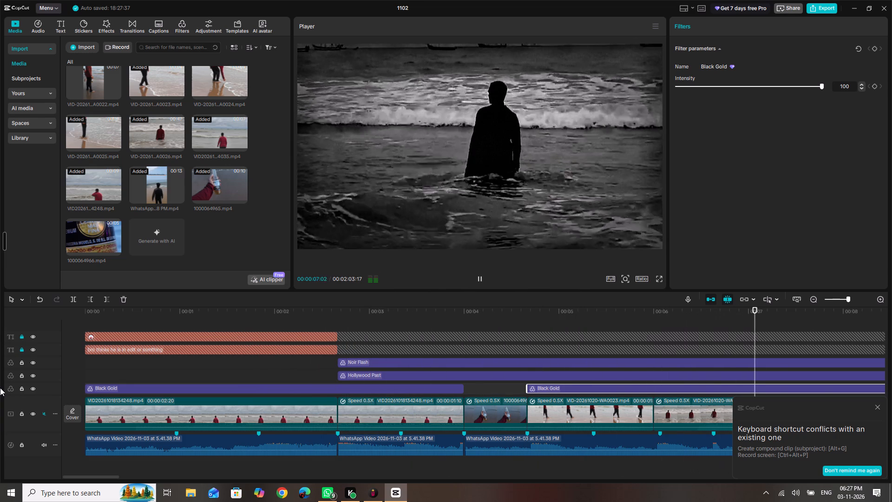
{"action": "key", "text": "space"}
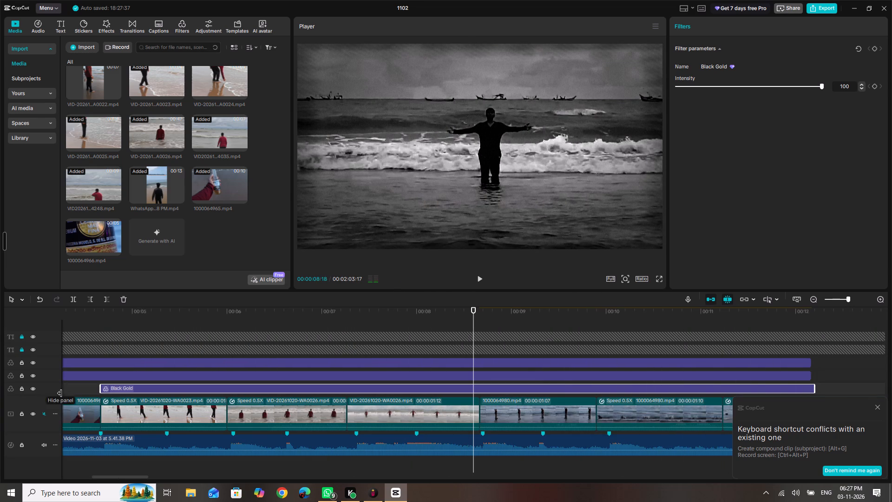
{"action": "scroll", "coordinate": [249, 425], "scroll_direction": "right", "scroll_amount": 8}
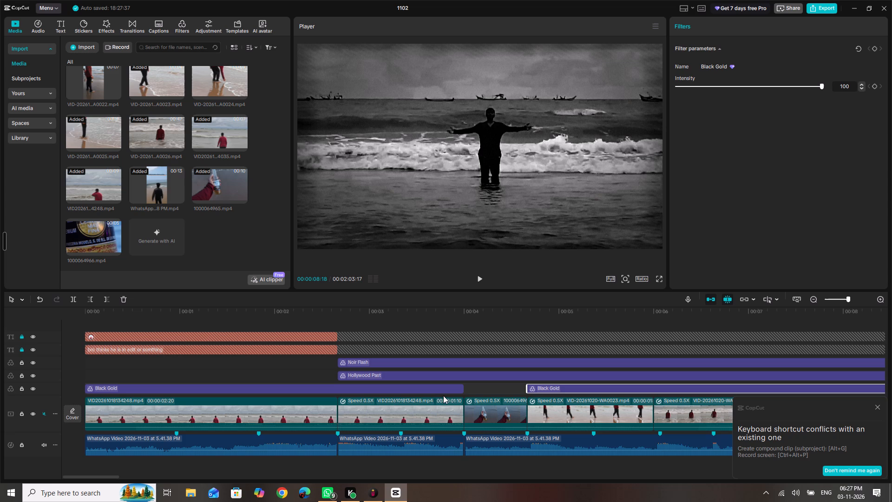
Set the speed of the bottle clip at 00:00:04 to 1.00x.
{"action": "left_click", "coordinate": [484, 409]}
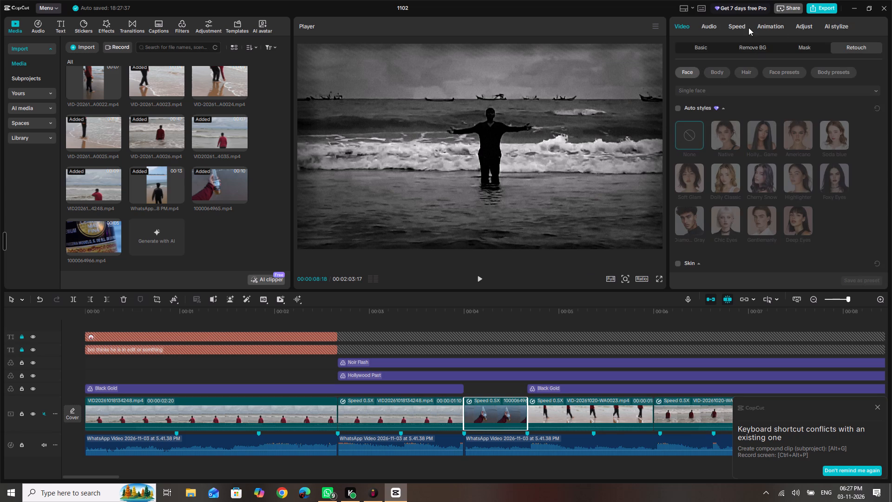
{"action": "left_click", "coordinate": [732, 27]}
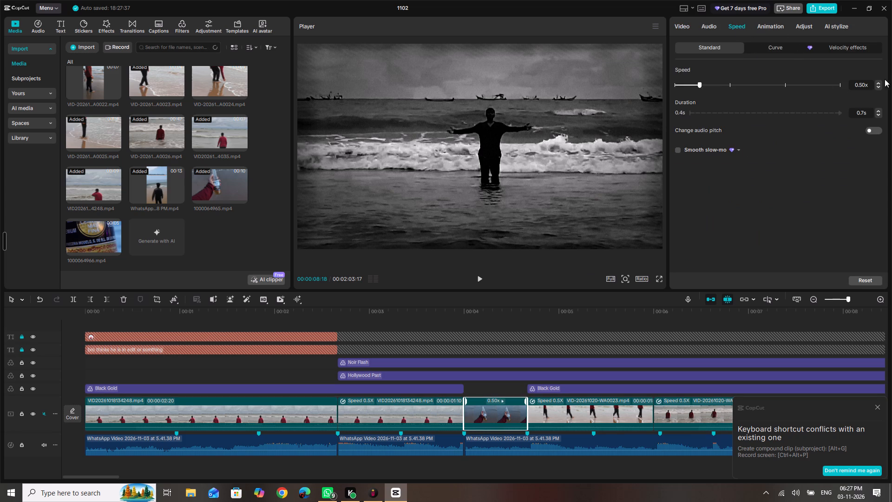
{"action": "left_click", "coordinate": [876, 83]}
{"action": "triple_click", "coordinate": [876, 83]}
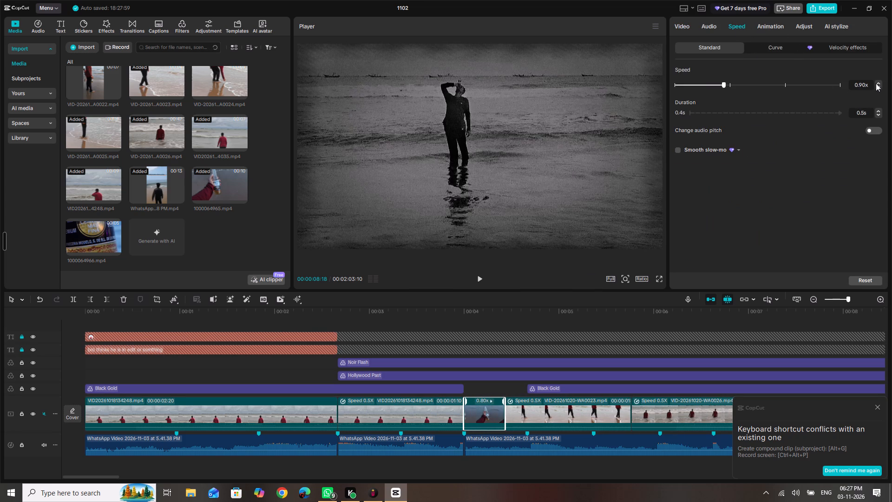
{"action": "left_click", "coordinate": [876, 83]}
{"action": "left_click", "coordinate": [876, 83]}
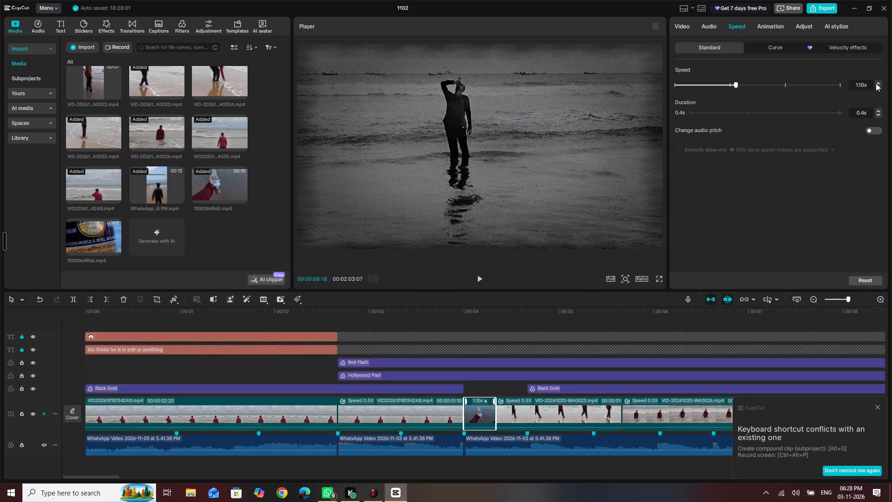
{"action": "left_click", "coordinate": [877, 86]}
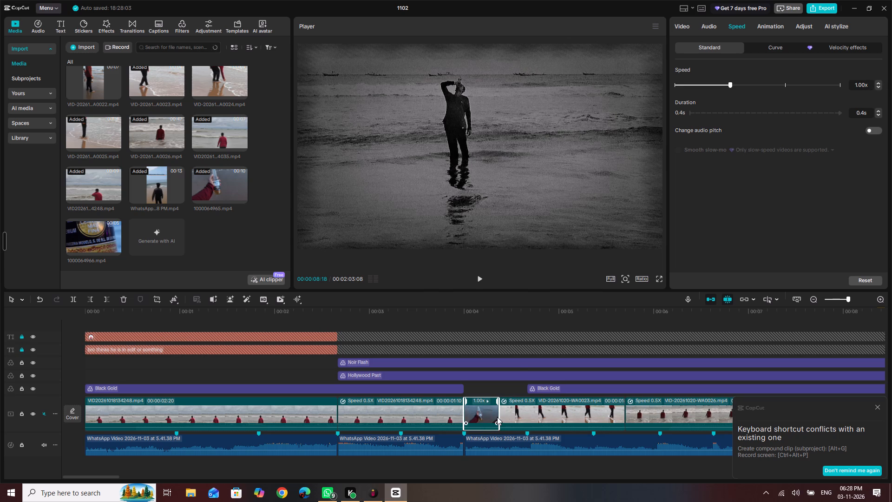
Extend the end of the 1.00x bottle clip to the next beat marker, making it 0.7 s long.
{"action": "left_click_drag", "start_coordinate": [499, 414], "coordinate": [522, 414]}
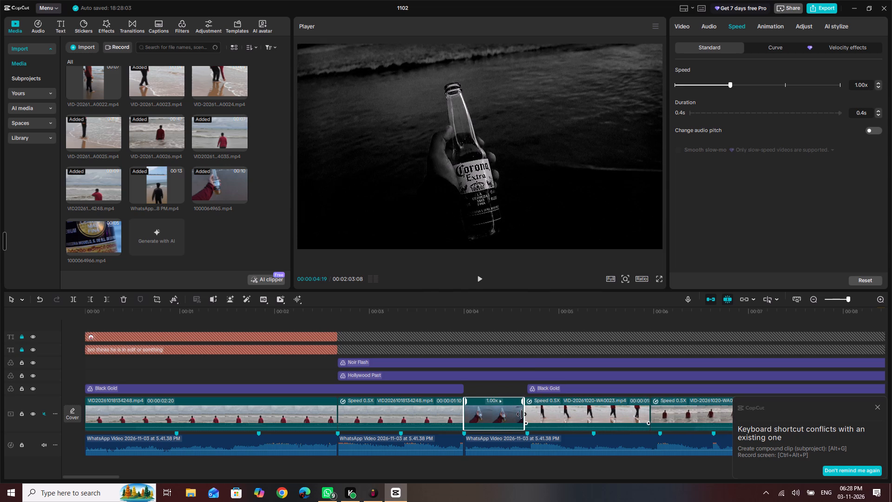
{"action": "left_click_drag", "start_coordinate": [522, 414], "coordinate": [525, 414]}
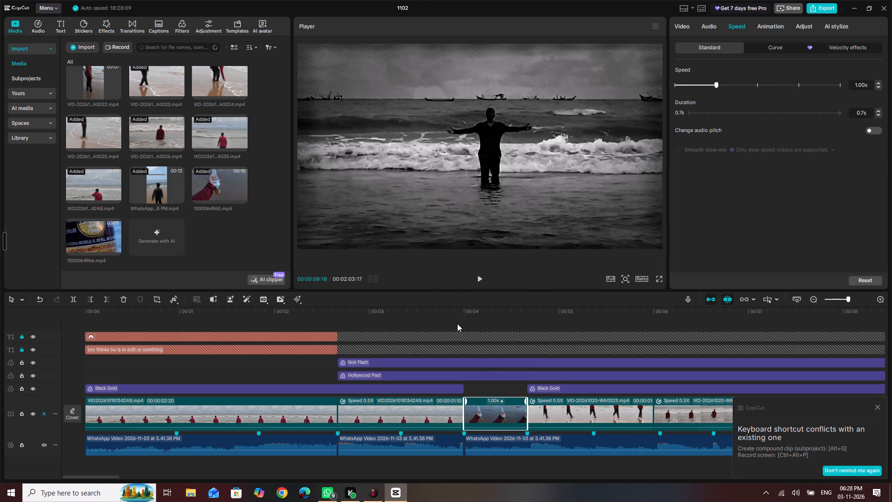
Play the edit from the beginning past the end of the music and examine where clips and audio end.
{"action": "left_click_drag", "start_coordinate": [451, 318], "coordinate": [1, 353]}
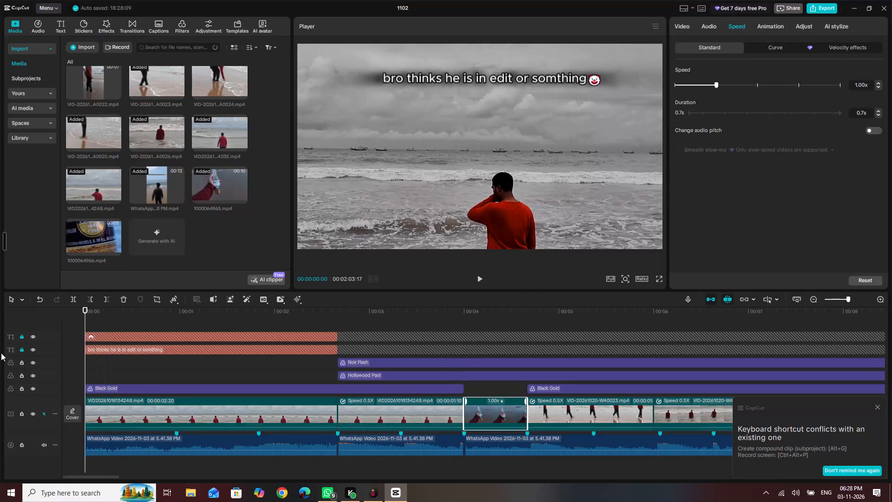
{"action": "key", "text": "space"}
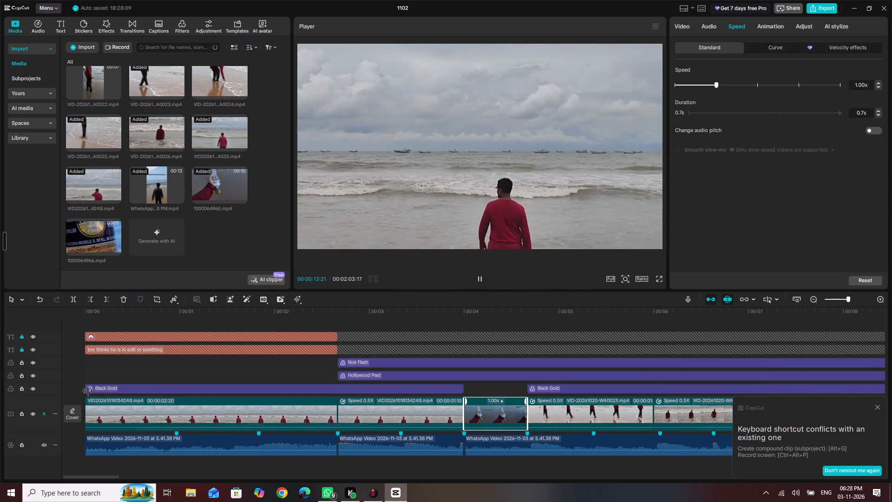
{"action": "scroll", "coordinate": [88, 391], "scroll_direction": "left", "scroll_amount": 8}
{"action": "scroll", "coordinate": [213, 407], "scroll_direction": "up", "scroll_amount": 3, "text": "ctrl"}
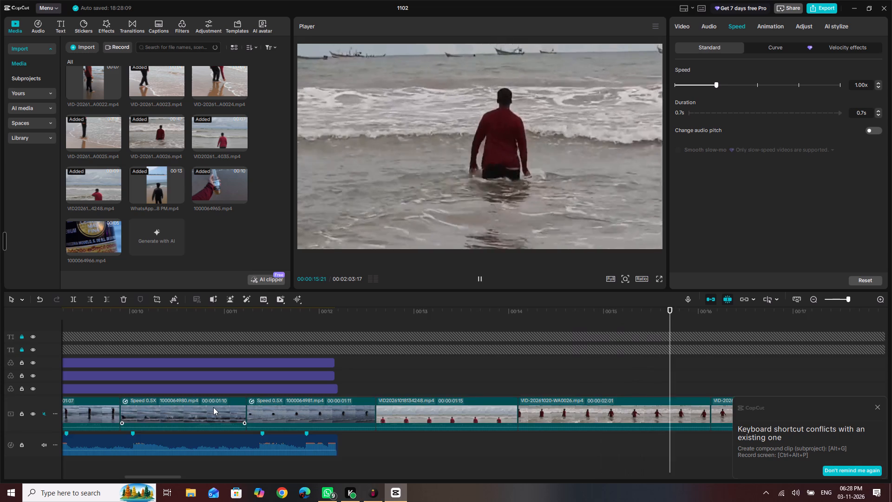
{"action": "scroll", "coordinate": [213, 407], "scroll_direction": "up", "scroll_amount": 9, "text": "ctrl"}
{"action": "scroll", "coordinate": [213, 407], "scroll_direction": "right", "scroll_amount": 8}
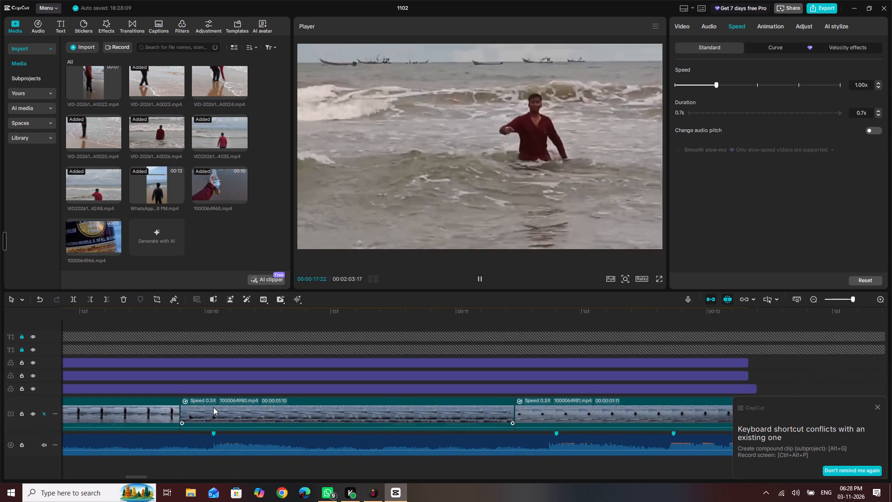
{"action": "scroll", "coordinate": [213, 407], "scroll_direction": "up", "scroll_amount": 4, "text": "ctrl"}
{"action": "scroll", "coordinate": [213, 407], "scroll_direction": "left", "scroll_amount": 2}
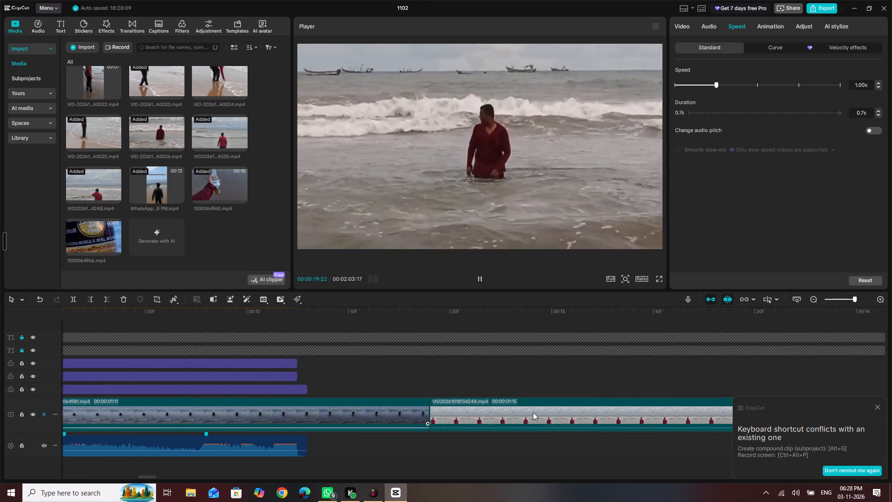
Replay the ending and trim the end of the 0.50x 1000064981.mp4 clip to the end of the music, making it 1.0 s long.
{"action": "left_click", "coordinate": [307, 407]}
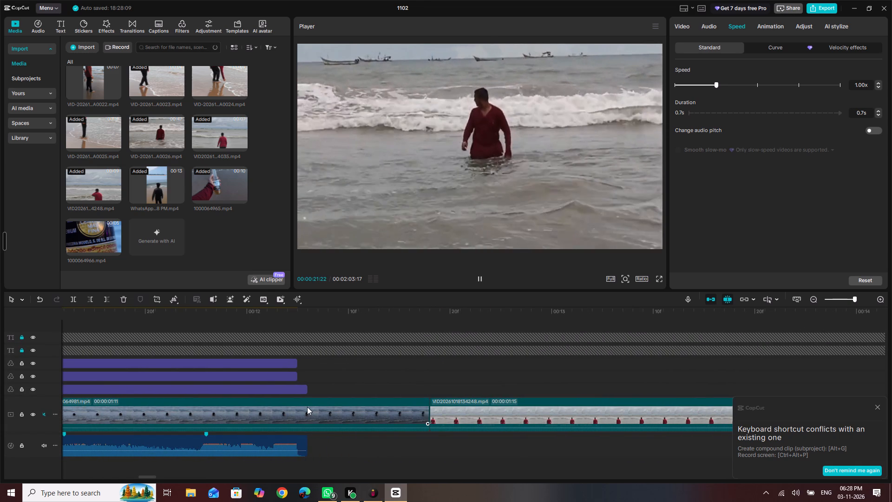
{"action": "left_click_drag", "start_coordinate": [236, 313], "coordinate": [125, 326]}
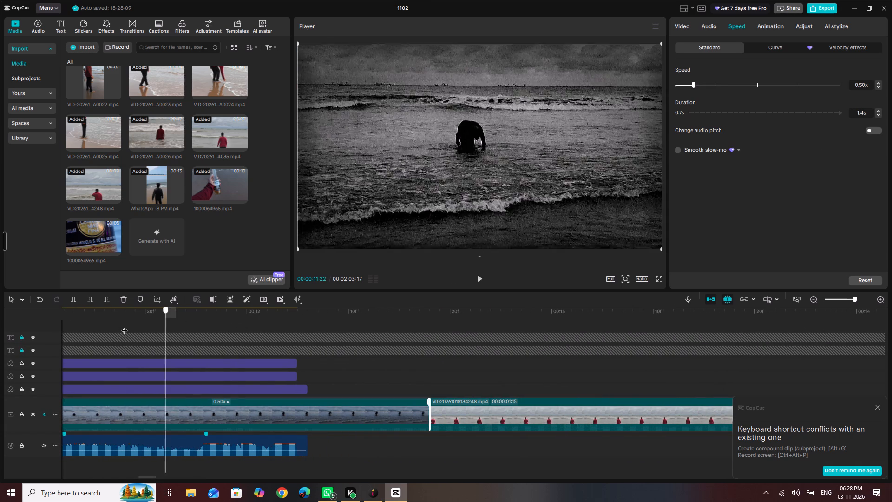
{"action": "left_click_drag", "start_coordinate": [125, 326], "coordinate": [86, 325]}
{"action": "key", "text": "space"}
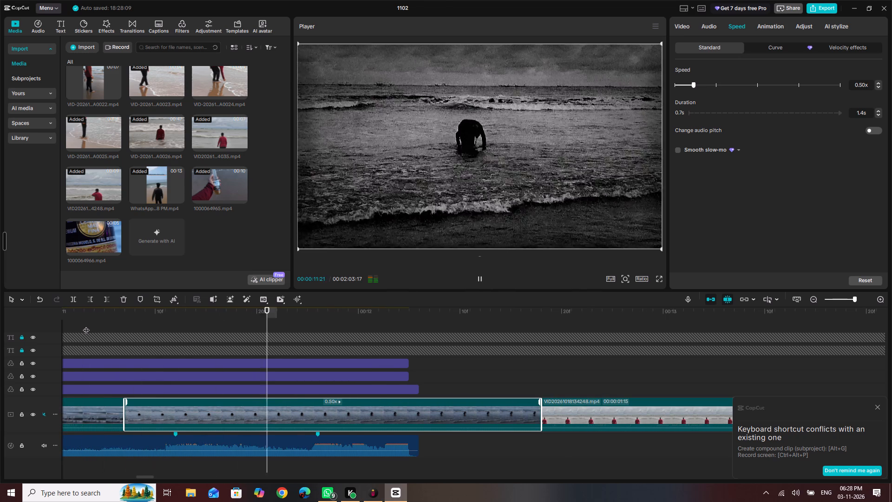
{"action": "key", "text": "space"}
{"action": "key", "text": "space"}
{"action": "key", "text": "space"}
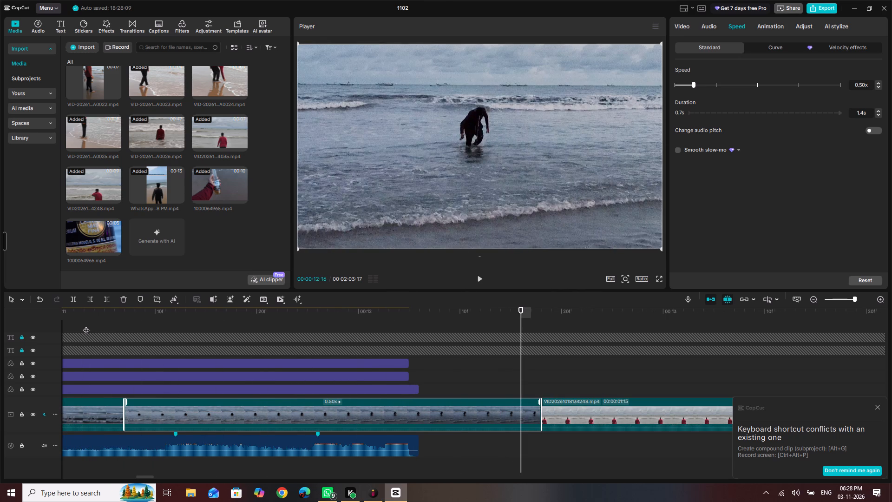
{"action": "key", "text": "space"}
{"action": "key", "text": "space"}
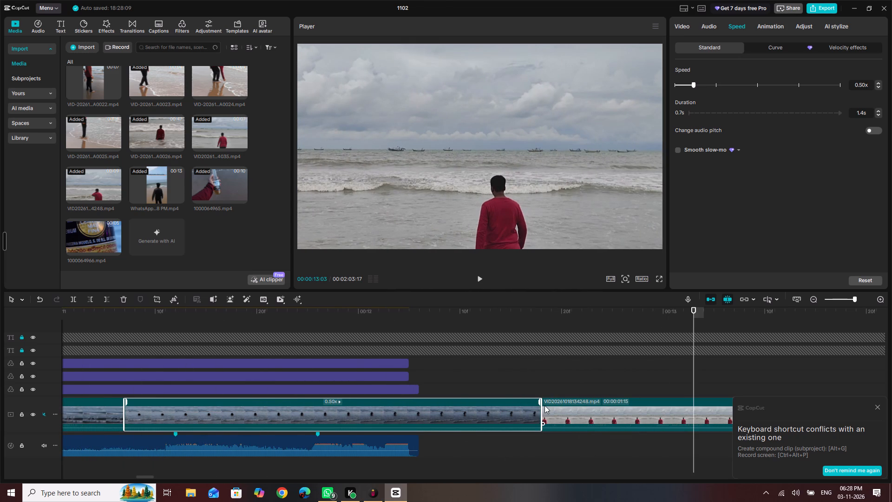
{"action": "left_click_drag", "start_coordinate": [542, 415], "coordinate": [468, 430]}
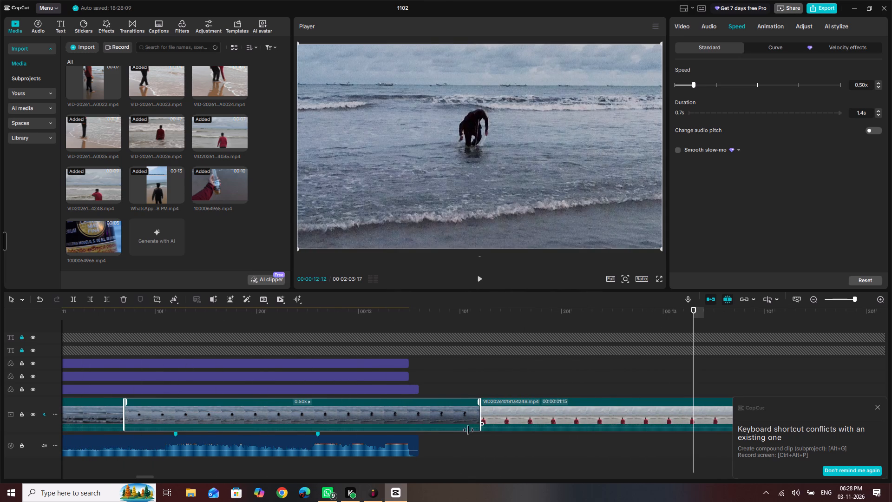
{"action": "left_click_drag", "start_coordinate": [468, 430], "coordinate": [420, 443]}
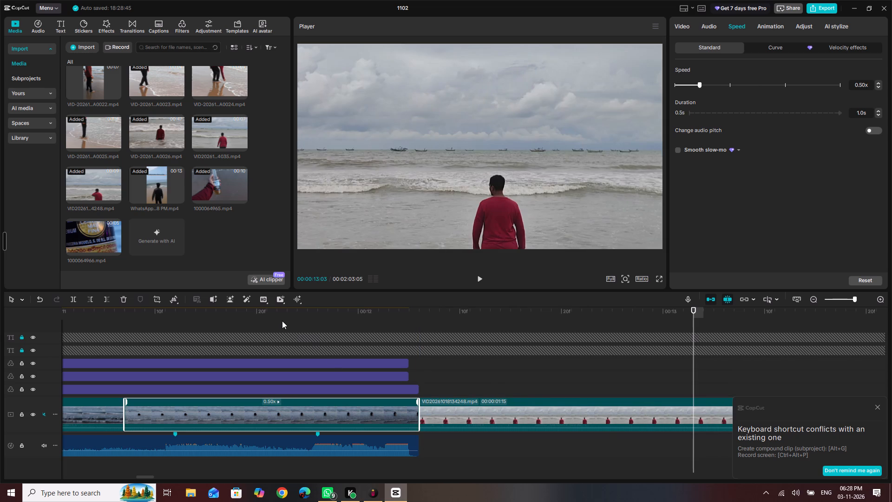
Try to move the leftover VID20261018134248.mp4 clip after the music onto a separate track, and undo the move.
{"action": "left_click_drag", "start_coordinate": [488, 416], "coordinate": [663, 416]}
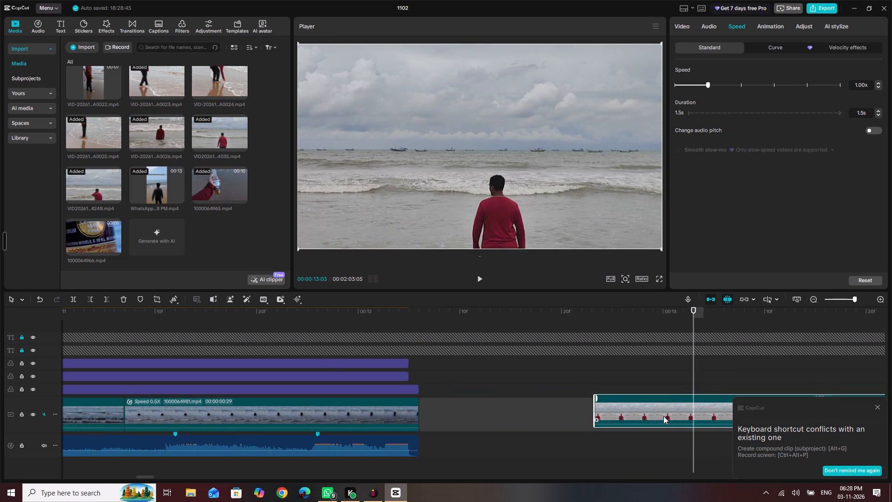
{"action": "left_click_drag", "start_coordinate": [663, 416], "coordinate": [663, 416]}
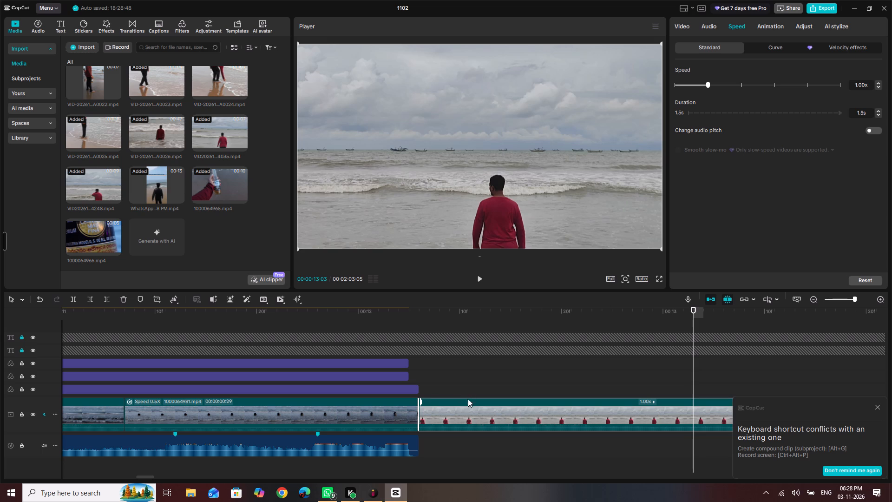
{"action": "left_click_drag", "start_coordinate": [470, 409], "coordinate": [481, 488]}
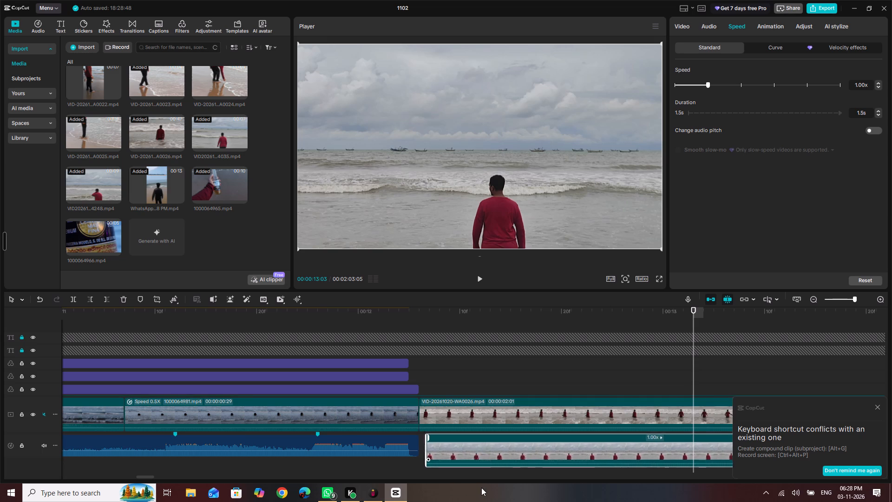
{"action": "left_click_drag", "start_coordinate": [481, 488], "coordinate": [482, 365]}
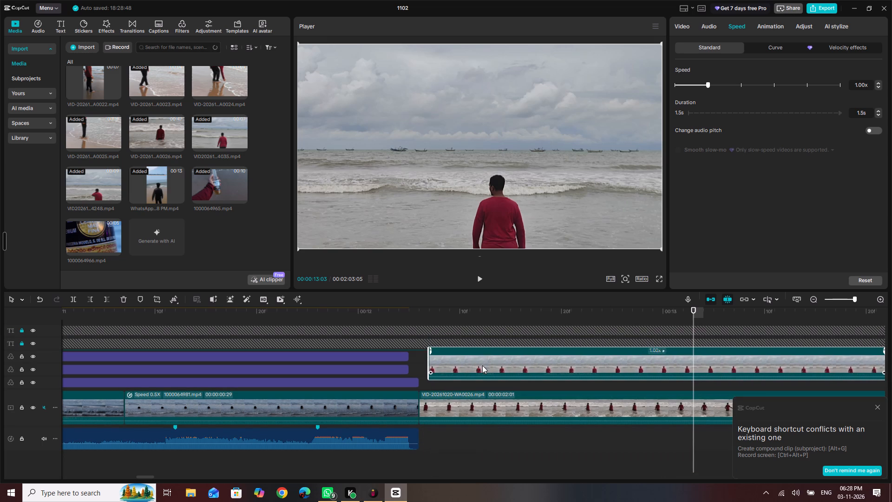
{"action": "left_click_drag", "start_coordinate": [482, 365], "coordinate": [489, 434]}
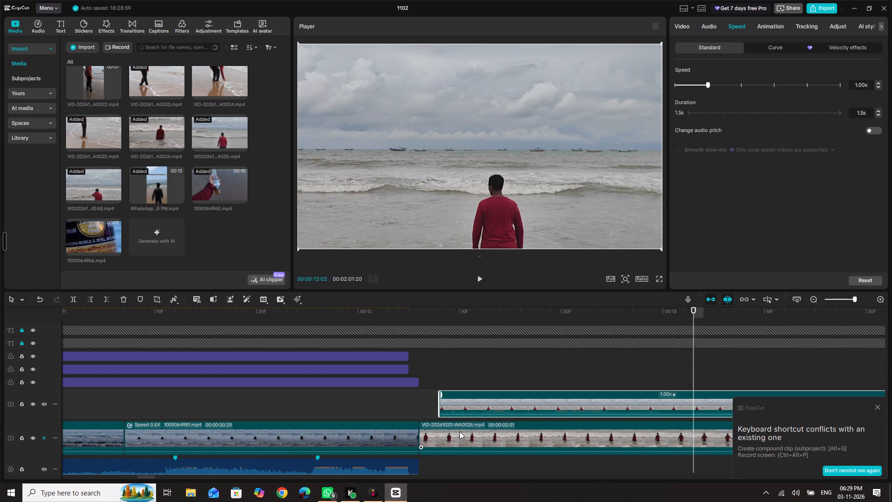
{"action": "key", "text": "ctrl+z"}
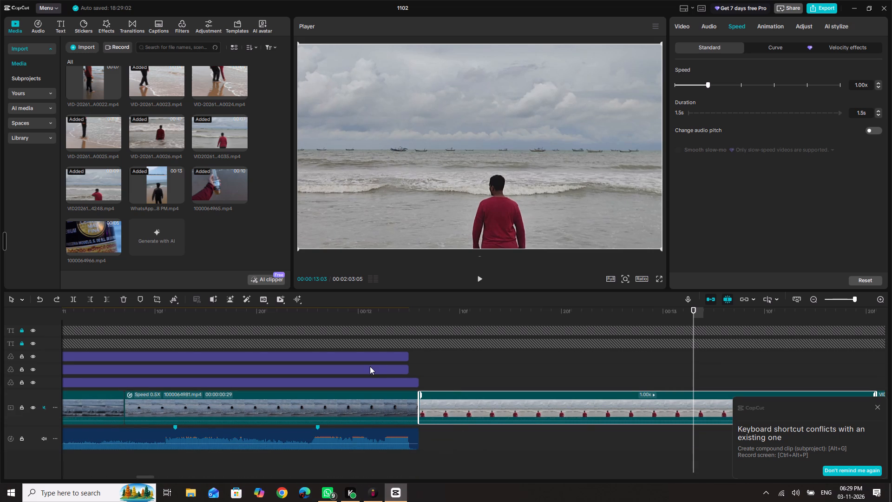
Replay the ending, then the whole edit from the beginning past the end of the music, and examine the cuts.
{"action": "left_click_drag", "start_coordinate": [333, 312], "coordinate": [121, 292]}
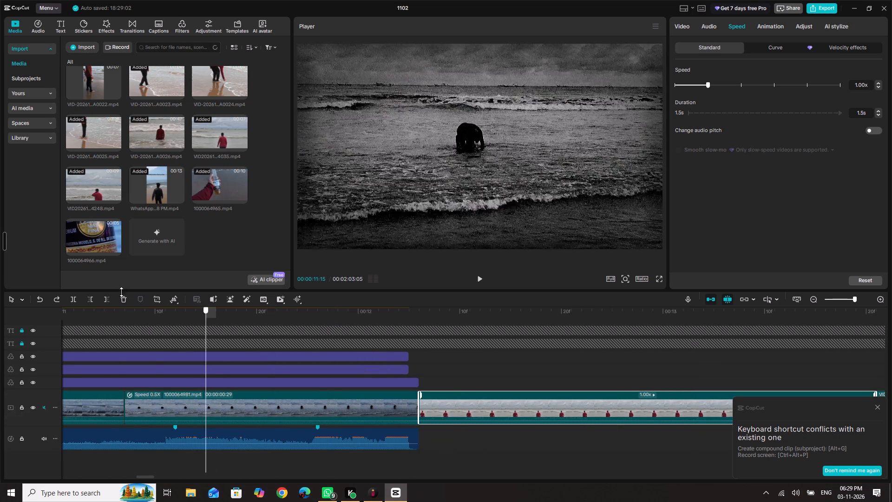
{"action": "left_click_drag", "start_coordinate": [121, 292], "coordinate": [110, 287]}
{"action": "key", "text": "space"}
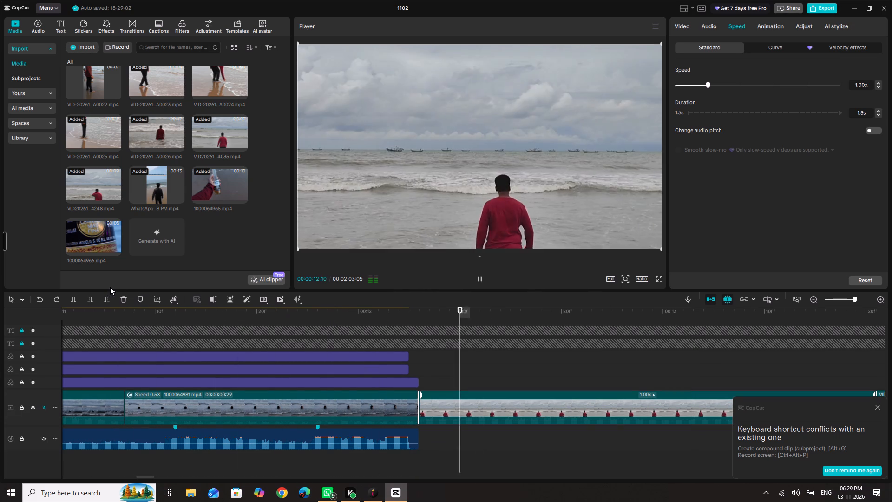
{"action": "key", "text": "space"}
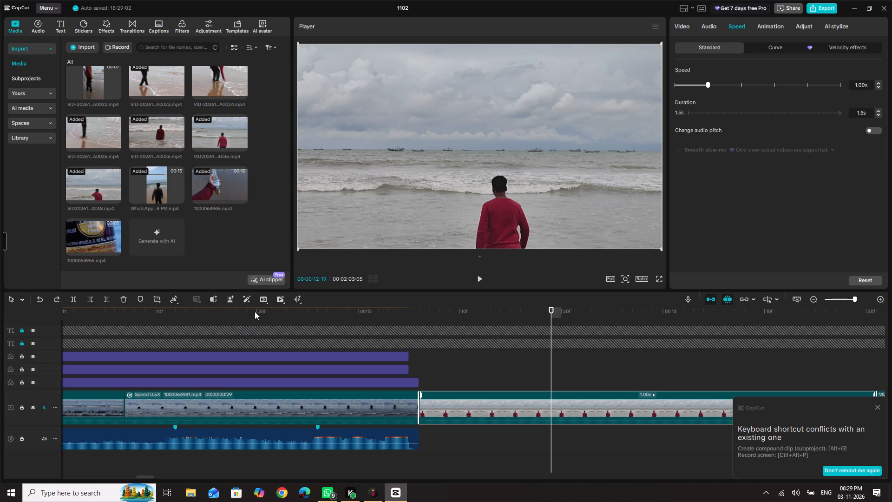
{"action": "left_click_drag", "start_coordinate": [255, 311], "coordinate": [0, 329]}
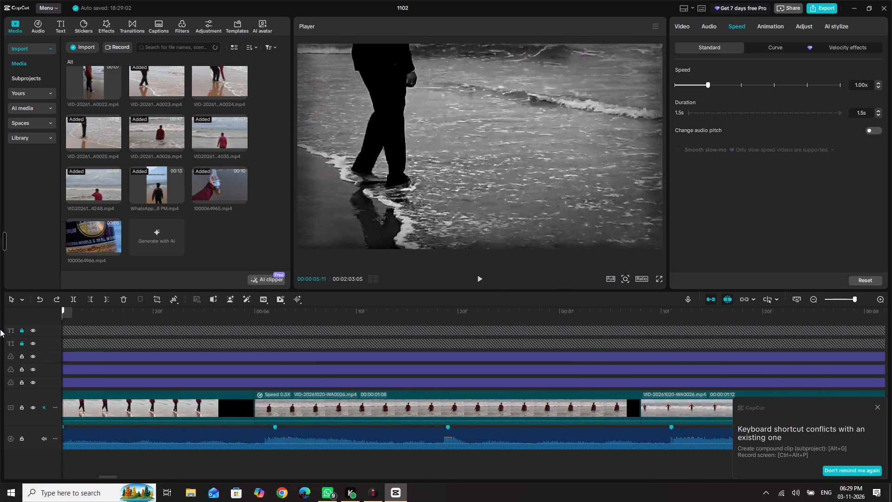
{"action": "left_click_drag", "start_coordinate": [0, 329], "coordinate": [1, 329]}
{"action": "key", "text": "space"}
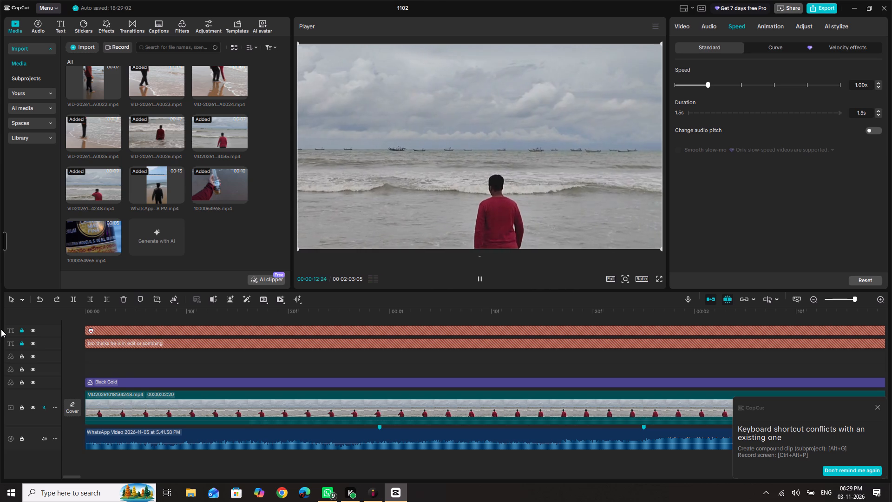
{"action": "key", "text": "space"}
Find and replay the cut into the bottle clip at 00:00:04, examining its timing against the beat marker.
{"action": "scroll", "coordinate": [5, 390], "scroll_direction": "right", "scroll_amount": 3}
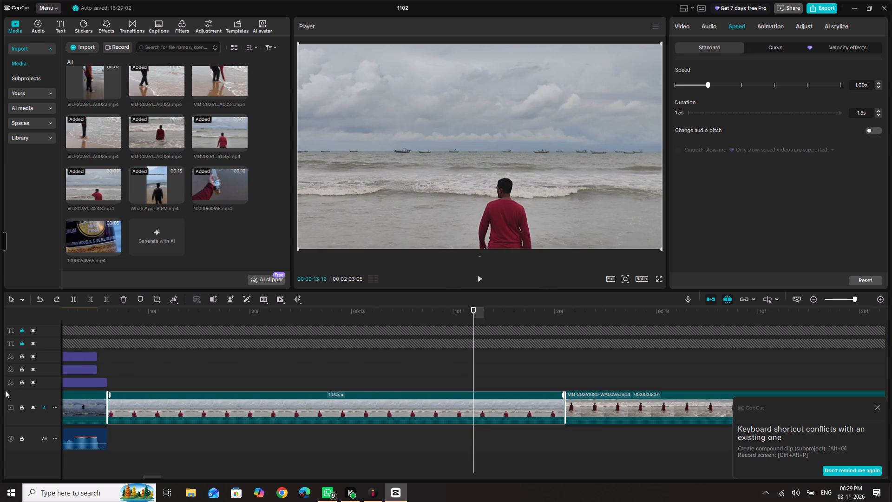
{"action": "scroll", "coordinate": [203, 402], "scroll_direction": "right", "scroll_amount": 20}
{"action": "scroll", "coordinate": [203, 402], "scroll_direction": "right", "scroll_amount": 20}
{"action": "scroll", "coordinate": [203, 402], "scroll_direction": "right", "scroll_amount": 3}
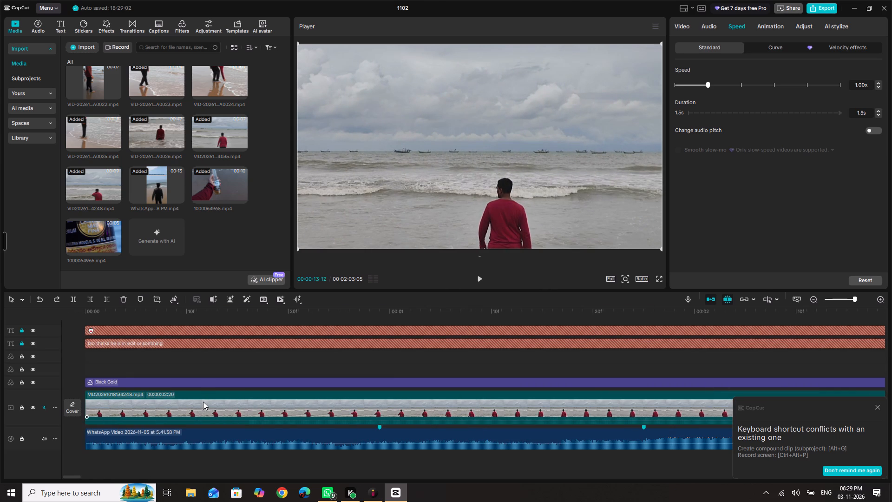
{"action": "scroll", "coordinate": [203, 402], "scroll_direction": "left", "scroll_amount": 6}
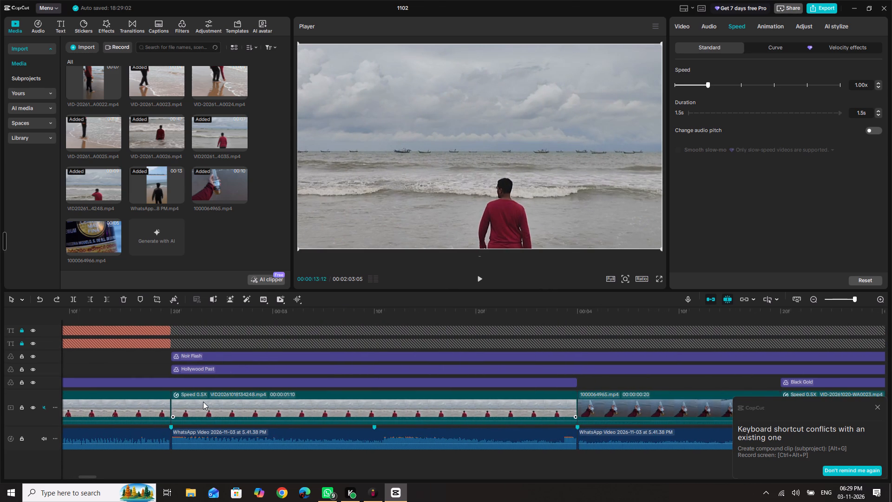
{"action": "scroll", "coordinate": [203, 402], "scroll_direction": "up", "scroll_amount": 4, "text": "ctrl"}
{"action": "scroll", "coordinate": [203, 402], "scroll_direction": "right", "scroll_amount": 1}
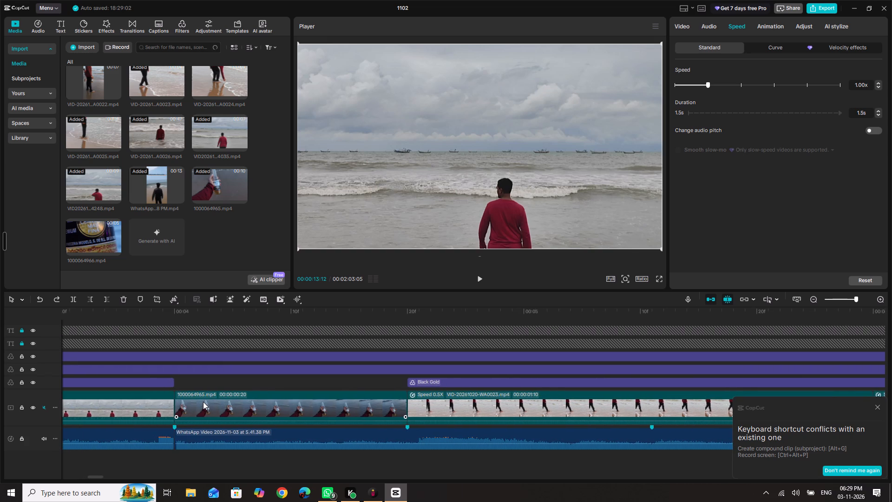
{"action": "scroll", "coordinate": [203, 402], "scroll_direction": "up", "scroll_amount": 11, "text": "ctrl"}
{"action": "scroll", "coordinate": [203, 402], "scroll_direction": "right", "scroll_amount": 7}
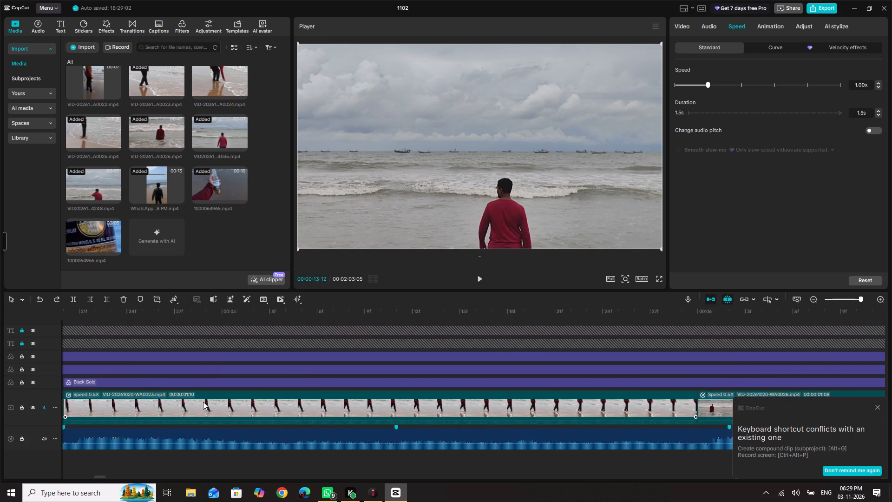
{"action": "scroll", "coordinate": [203, 402], "scroll_direction": "right", "scroll_amount": 9}
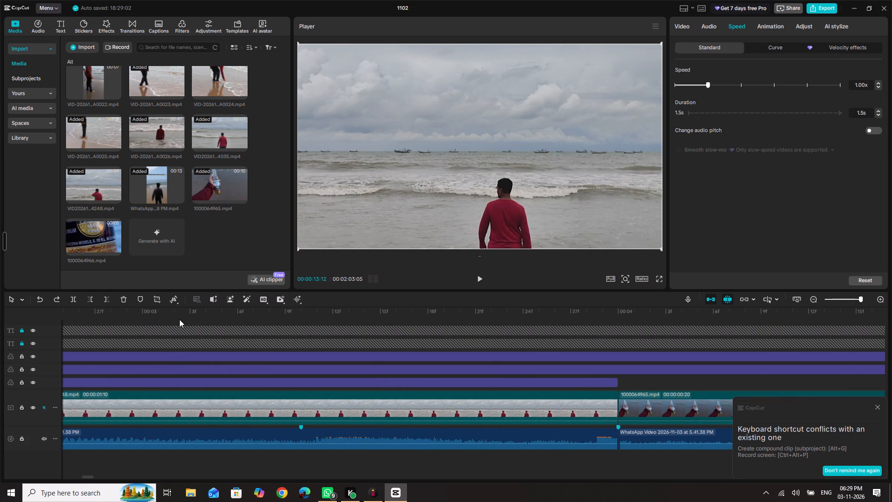
{"action": "left_click_drag", "start_coordinate": [183, 312], "coordinate": [109, 312]}
{"action": "key", "text": "space"}
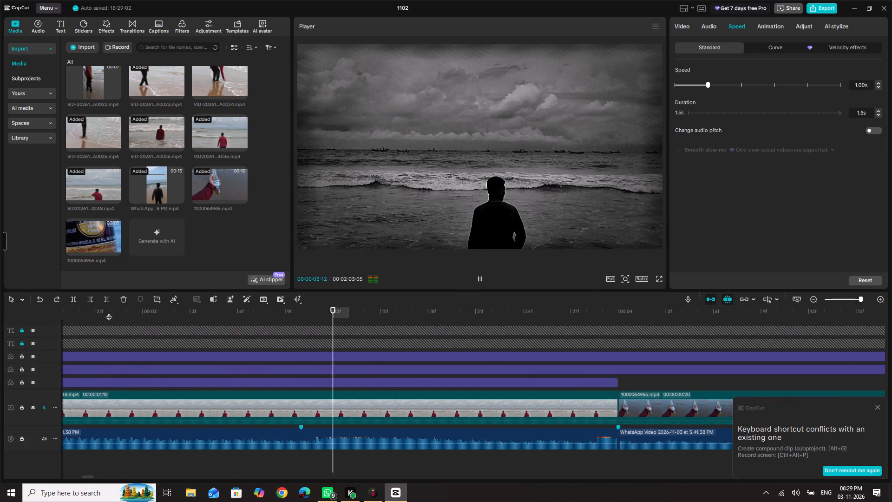
{"action": "key", "text": "space"}
{"action": "key", "text": "space"}
{"action": "key", "text": "space"}
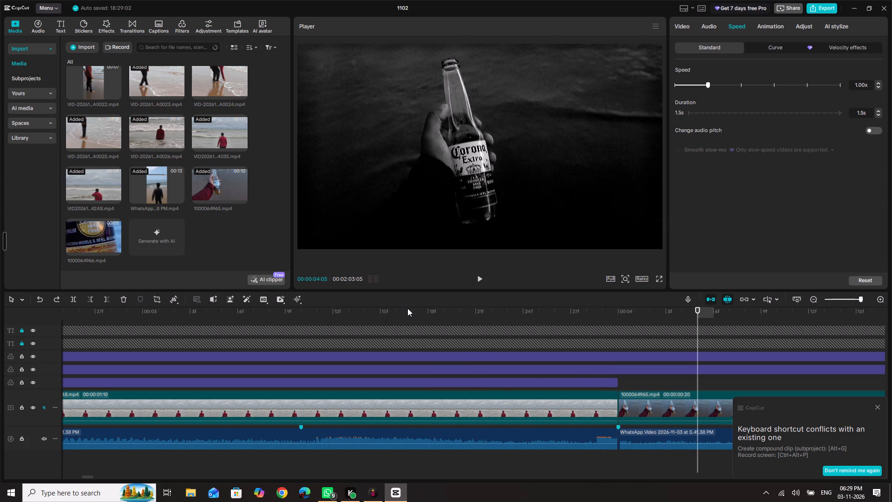
{"action": "left_click", "coordinate": [406, 307]}
{"action": "key", "text": "space"}
{"action": "key", "text": "space"}
{"action": "key", "text": "space"}
{"action": "key", "text": "space"}
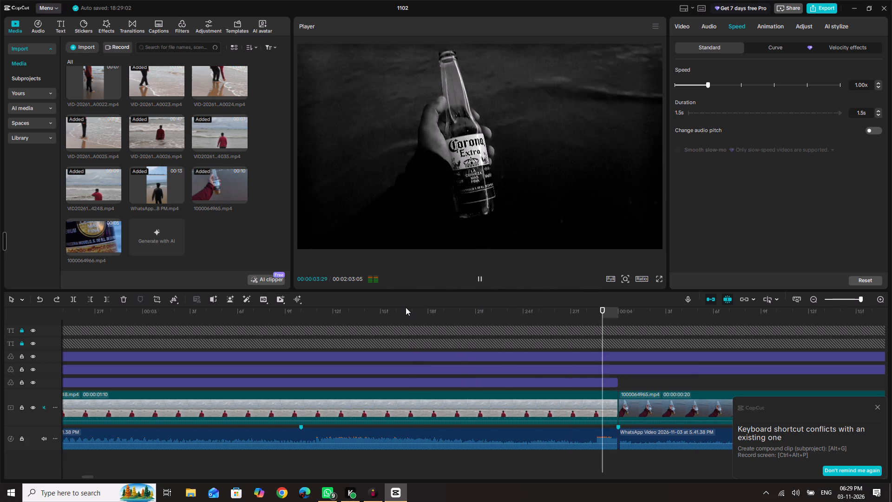
Trim the end of the 0.50x clip before the bottle clip back to 00:00:03:28, making it 1.3 s long.
{"action": "left_click", "coordinate": [589, 412]}
{"action": "left_click_drag", "start_coordinate": [619, 410], "coordinate": [613, 410]}
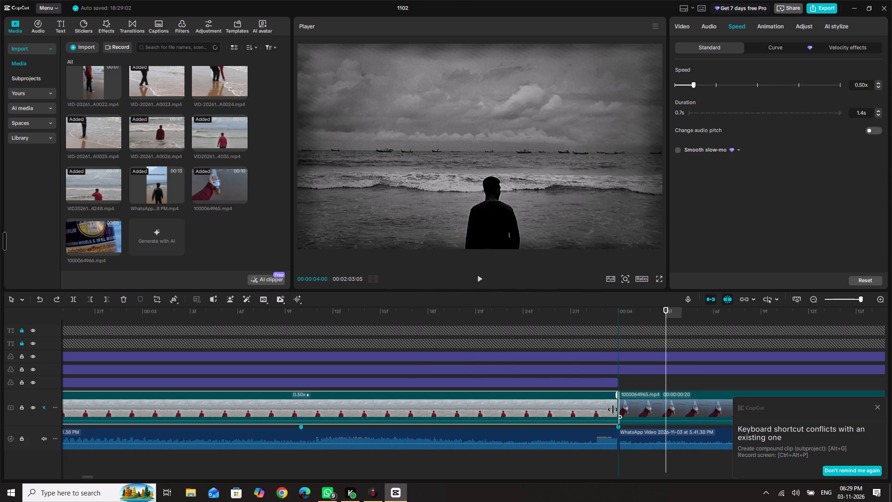
{"action": "left_click_drag", "start_coordinate": [613, 410], "coordinate": [598, 417]}
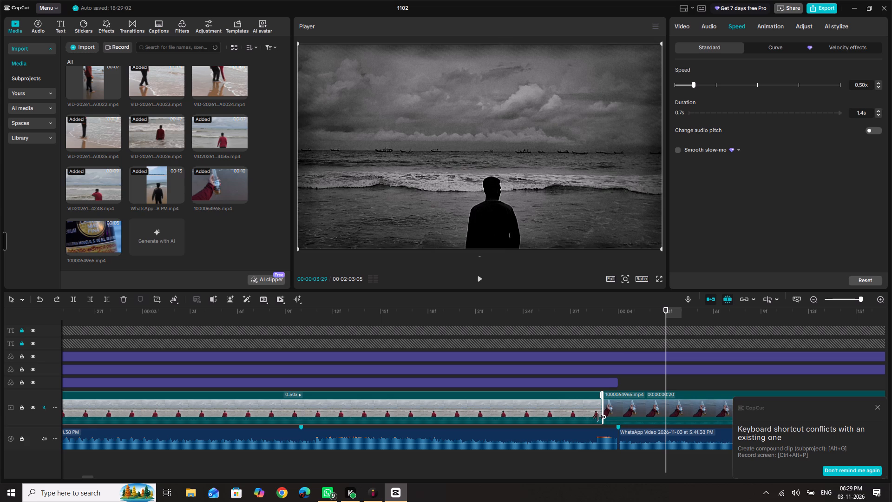
{"action": "left_click_drag", "start_coordinate": [598, 417], "coordinate": [590, 420]}
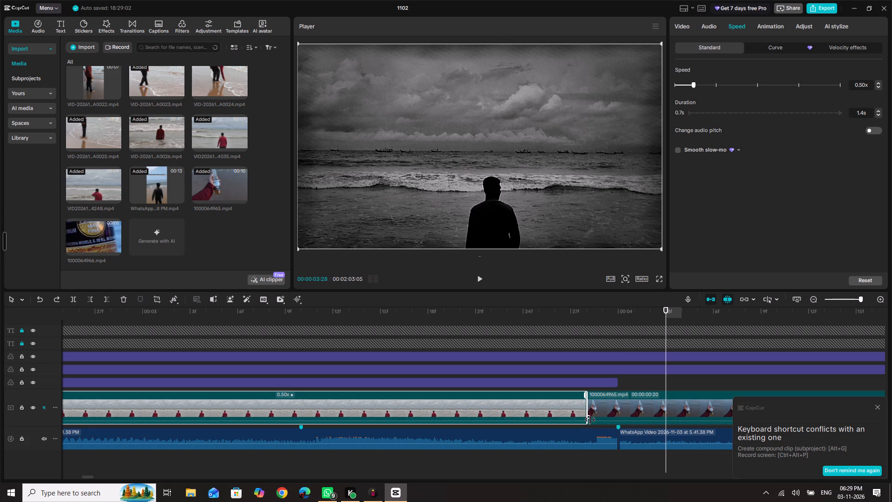
{"action": "left_click_drag", "start_coordinate": [590, 420], "coordinate": [591, 420]}
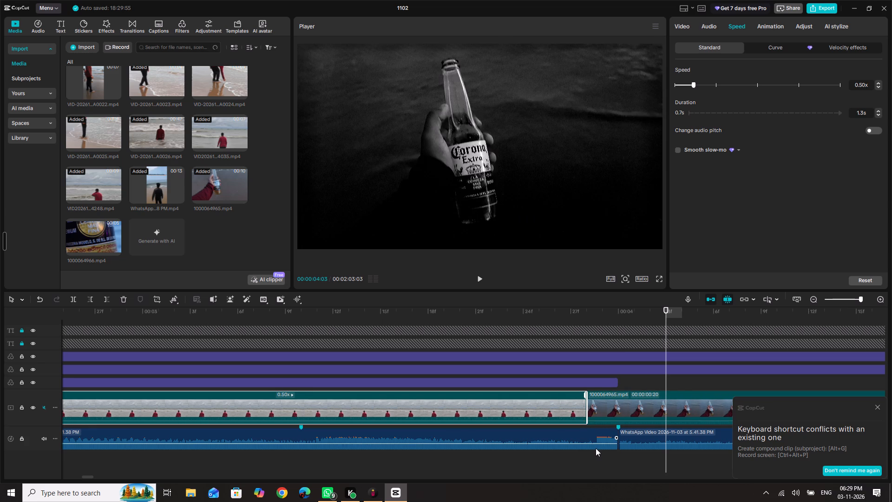
Extend the end of the 0.50x clip before the bottle clip by one frame, to 00:00:03:29.
{"action": "scroll", "coordinate": [595, 448], "scroll_direction": "up", "scroll_amount": 13, "text": "ctrl"}
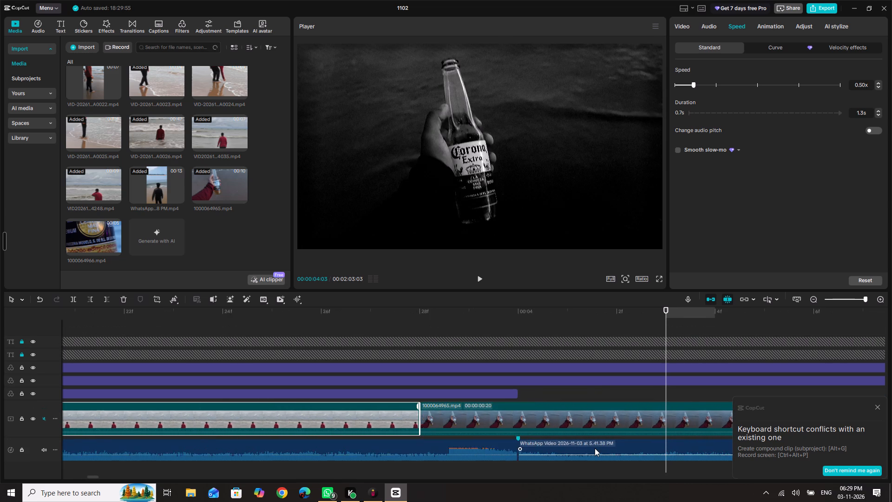
{"action": "scroll", "coordinate": [595, 448], "scroll_direction": "up", "scroll_amount": 20, "text": "ctrl"}
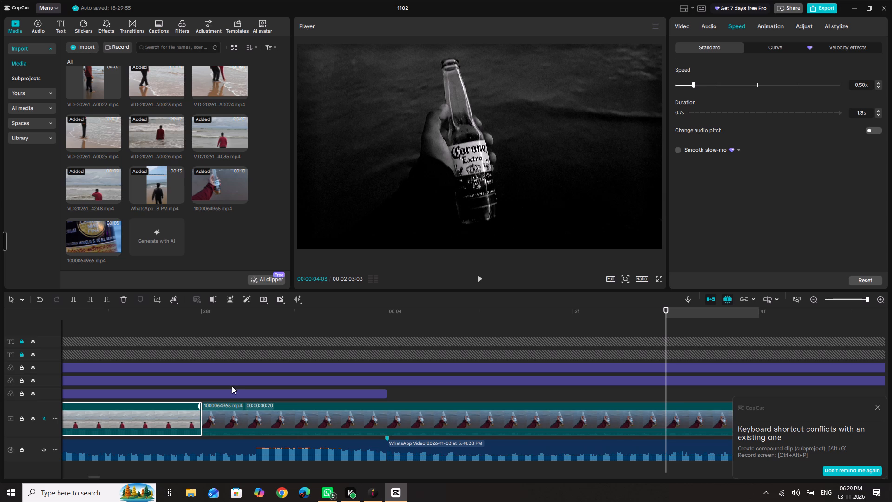
{"action": "scroll", "coordinate": [232, 386], "scroll_direction": "up", "scroll_amount": 6, "text": "ctrl"}
{"action": "right_click", "coordinate": [232, 386]}
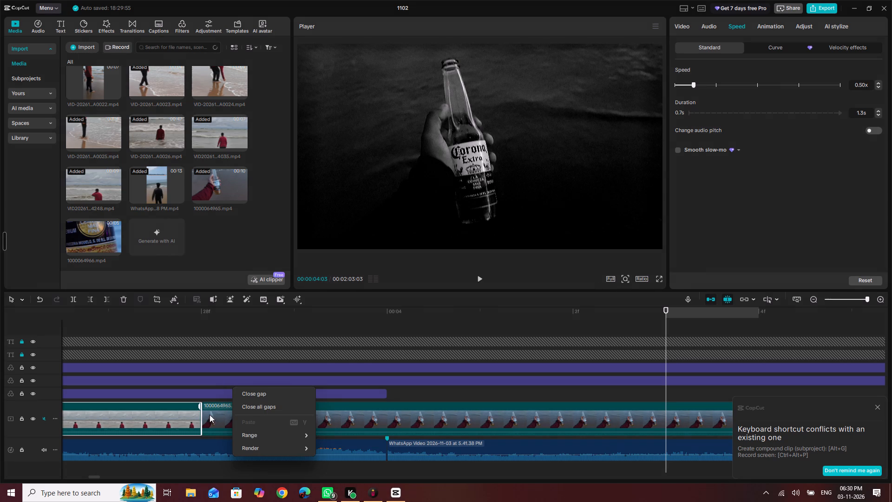
{"action": "left_click", "coordinate": [201, 420]}
{"action": "left_click_drag", "start_coordinate": [201, 420], "coordinate": [204, 420]}
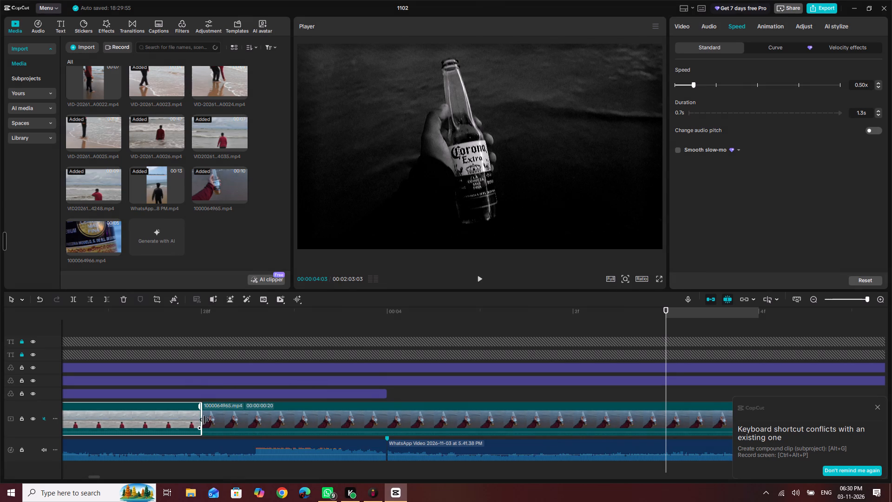
{"action": "left_click_drag", "start_coordinate": [204, 420], "coordinate": [259, 426]}
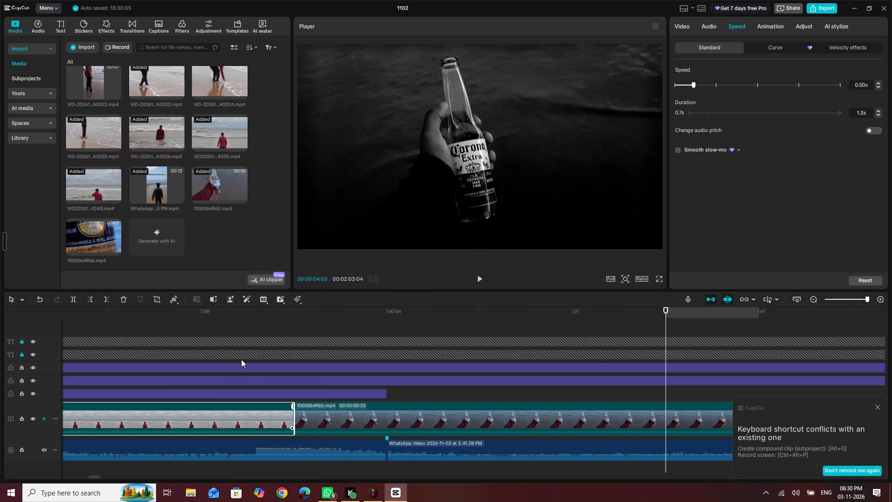
Replay the adjusted cut into the bottle clip and examine its timing against the music and beat marker.
{"action": "left_click", "coordinate": [218, 312]}
{"action": "key", "text": "space"}
{"action": "key", "text": "space"}
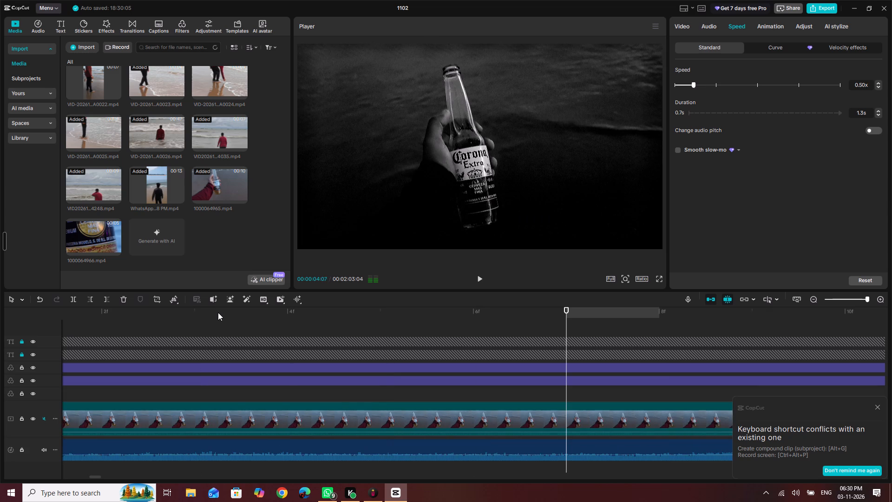
{"action": "left_click_drag", "start_coordinate": [227, 316], "coordinate": [0, 396]}
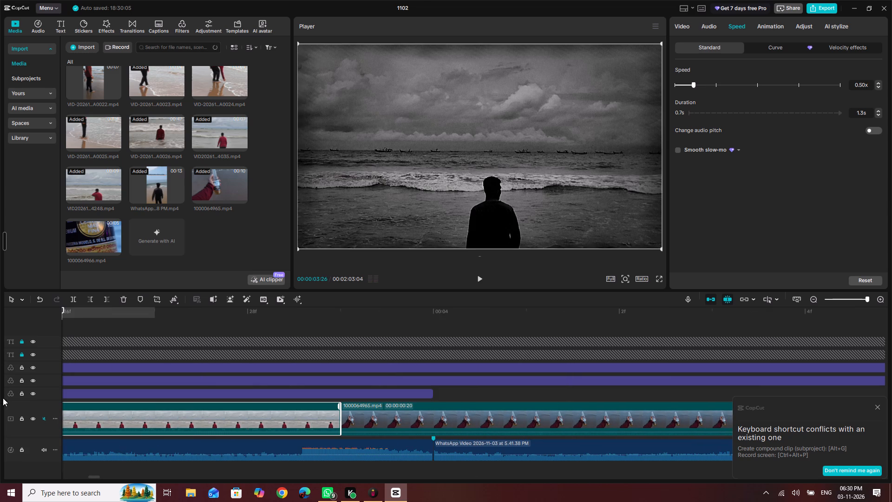
{"action": "scroll", "coordinate": [242, 420], "scroll_direction": "down", "scroll_amount": 12, "text": "ctrl"}
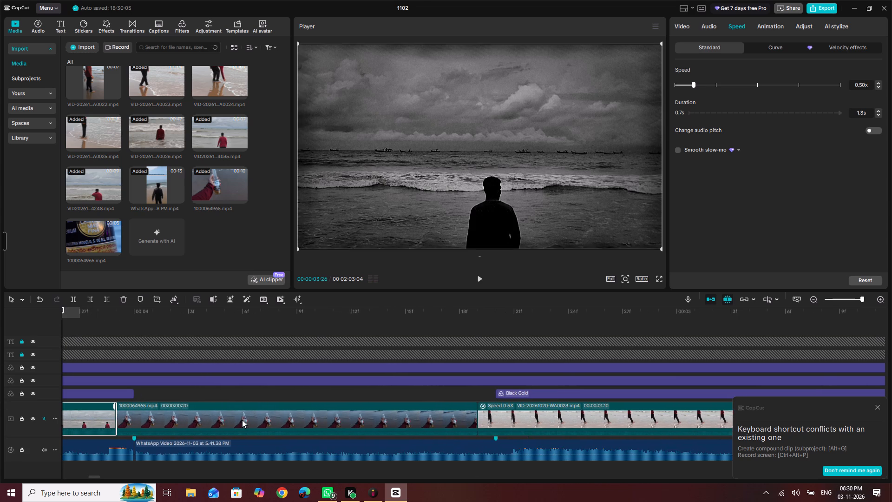
{"action": "scroll", "coordinate": [242, 420], "scroll_direction": "down", "scroll_amount": 7, "text": "ctrl"}
{"action": "scroll", "coordinate": [242, 420], "scroll_direction": "right", "scroll_amount": 2}
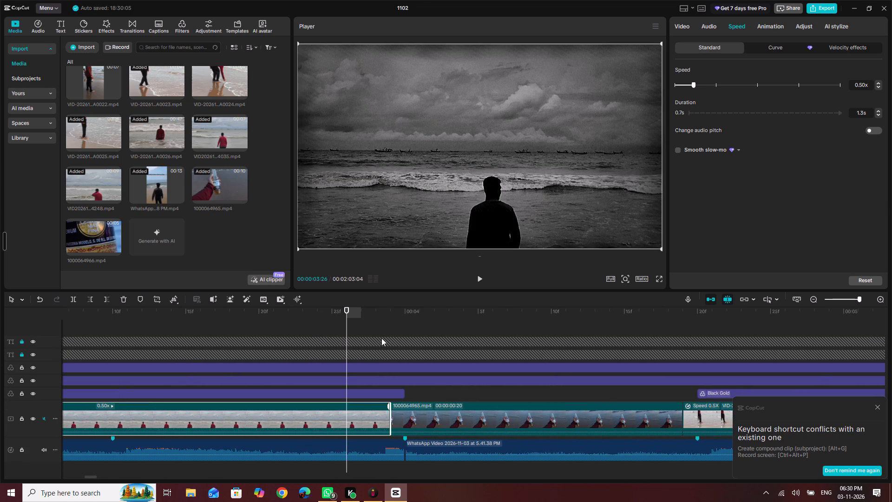
{"action": "left_click_drag", "start_coordinate": [297, 312], "coordinate": [219, 317]}
{"action": "key", "text": "space"}
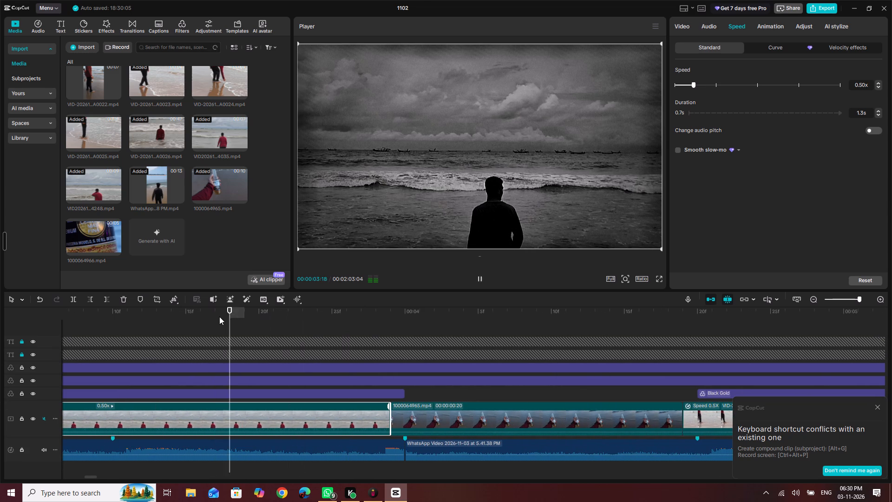
{"action": "key", "text": "space"}
{"action": "key", "text": "space"}
Replay the edit from the beginning past the end of the music, examining the cut timing and the ending.
{"action": "left_click_drag", "start_coordinate": [222, 313], "coordinate": [0, 328]}
{"action": "key", "text": "space"}
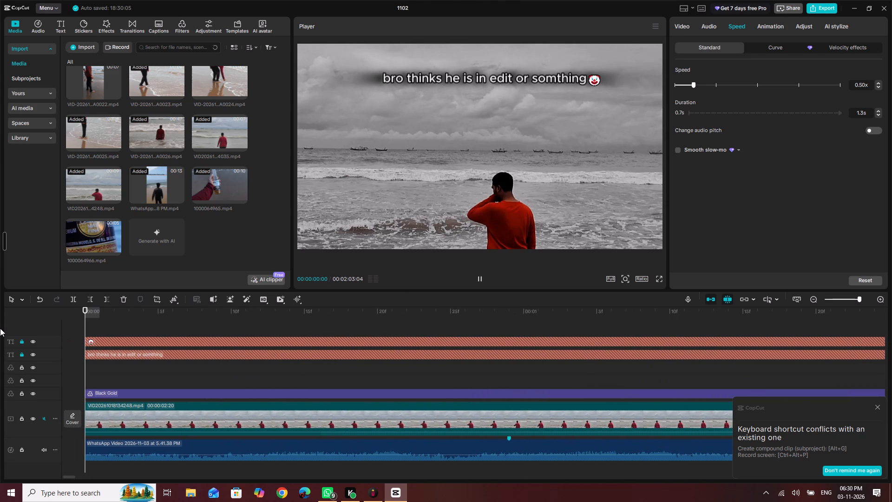
{"action": "key", "text": "space"}
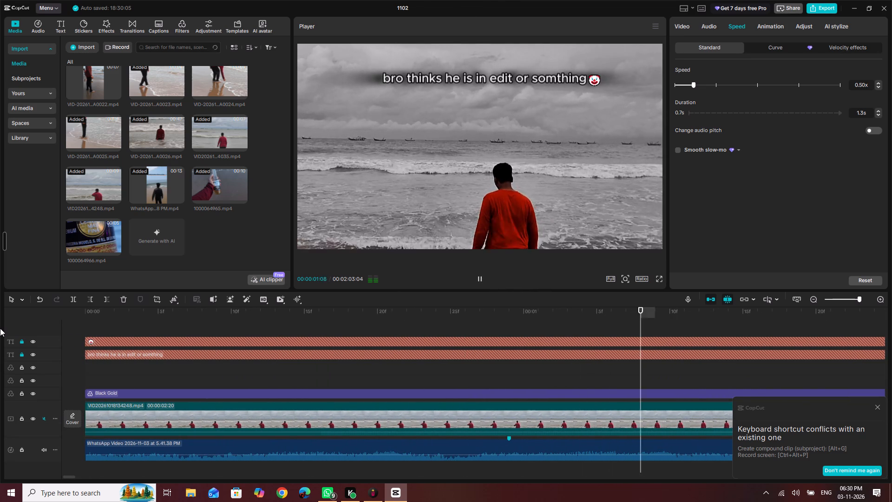
{"action": "key", "text": "space"}
{"action": "key", "text": "space"}
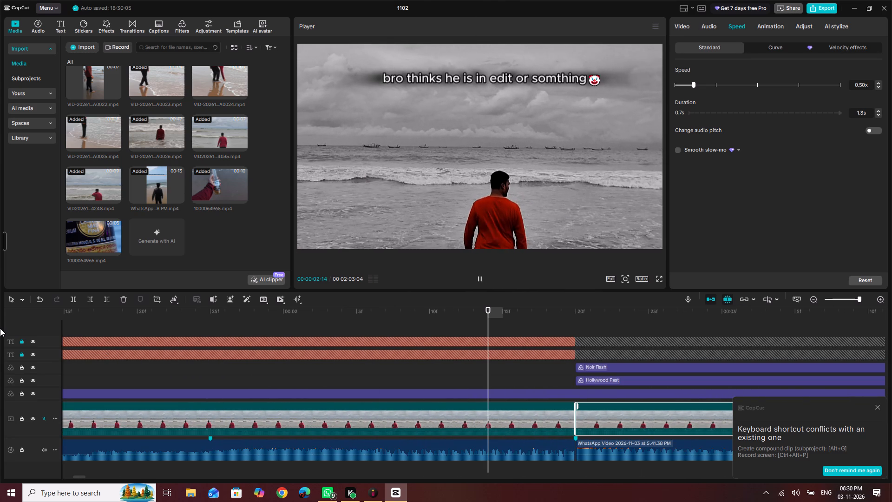
{"action": "key", "text": "space"}
{"action": "key", "text": "space"}
{"action": "key", "text": "space"}
{"action": "key", "text": "space"}
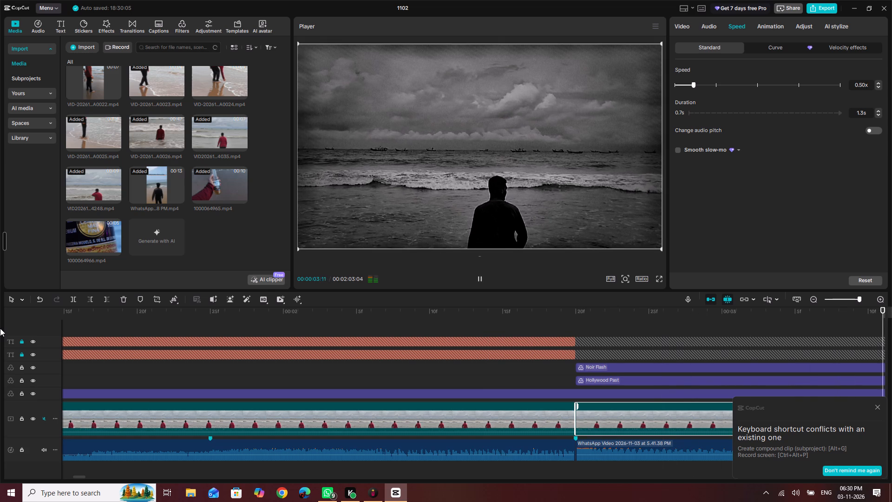
{"action": "key", "text": "space"}
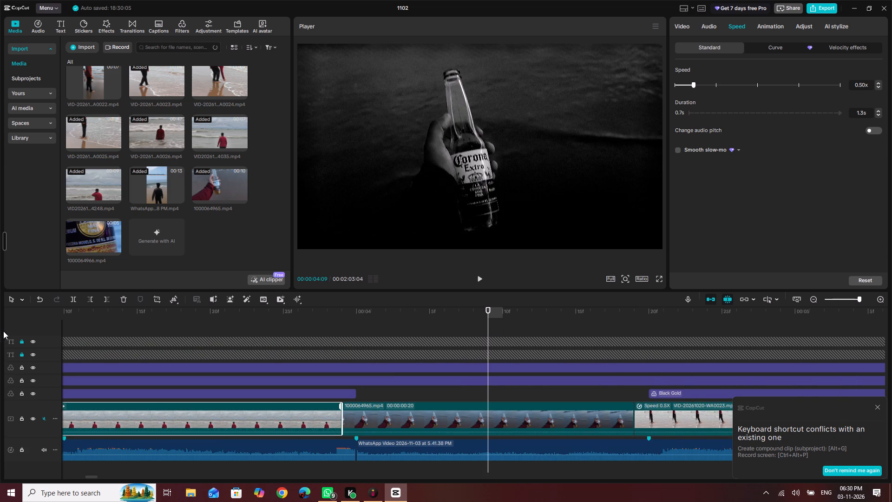
{"action": "left_click", "coordinate": [89, 313]}
{"action": "key", "text": "space"}
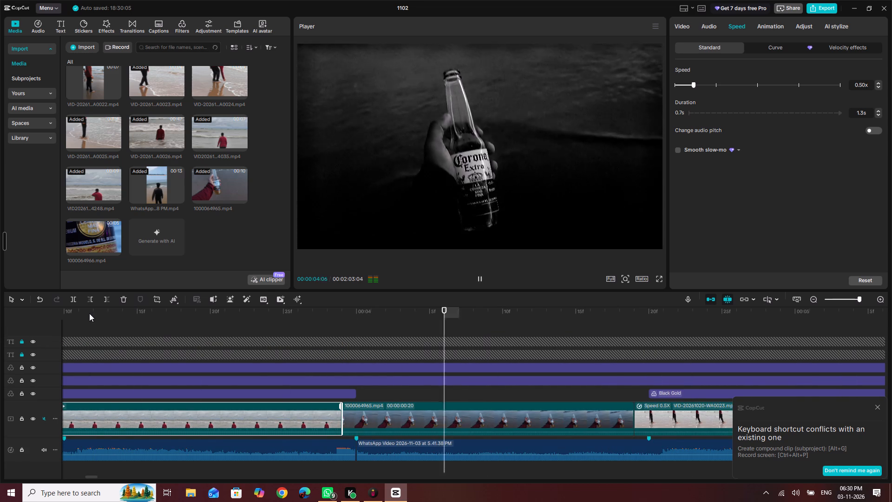
{"action": "key", "text": "space"}
{"action": "key", "text": "space"}
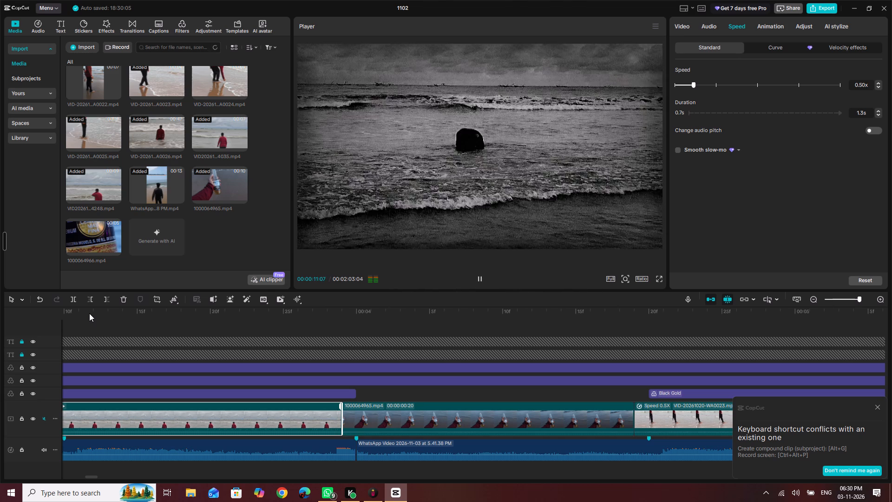
{"action": "key", "text": "space"}
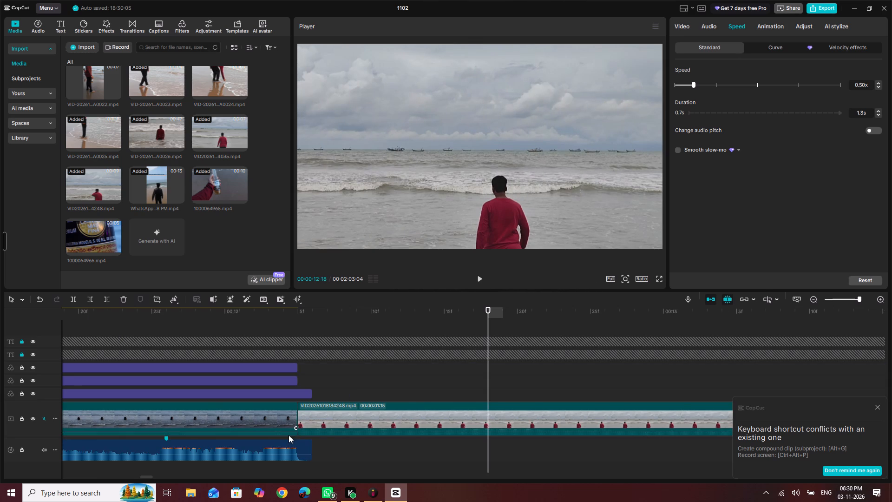
Extend the end of the slowed 1000064981.mp4 clip by one frame to 00:00:12:06, matching the end of the audio.
{"action": "left_click", "coordinate": [294, 421]}
{"action": "left_click_drag", "start_coordinate": [299, 419], "coordinate": [307, 420]}
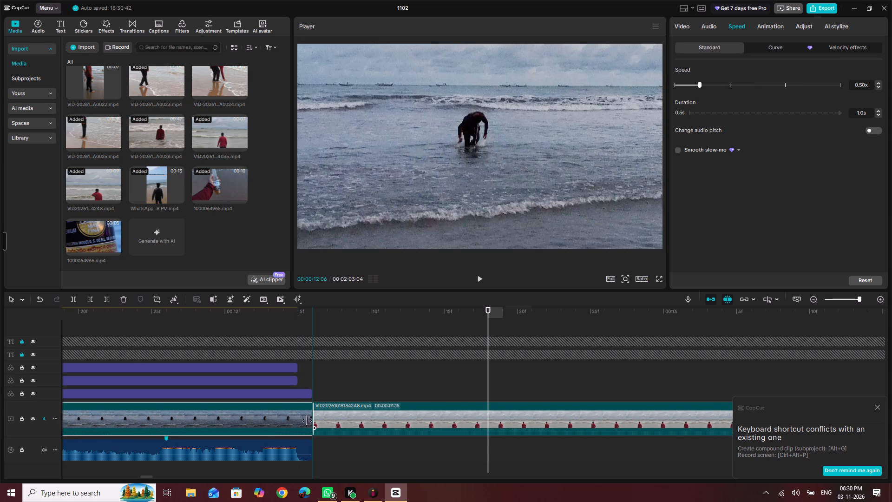
{"action": "left_click_drag", "start_coordinate": [307, 420], "coordinate": [308, 420]}
Extend the Hollywood Past and Noir Flash filters to the end of the audio at 00:00:12:06.
{"action": "left_click", "coordinate": [291, 381]}
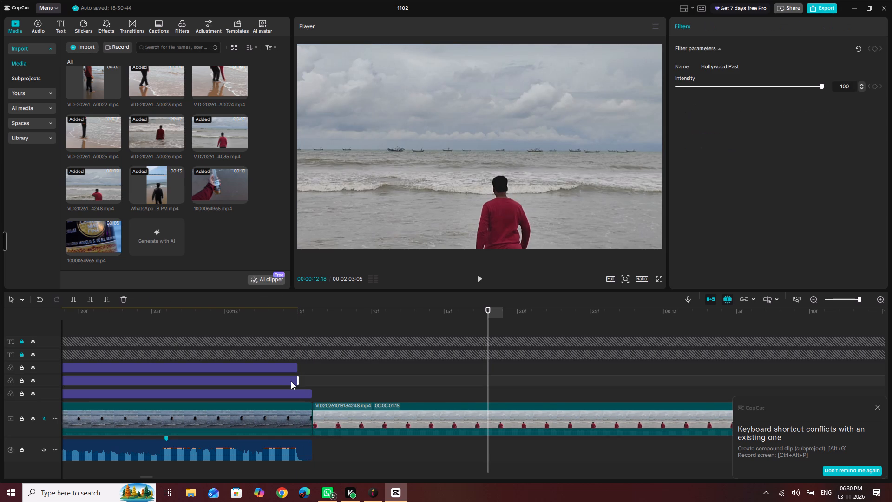
{"action": "left_click_drag", "start_coordinate": [298, 380], "coordinate": [309, 381]}
{"action": "left_click", "coordinate": [289, 368]}
{"action": "left_click_drag", "start_coordinate": [297, 367], "coordinate": [298, 367]}
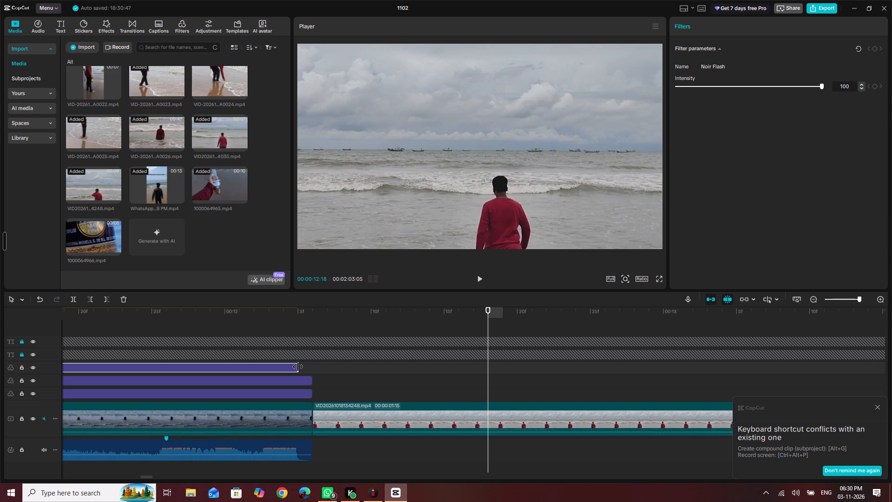
{"action": "left_click_drag", "start_coordinate": [298, 367], "coordinate": [306, 368]}
Delete the first two leftover clips after the music ends, VID20261018134248.mp4 and the 2:01 VID-20261020-WA0026.mp4 clip.
{"action": "left_click", "coordinate": [381, 429]}
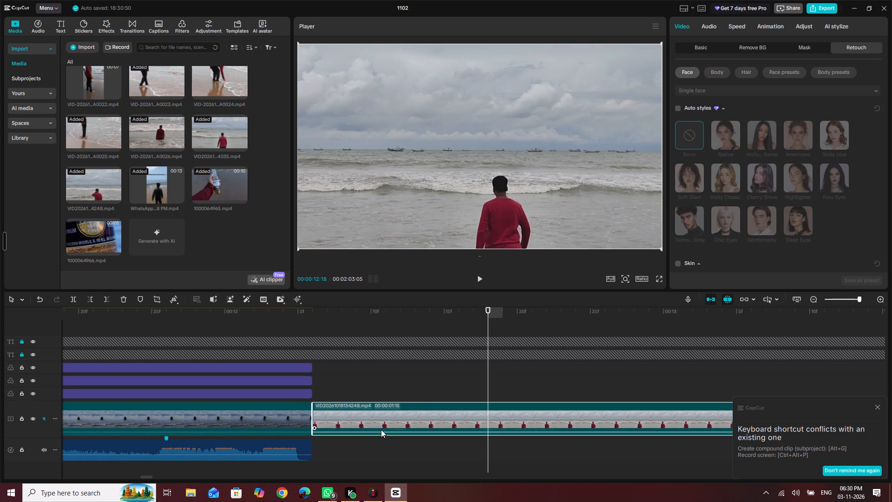
{"action": "key", "text": "Delete"}
{"action": "key", "text": "Delete"}
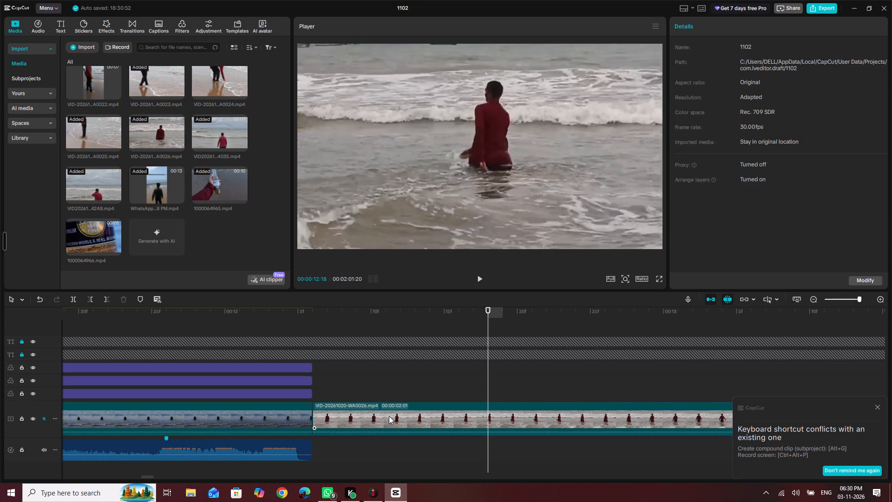
{"action": "left_click", "coordinate": [389, 416]}
{"action": "key", "text": "Delete"}
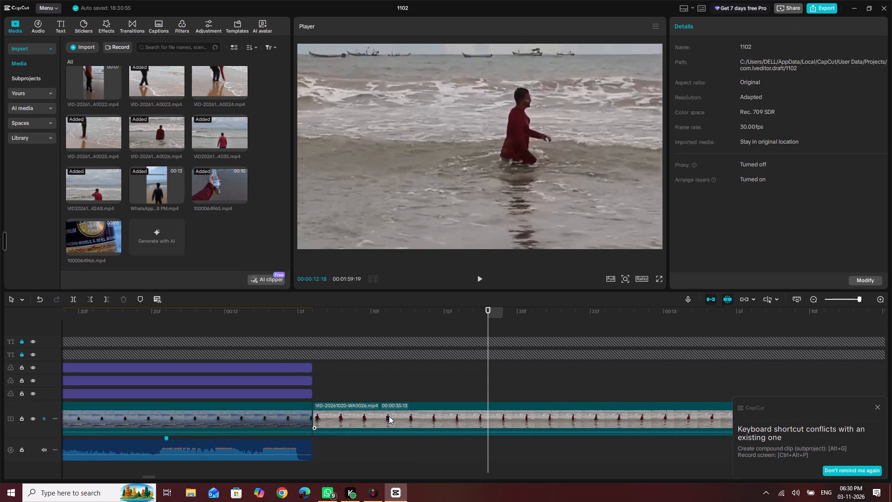
Select all the remaining leftover clips after the end of the music and delete them together.
{"action": "left_click", "coordinate": [389, 416]}
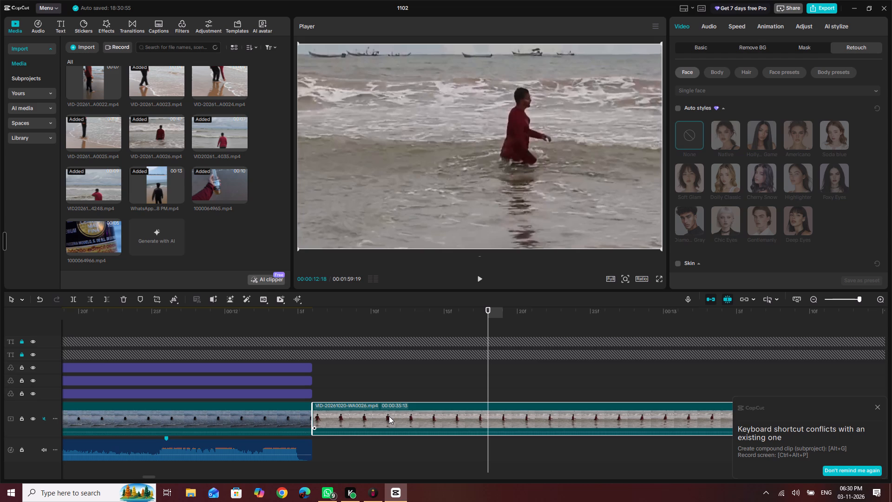
{"action": "scroll", "coordinate": [389, 416], "scroll_direction": "down", "scroll_amount": 12, "text": "ctrl"}
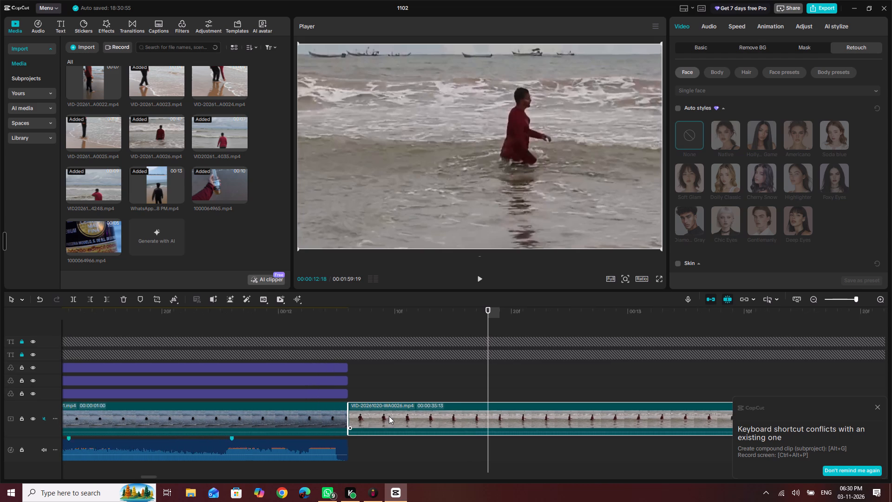
{"action": "scroll", "coordinate": [389, 416], "scroll_direction": "down", "scroll_amount": 12, "text": "ctrl"}
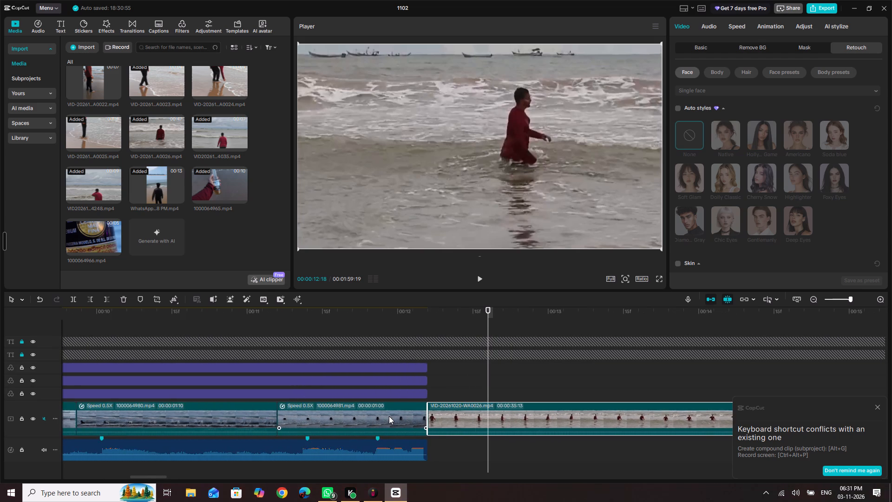
{"action": "scroll", "coordinate": [389, 416], "scroll_direction": "down", "scroll_amount": 13, "text": "ctrl"}
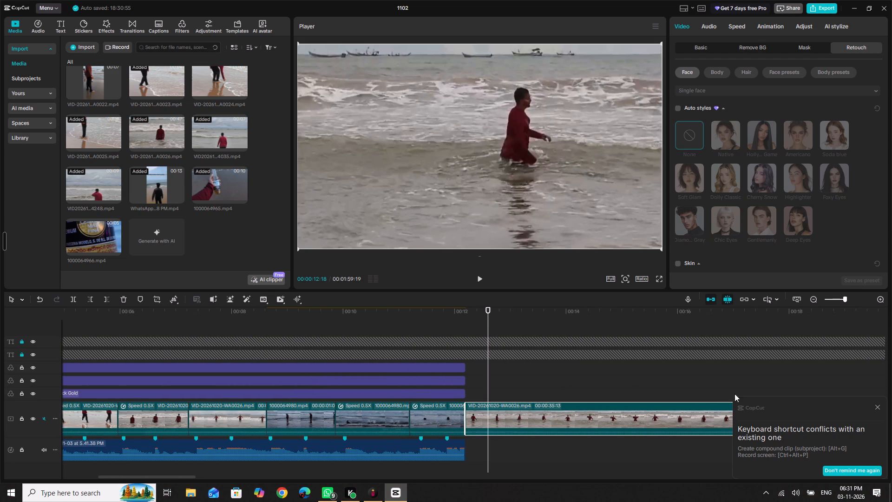
{"action": "left_click", "coordinate": [878, 406]}
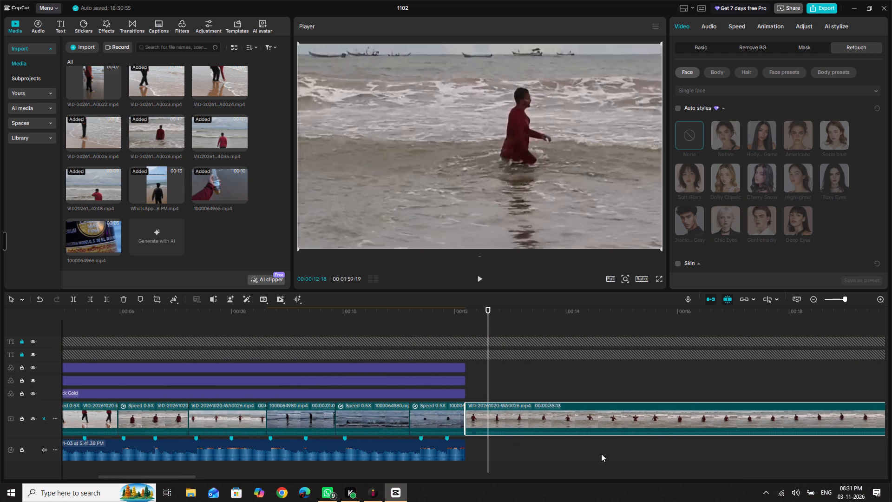
{"action": "key", "text": "ctrl+Right"}
{"action": "scroll", "coordinate": [597, 425], "scroll_direction": "left", "scroll_amount": 7, "text": "ctrl"}
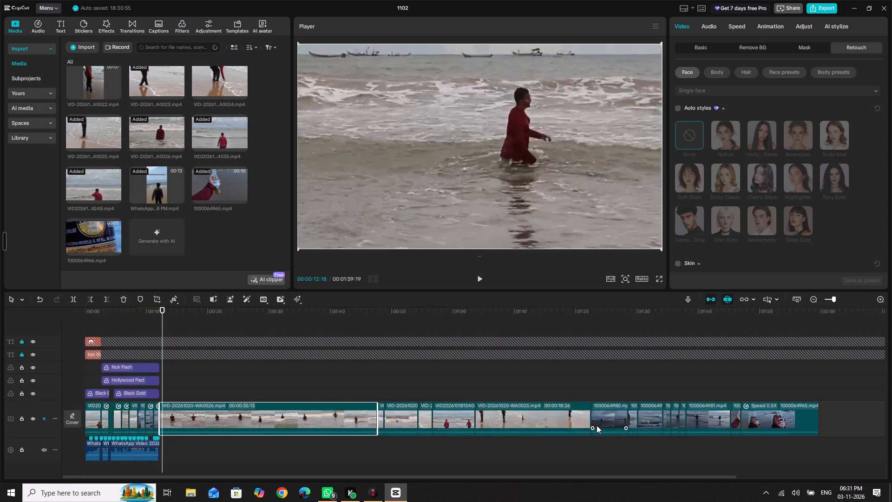
{"action": "scroll", "coordinate": [597, 425], "scroll_direction": "left", "scroll_amount": 1, "text": "ctrl"}
{"action": "left_click", "coordinate": [312, 406], "text": "ctrl"}
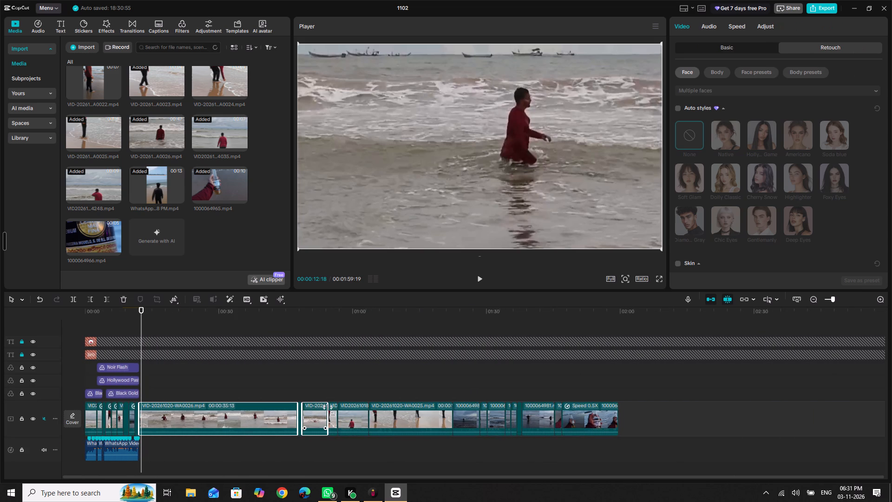
{"action": "left_click", "coordinate": [338, 412], "text": "ctrl"}
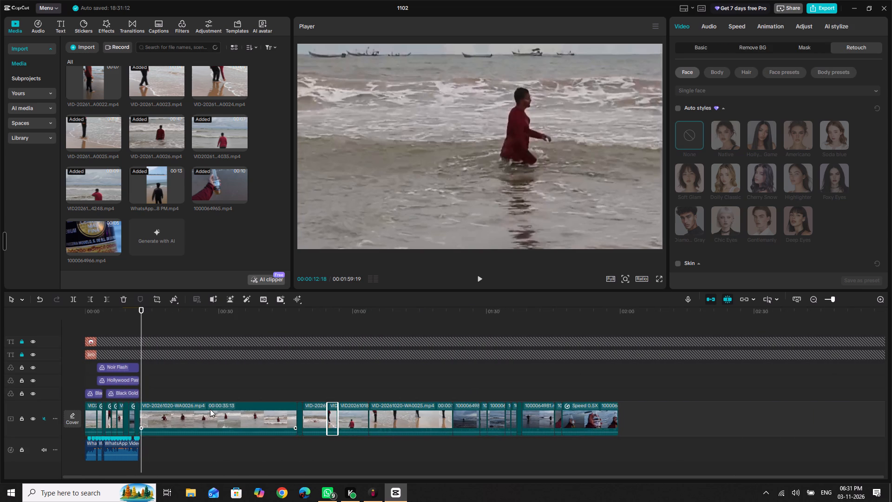
{"action": "left_click", "coordinate": [210, 409], "text": "ctrl"}
{"action": "left_click", "coordinate": [320, 420], "text": "ctrl"}
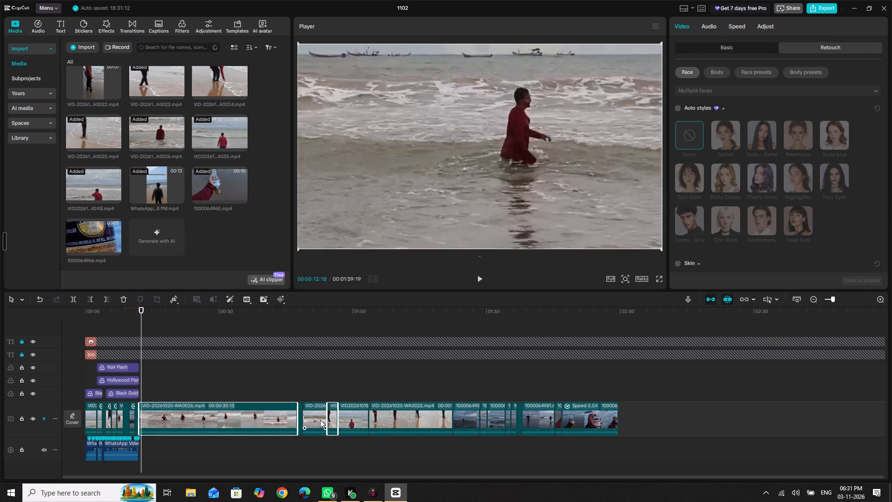
{"action": "left_click", "coordinate": [350, 419], "text": "ctrl"}
{"action": "left_click", "coordinate": [386, 418], "text": "ctrl"}
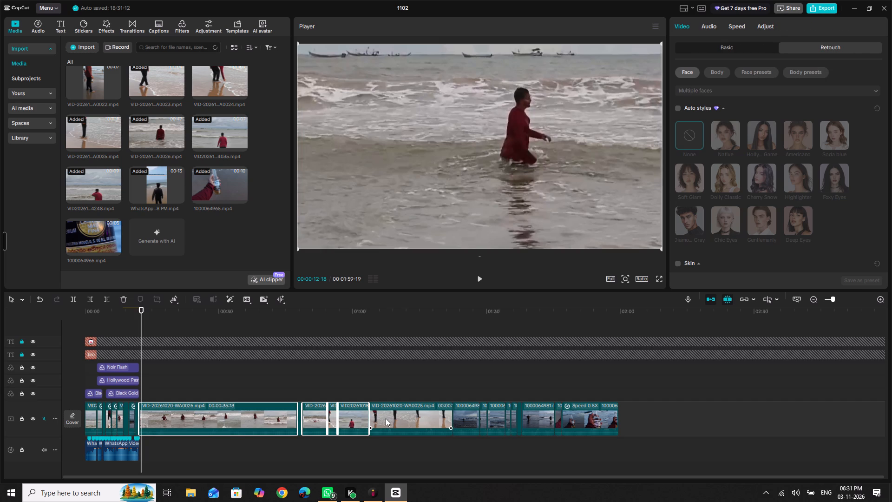
{"action": "left_click", "coordinate": [472, 411], "text": "ctrl"}
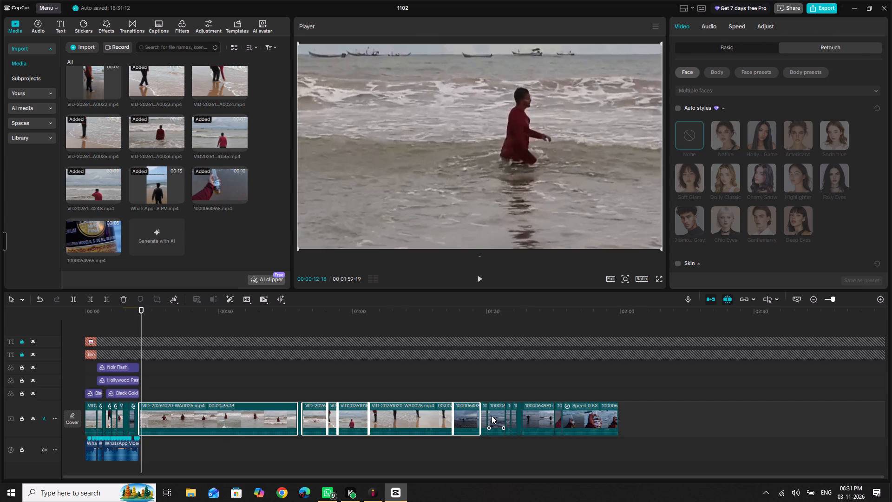
{"action": "left_click_drag", "start_coordinate": [668, 447], "coordinate": [590, 428]}
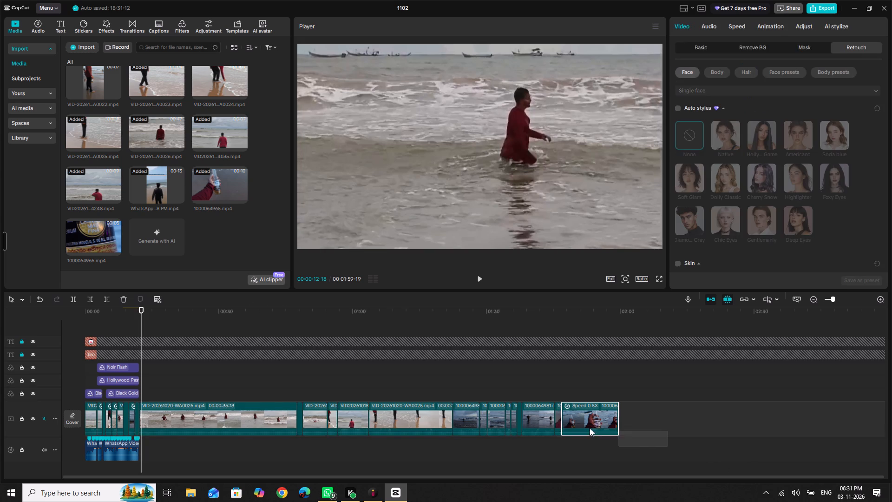
{"action": "left_click_drag", "start_coordinate": [590, 428], "coordinate": [224, 427]}
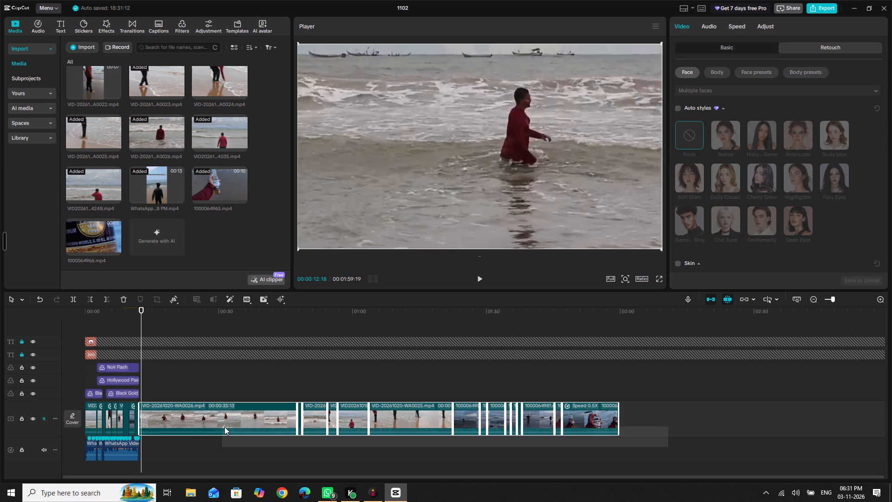
{"action": "left_click_drag", "start_coordinate": [224, 427], "coordinate": [226, 415]}
{"action": "key", "text": "Delete"}
Play the whole edited video from the start in full screen to review it.
{"action": "scroll", "coordinate": [226, 415], "scroll_direction": "right", "scroll_amount": 7}
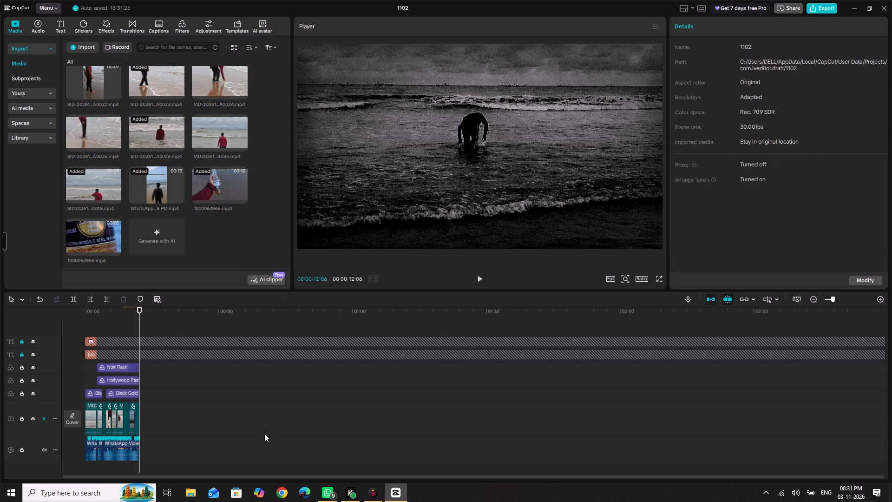
{"action": "scroll", "coordinate": [264, 434], "scroll_direction": "up", "scroll_amount": 18, "text": "ctrl"}
{"action": "scroll", "coordinate": [264, 434], "scroll_direction": "right", "scroll_amount": 9}
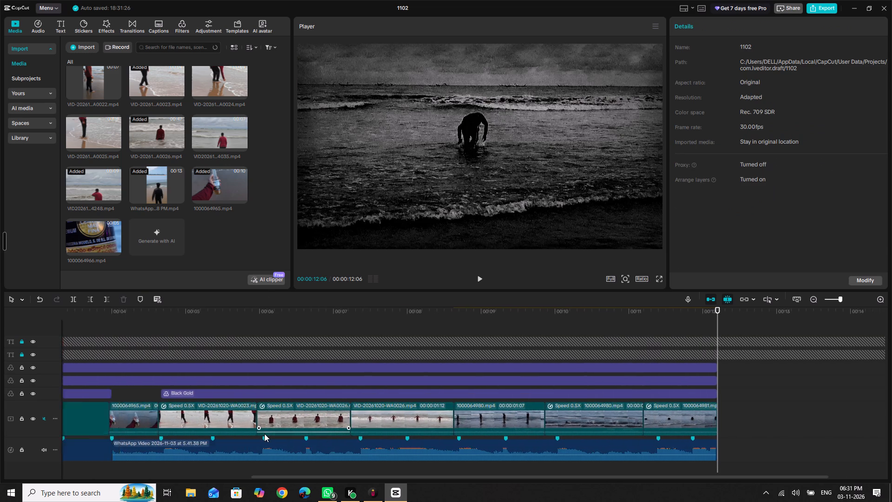
{"action": "scroll", "coordinate": [264, 434], "scroll_direction": "right", "scroll_amount": 2}
{"action": "left_click_drag", "start_coordinate": [287, 316], "coordinate": [0, 351]}
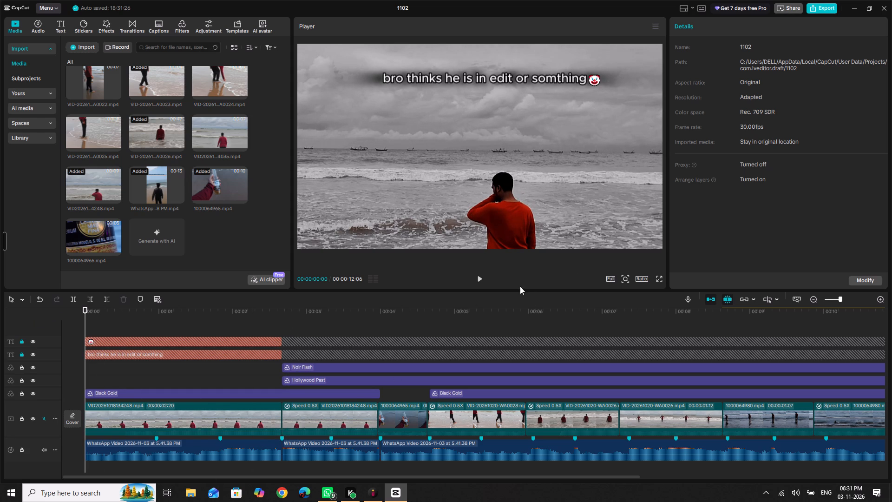
{"action": "left_click", "coordinate": [662, 278]}
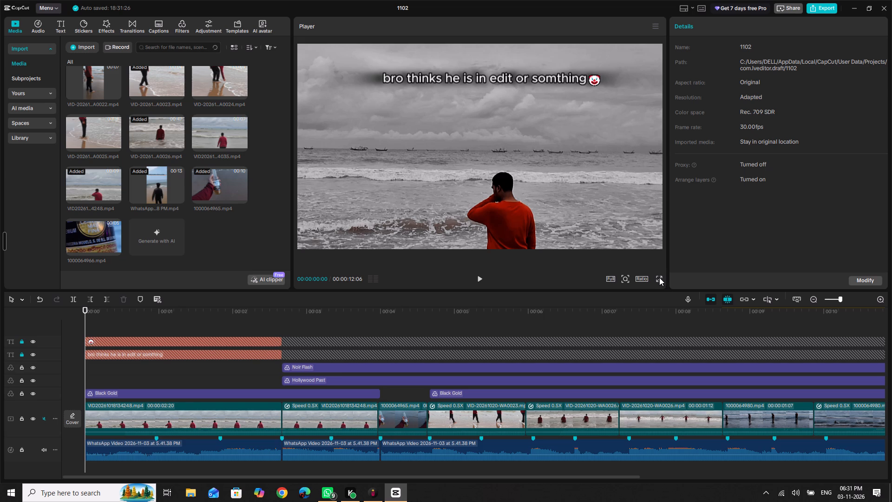
{"action": "left_click", "coordinate": [659, 277]}
{"action": "key", "text": "space"}
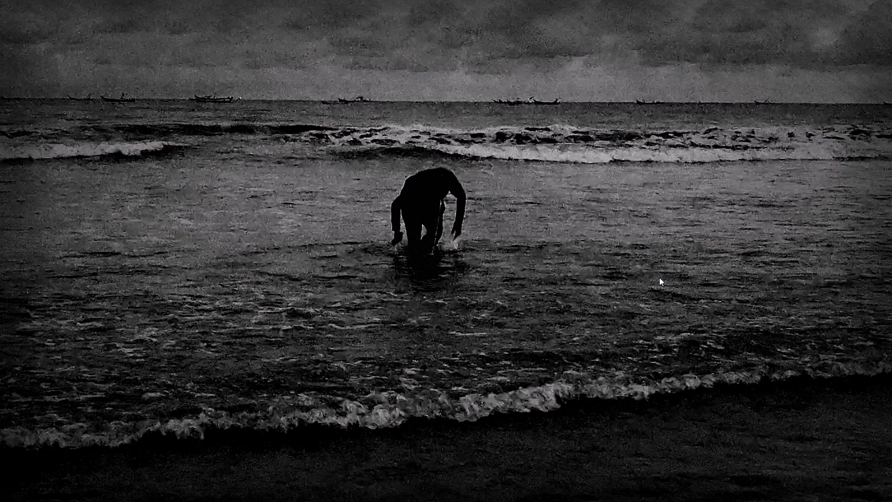
{"action": "key", "text": "Escape"}
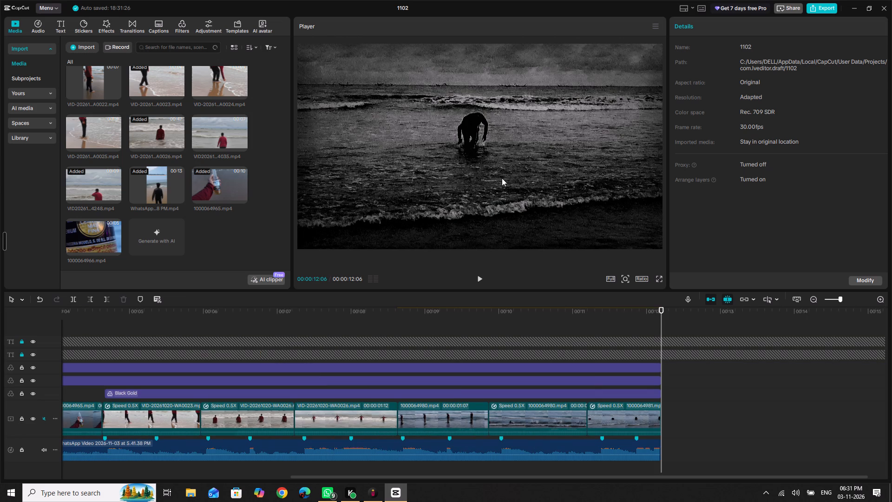
Start the export, examine the listed Pro features and materials, and locate the first Extract audio item on the timeline.
{"action": "left_click", "coordinate": [828, 7]}
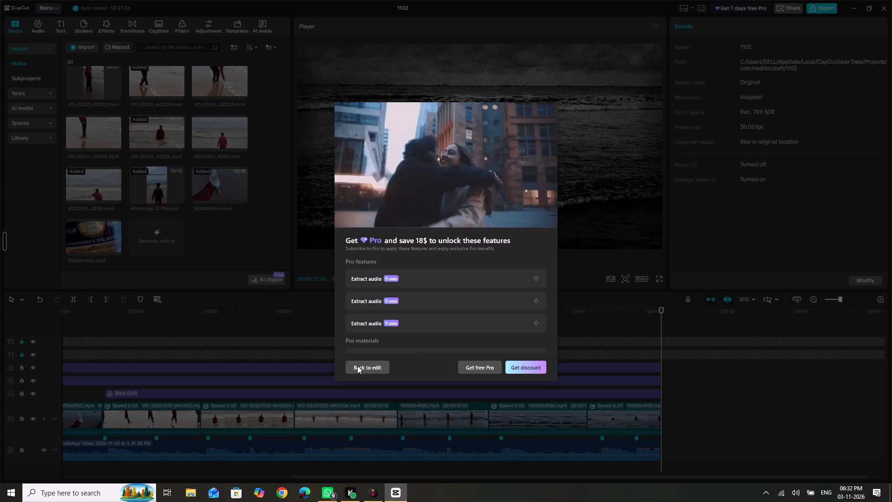
{"action": "scroll", "coordinate": [445, 288], "scroll_direction": "down", "scroll_amount": 1}
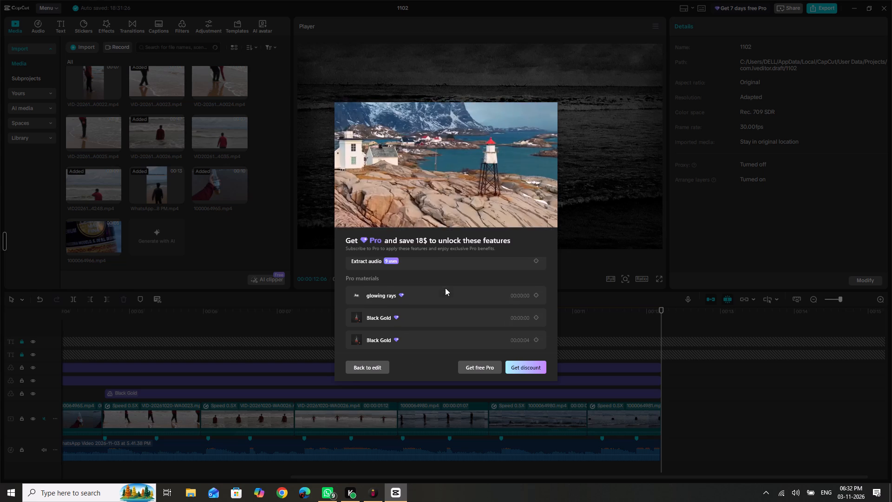
{"action": "scroll", "coordinate": [445, 288], "scroll_direction": "down", "scroll_amount": 2}
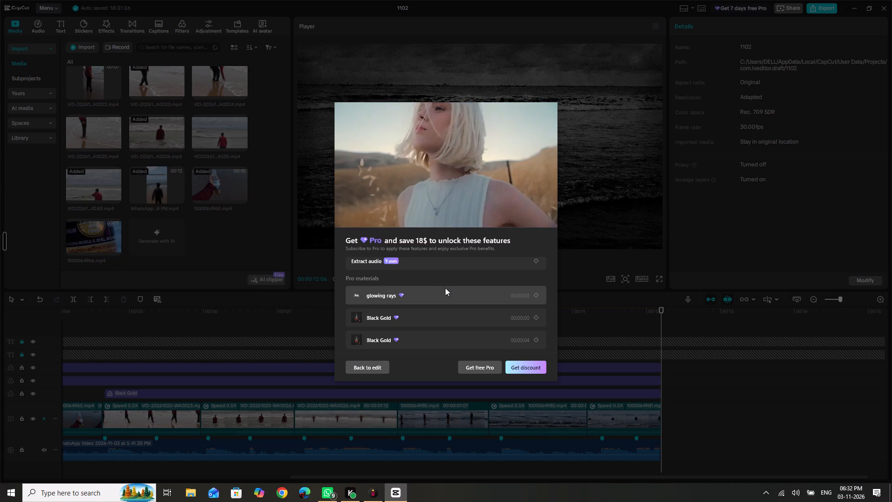
{"action": "scroll", "coordinate": [445, 288], "scroll_direction": "down", "scroll_amount": 2}
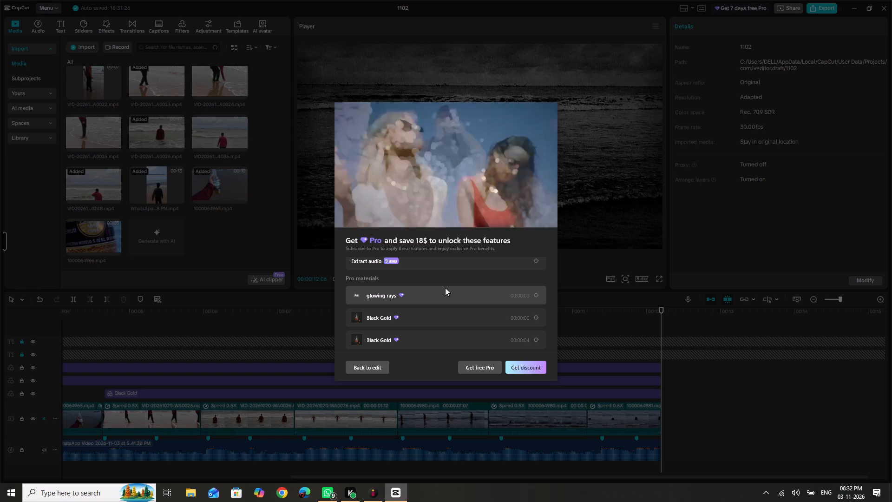
{"action": "scroll", "coordinate": [445, 288], "scroll_direction": "down", "scroll_amount": 1}
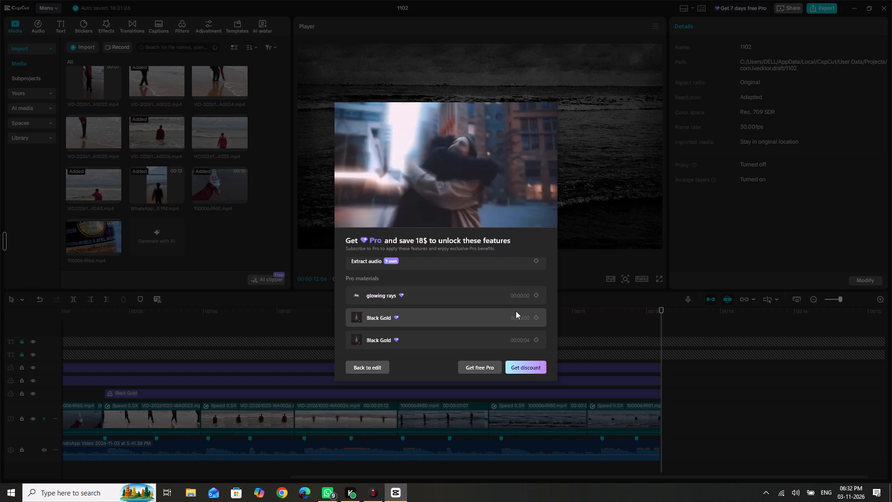
{"action": "scroll", "coordinate": [516, 311], "scroll_direction": "up", "scroll_amount": 2}
{"action": "left_click", "coordinate": [535, 278]}
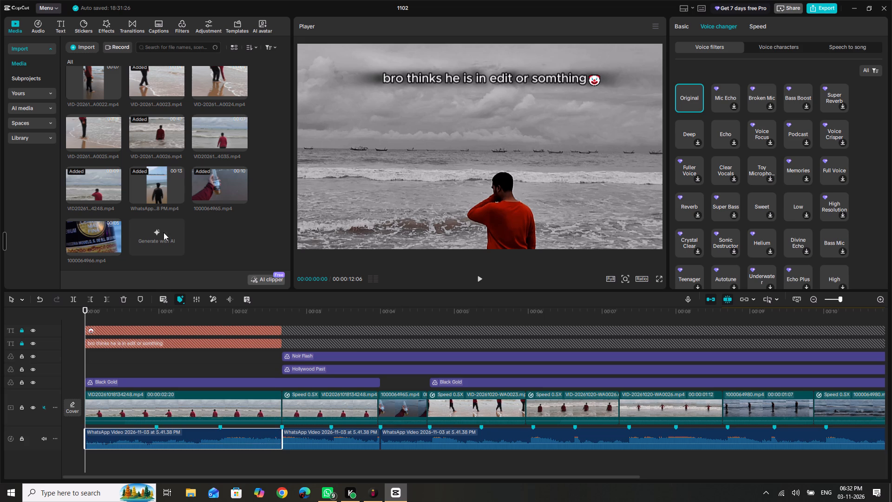
Add WhatsApp Video 2026-11-03 at 5.41.38 PM.mp4 at 00:00 on its own track above the main clips, and hide that track.
{"action": "left_click", "coordinate": [177, 198]}
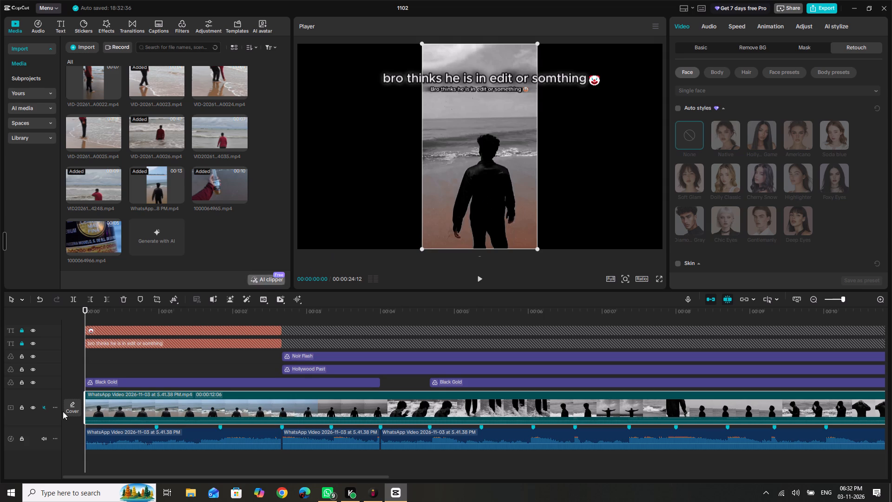
{"action": "left_click", "coordinate": [32, 409]}
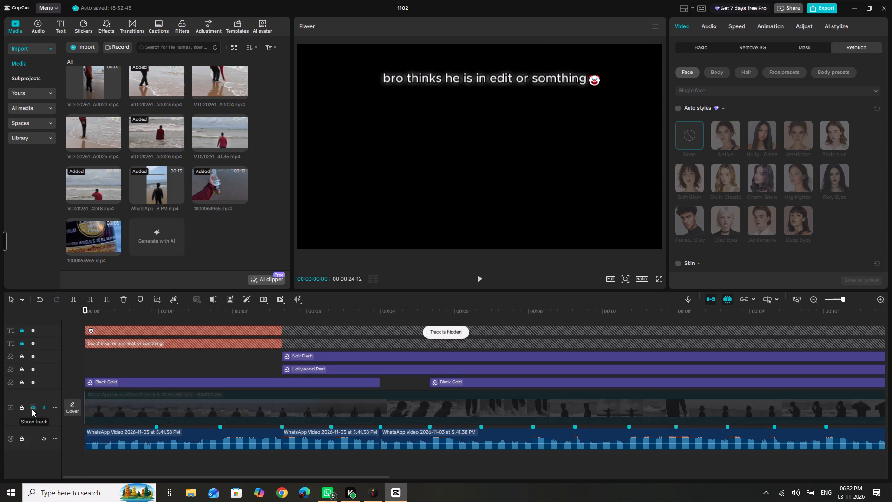
{"action": "left_click_drag", "start_coordinate": [262, 401], "coordinate": [262, 452]}
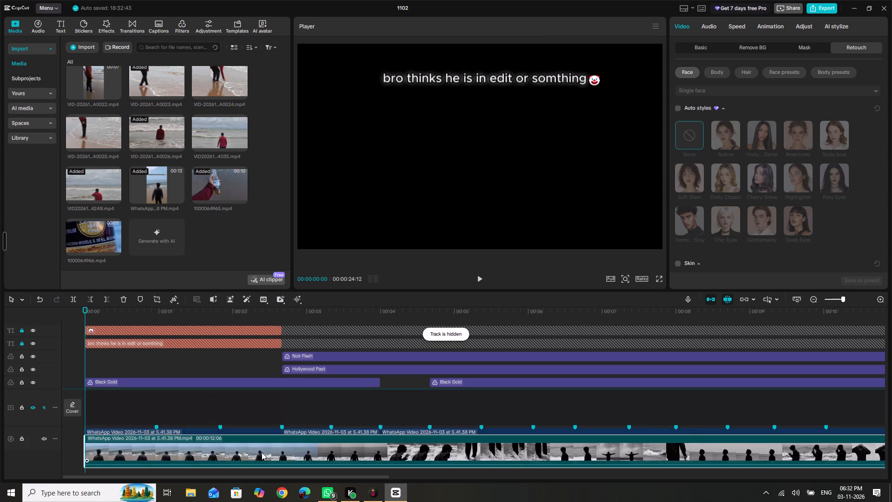
{"action": "left_click_drag", "start_coordinate": [262, 452], "coordinate": [261, 469]}
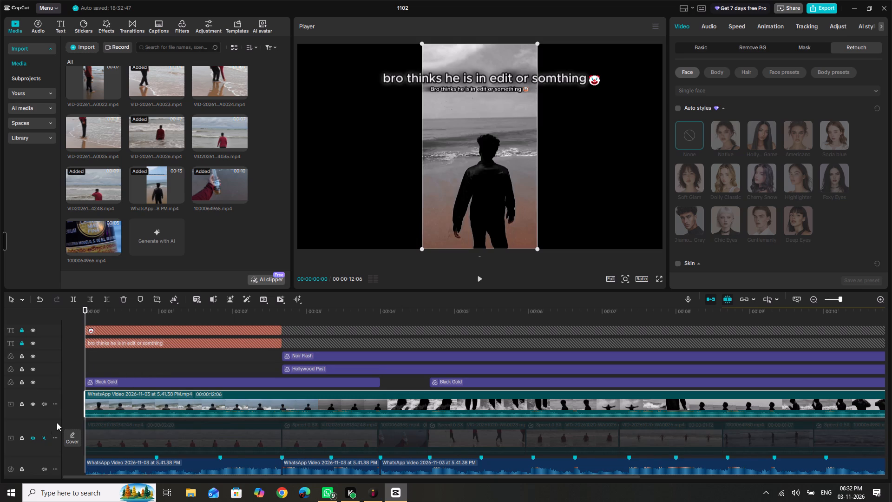
{"action": "left_click", "coordinate": [36, 437]}
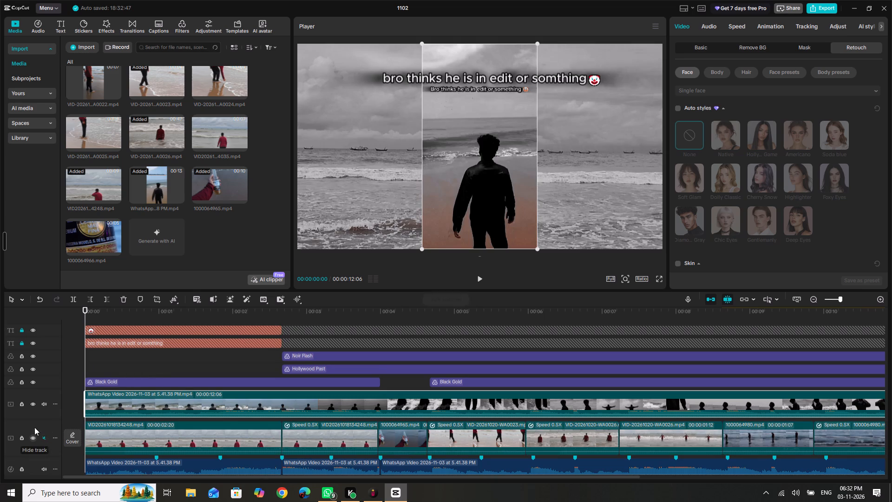
{"action": "left_click", "coordinate": [32, 403]}
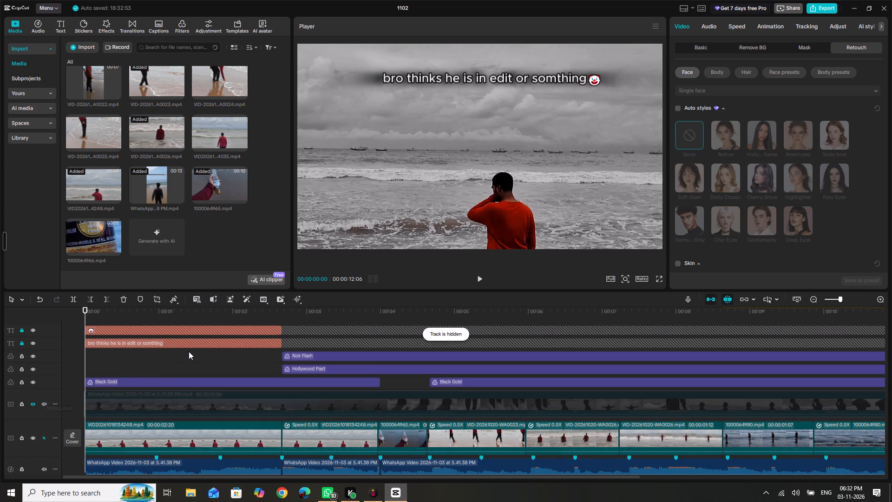
Select all three extracted WhatsApp audio clips on the audio track and delete them together.
{"action": "left_click", "coordinate": [166, 460]}
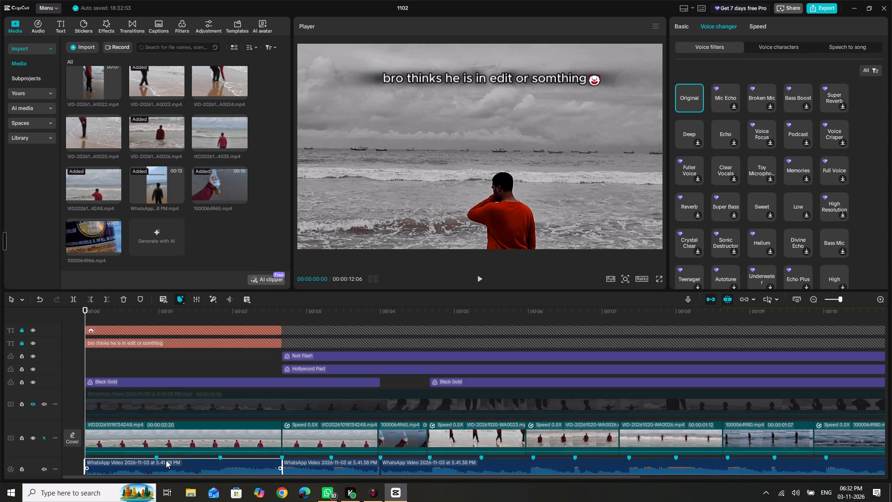
{"action": "scroll", "coordinate": [166, 460], "scroll_direction": "down", "scroll_amount": 16, "text": "ctrl"}
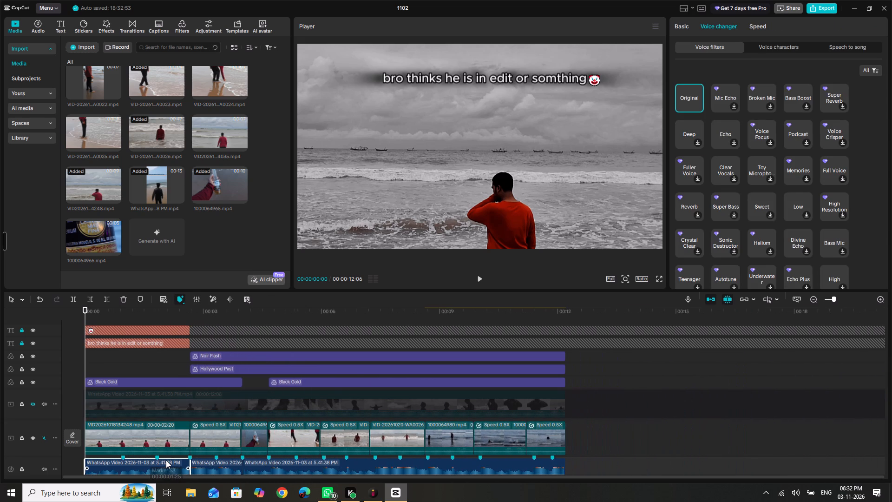
{"action": "left_click_drag", "start_coordinate": [578, 465], "coordinate": [152, 442]}
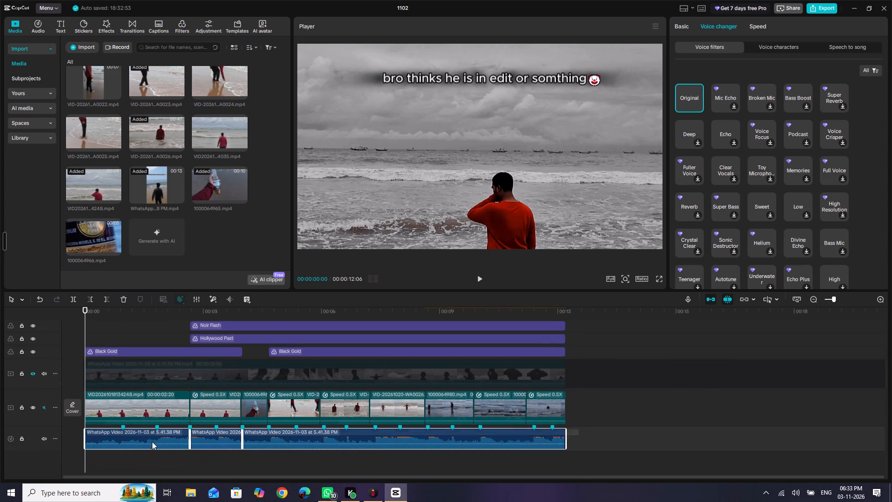
{"action": "left_click_drag", "start_coordinate": [152, 442], "coordinate": [89, 446]}
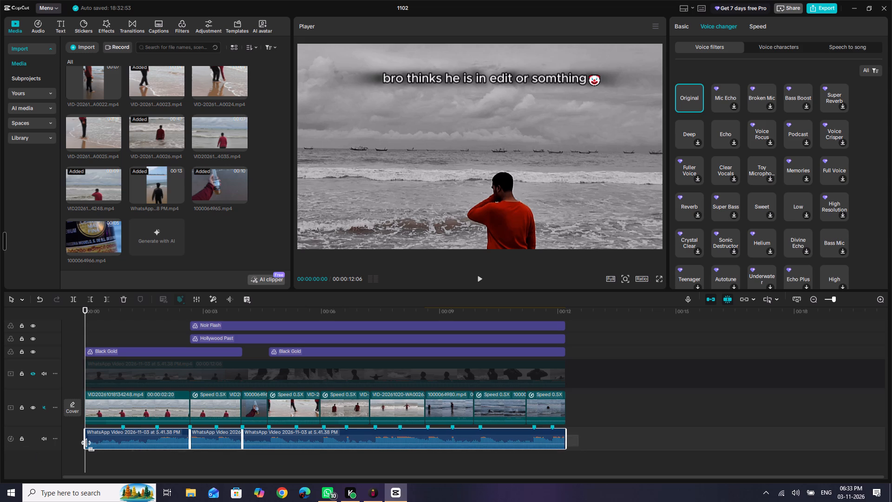
{"action": "left_click_drag", "start_coordinate": [89, 446], "coordinate": [97, 446]}
{"action": "key", "text": "Delete"}
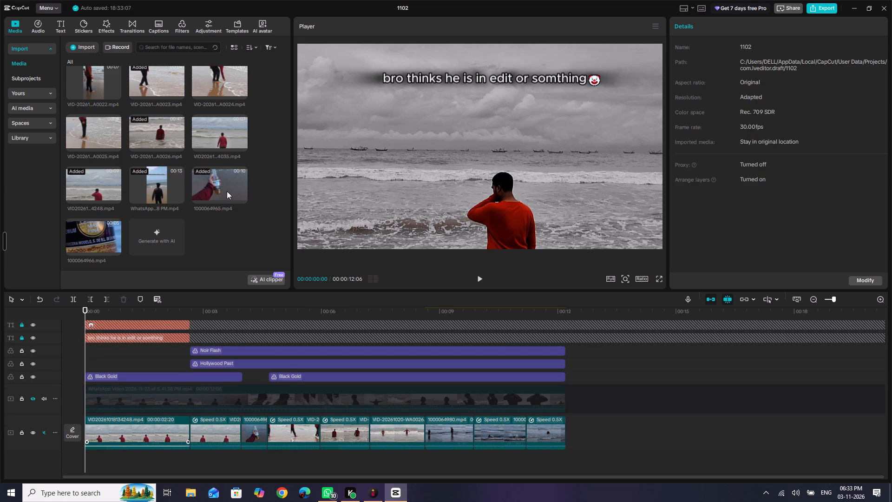
Play the timeline to check the sound with the WhatsApp video track hidden, and return to the start.
{"action": "key", "text": "space"}
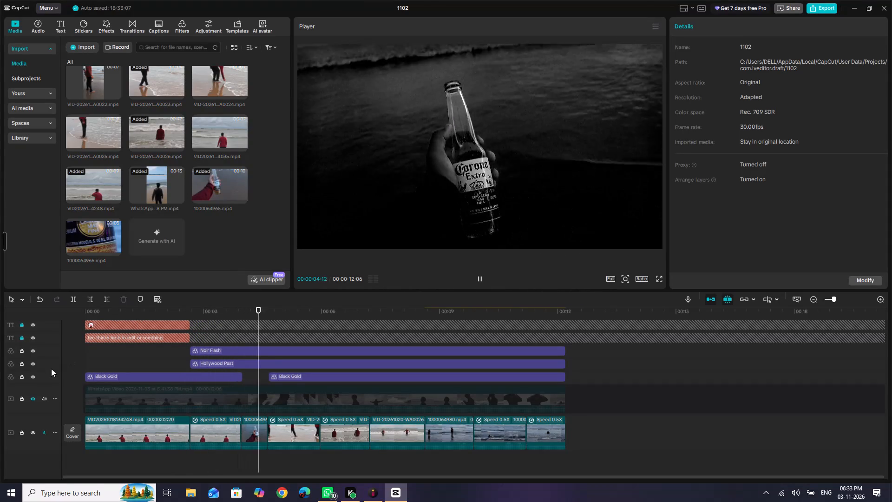
{"action": "left_click", "coordinate": [40, 399]}
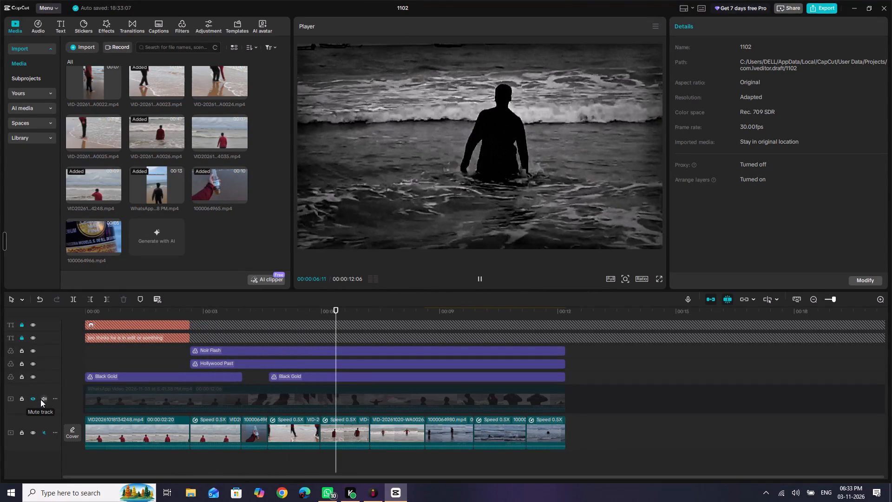
{"action": "left_click", "coordinate": [40, 399]}
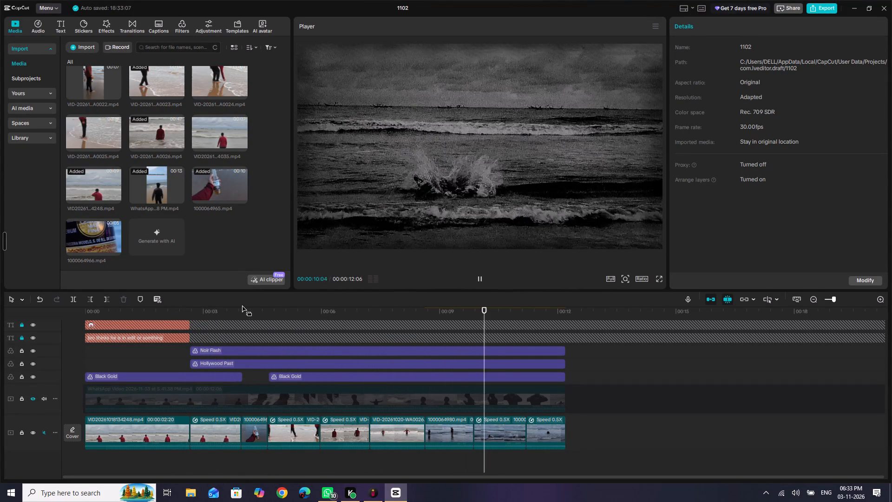
{"action": "left_click_drag", "start_coordinate": [236, 310], "coordinate": [42, 333]}
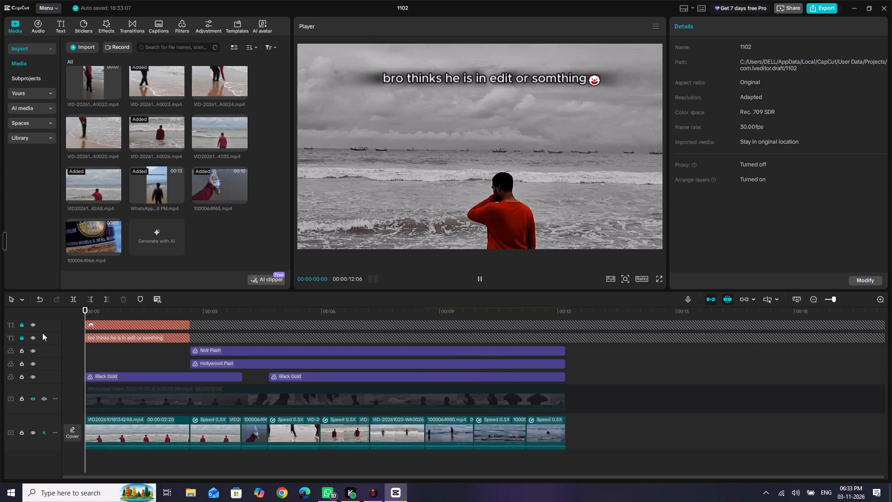
Unhide the WhatsApp video track and move its picture down completely out of the frame.
{"action": "left_click", "coordinate": [33, 400]}
{"action": "key", "text": "space"}
{"action": "key", "text": "space"}
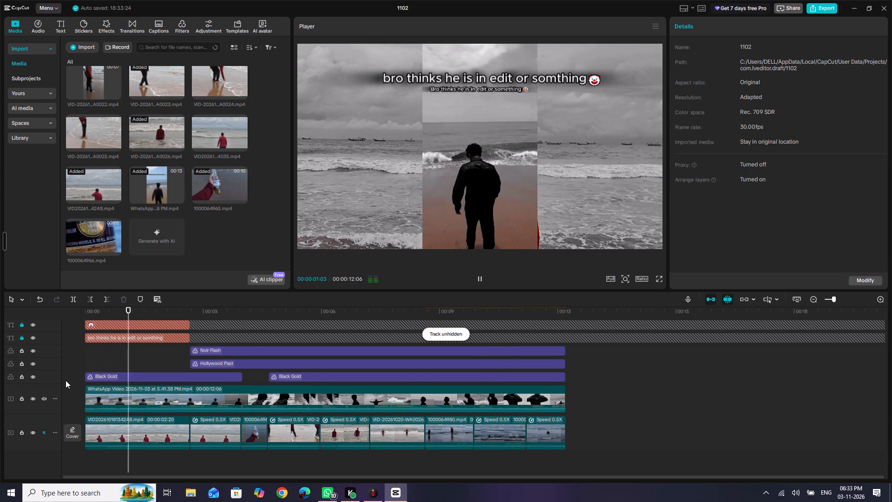
{"action": "left_click_drag", "start_coordinate": [484, 174], "coordinate": [483, 378]}
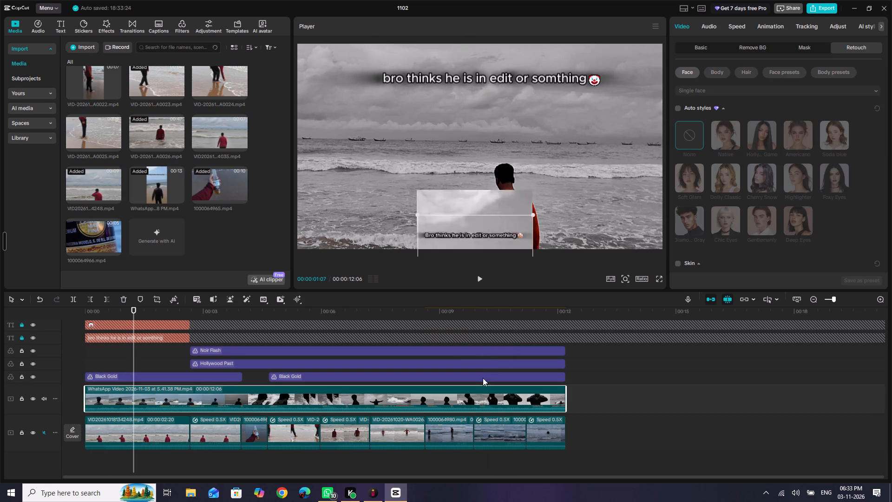
{"action": "left_click_drag", "start_coordinate": [483, 378], "coordinate": [491, 392]}
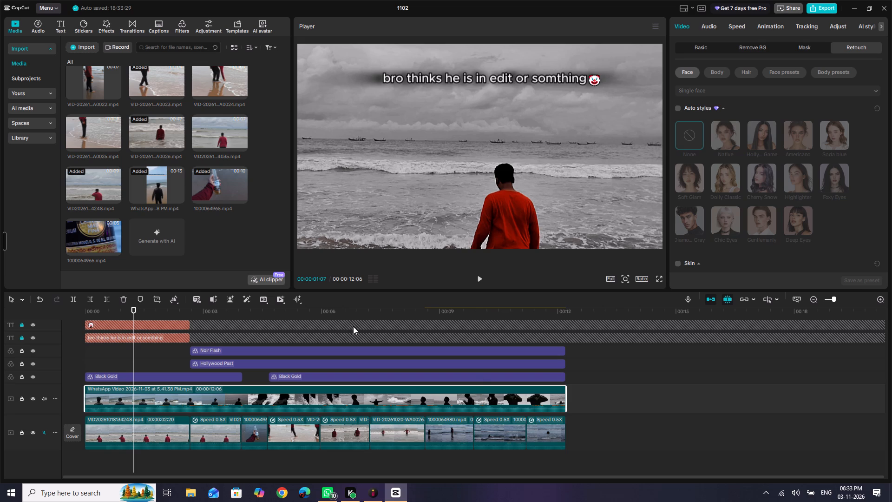
Play the video from the start to the end to check the picture with the WhatsApp video's sound.
{"action": "left_click_drag", "start_coordinate": [141, 308], "coordinate": [33, 309]}
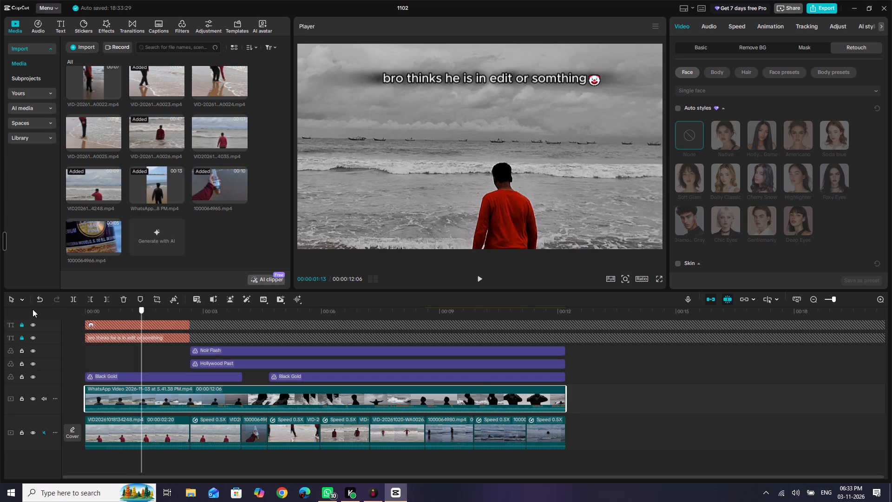
{"action": "left_click_drag", "start_coordinate": [33, 309], "coordinate": [0, 311]}
{"action": "key", "text": "space"}
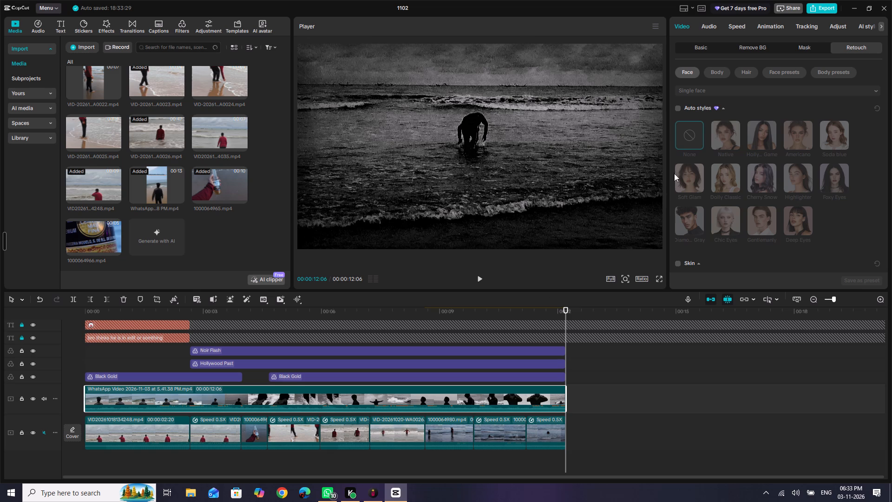
Start the export, go from the Pro materials list to the glowing rays item, and switch the caption's glow to the non-Pro style.
{"action": "left_click", "coordinate": [821, 6]}
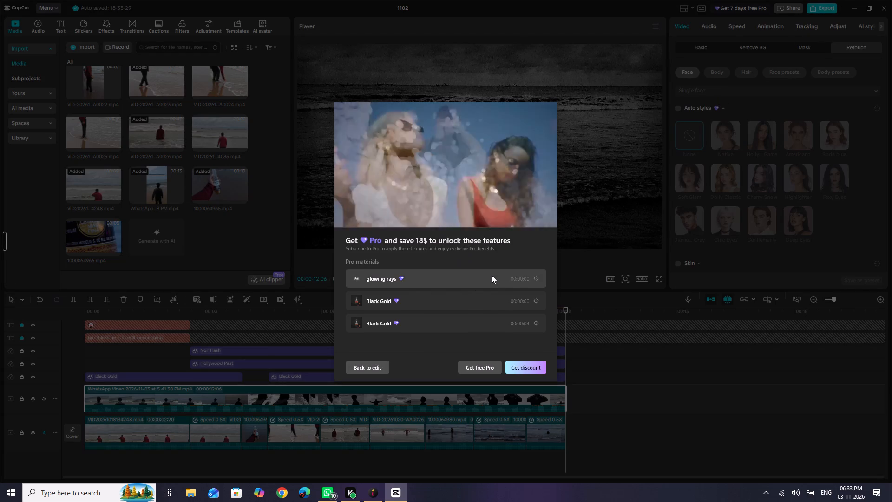
{"action": "left_click", "coordinate": [492, 275]}
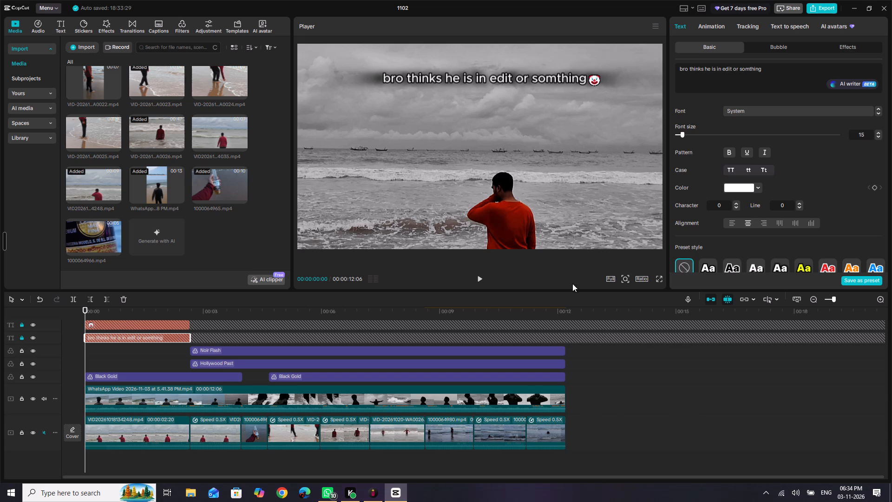
{"action": "scroll", "coordinate": [848, 209], "scroll_direction": "down", "scroll_amount": 3}
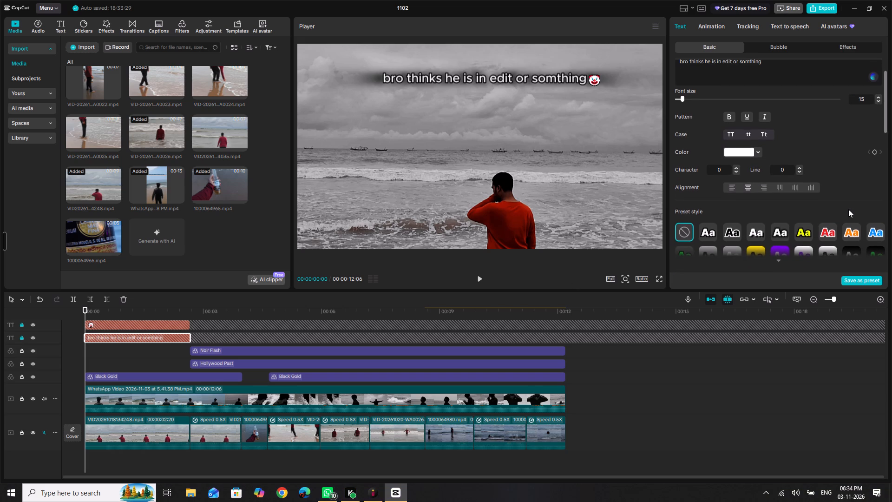
{"action": "left_click", "coordinate": [779, 256]}
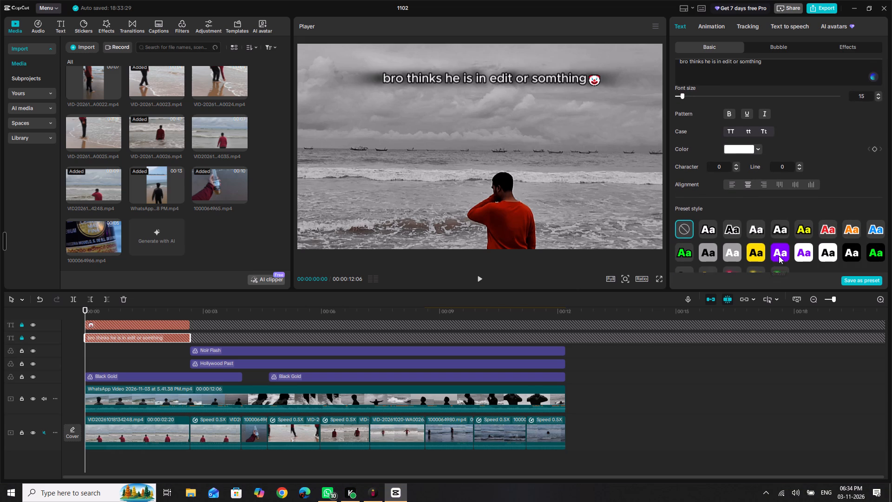
{"action": "scroll", "coordinate": [779, 256], "scroll_direction": "down", "scroll_amount": 8}
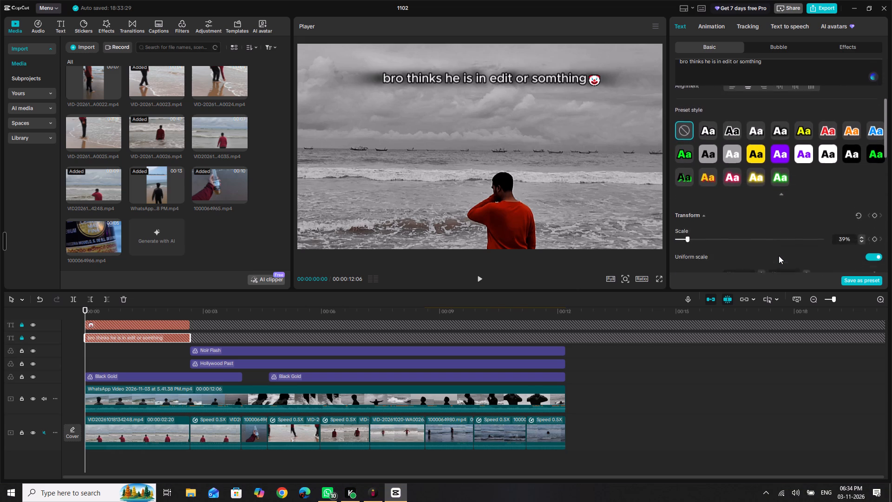
{"action": "scroll", "coordinate": [779, 256], "scroll_direction": "down", "scroll_amount": 10}
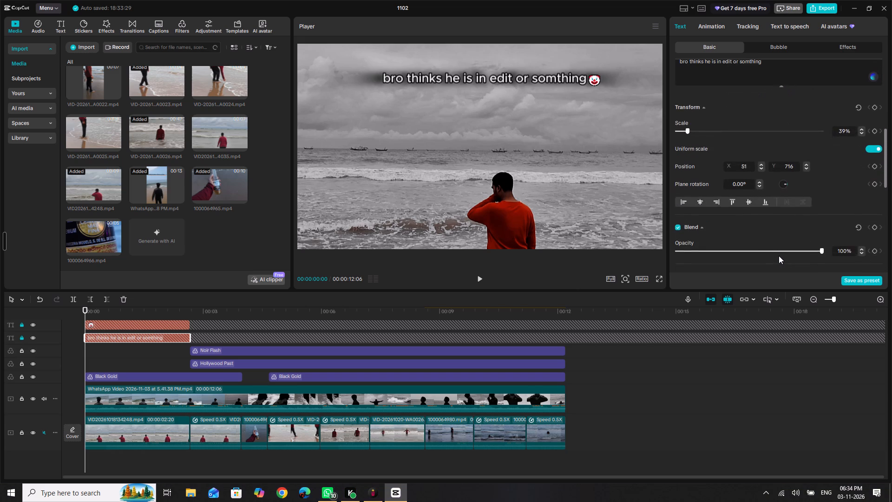
{"action": "scroll", "coordinate": [779, 256], "scroll_direction": "down", "scroll_amount": 1}
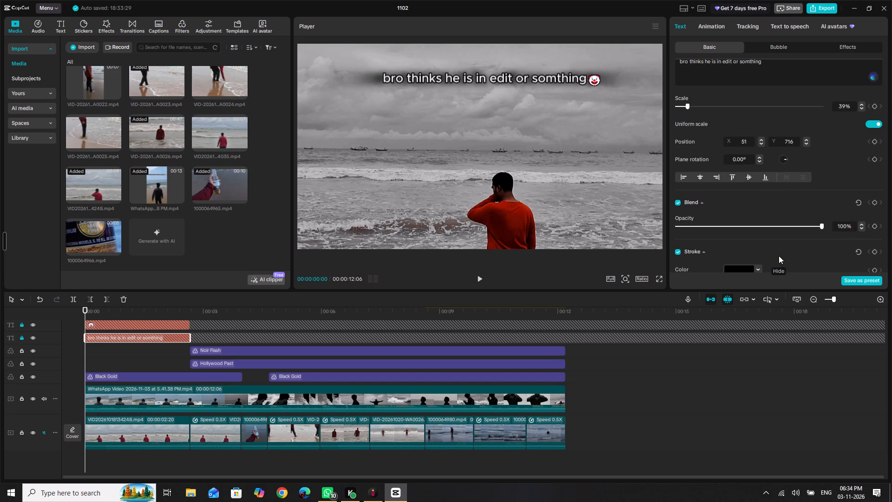
{"action": "scroll", "coordinate": [779, 256], "scroll_direction": "down", "scroll_amount": 6}
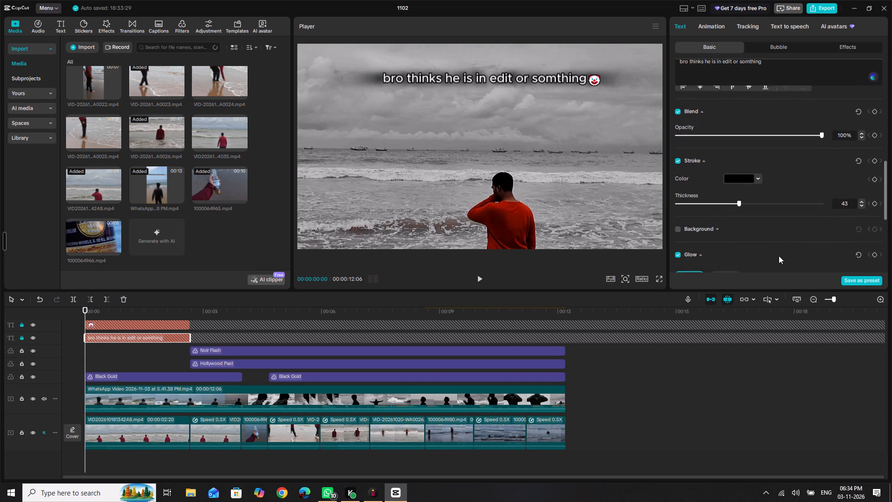
{"action": "scroll", "coordinate": [760, 228], "scroll_direction": "down", "scroll_amount": 5}
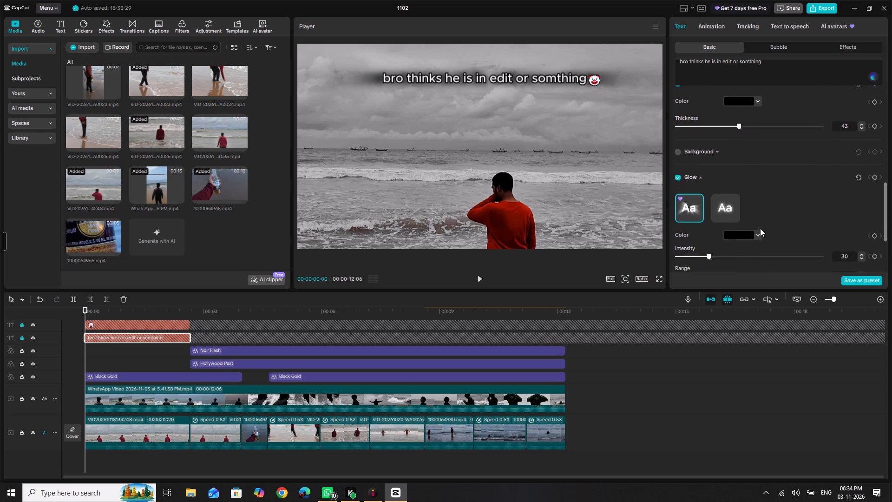
{"action": "left_click", "coordinate": [721, 202]}
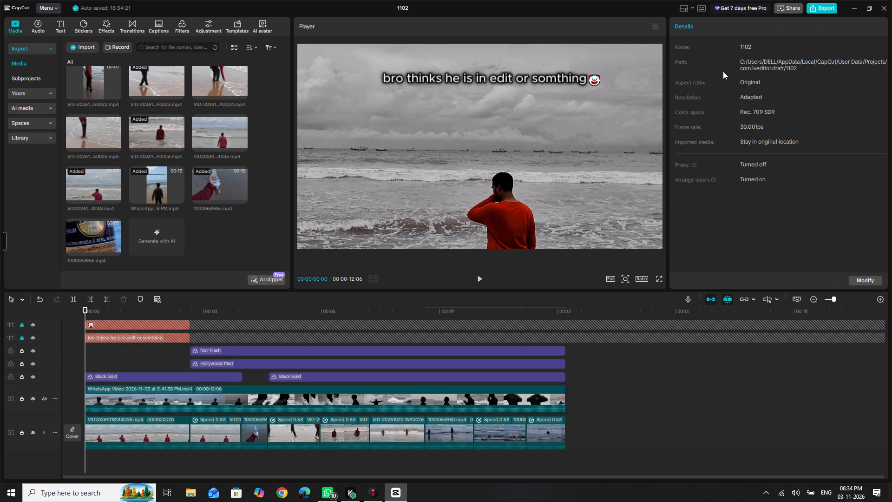
Unlock the track of the "bro thinks he is in edit or somthing" caption and set its stroke thickness to 60.
{"action": "left_click", "coordinate": [118, 336]}
{"action": "left_click", "coordinate": [19, 336]}
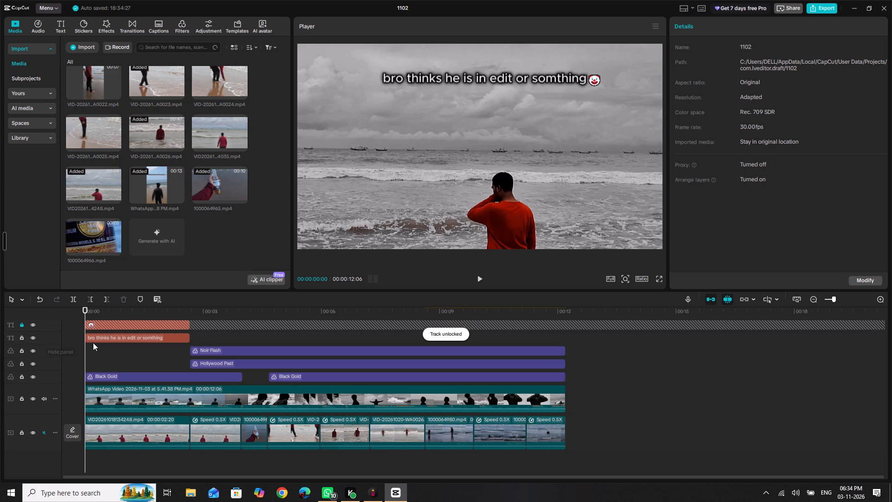
{"action": "left_click", "coordinate": [96, 340]}
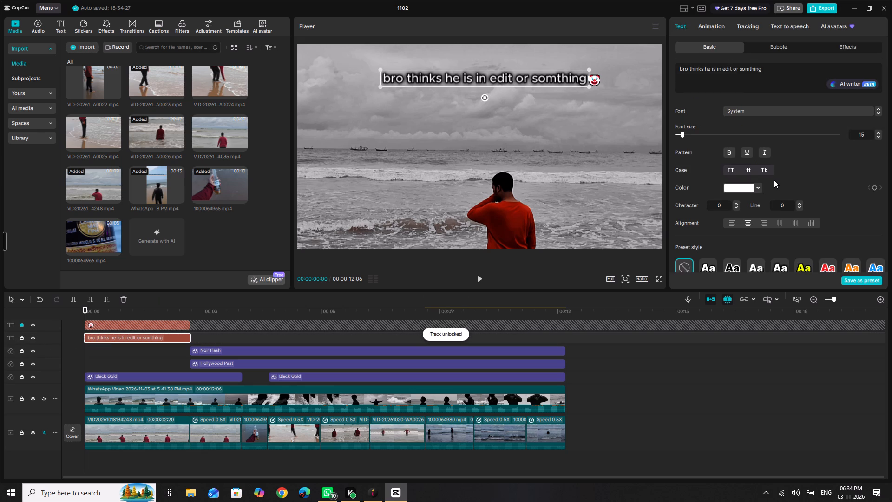
{"action": "scroll", "coordinate": [774, 180], "scroll_direction": "down", "scroll_amount": 13}
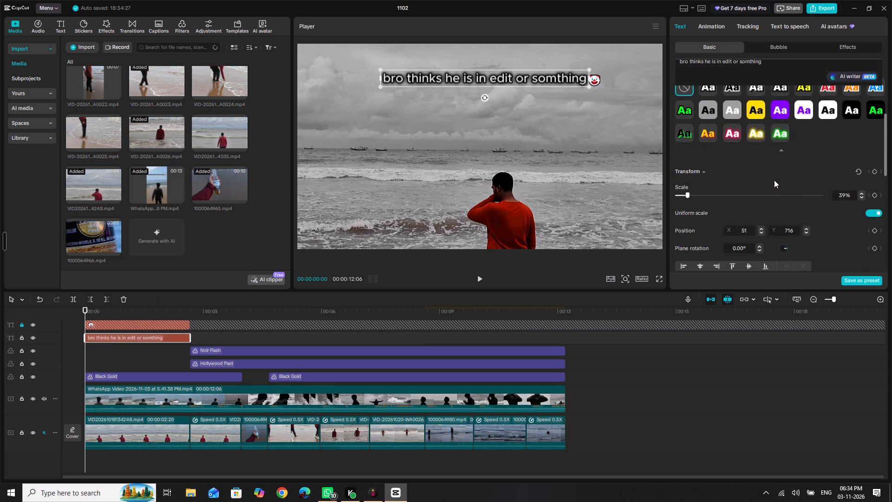
{"action": "scroll", "coordinate": [774, 180], "scroll_direction": "down", "scroll_amount": 8}
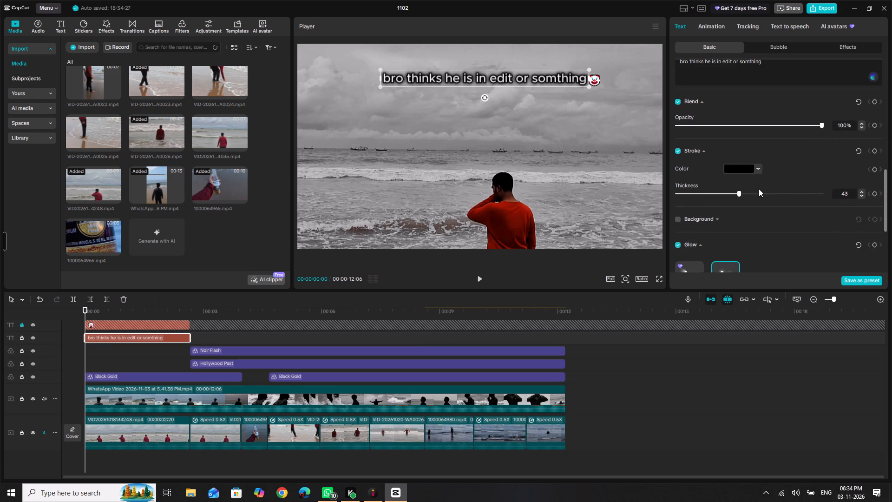
{"action": "left_click_drag", "start_coordinate": [739, 193], "coordinate": [758, 194]}
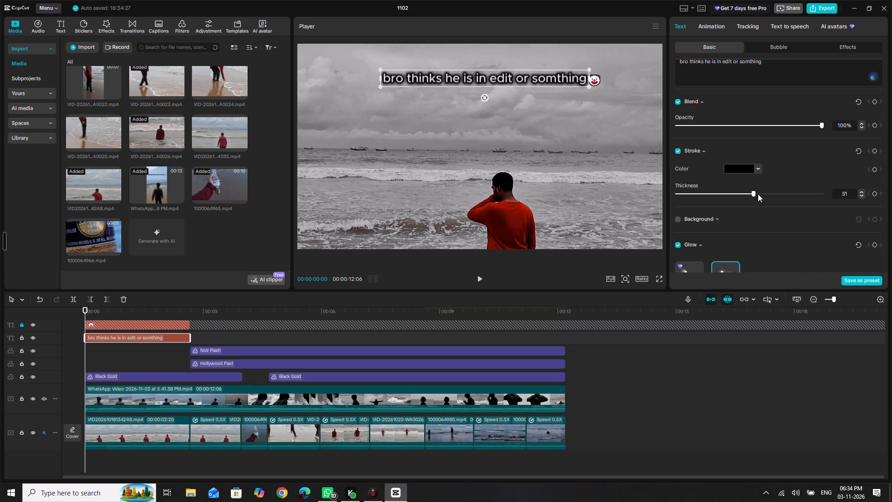
{"action": "left_click_drag", "start_coordinate": [758, 194], "coordinate": [764, 197]}
Set the caption's glow intensity to 59 and its glow range to 45.
{"action": "scroll", "coordinate": [764, 197], "scroll_direction": "down", "scroll_amount": 3}
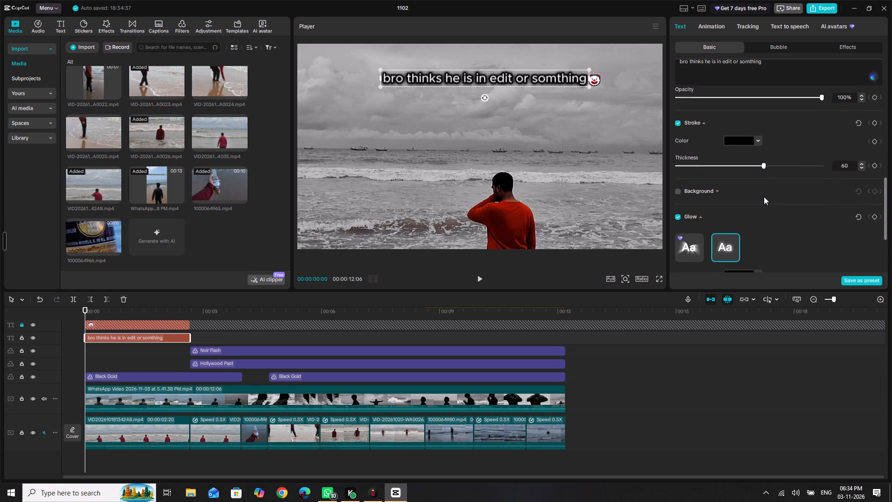
{"action": "scroll", "coordinate": [764, 197], "scroll_direction": "down", "scroll_amount": 6}
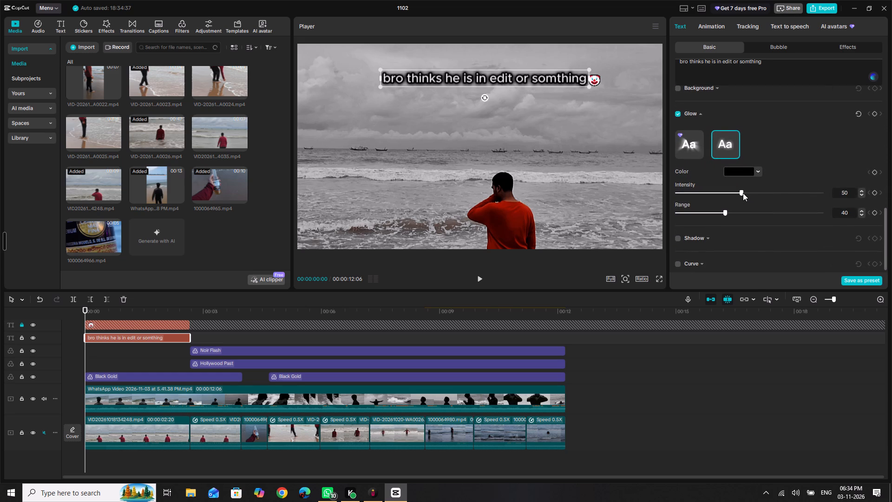
{"action": "left_click_drag", "start_coordinate": [743, 193], "coordinate": [746, 193]}
{"action": "left_click_drag", "start_coordinate": [746, 193], "coordinate": [758, 197]}
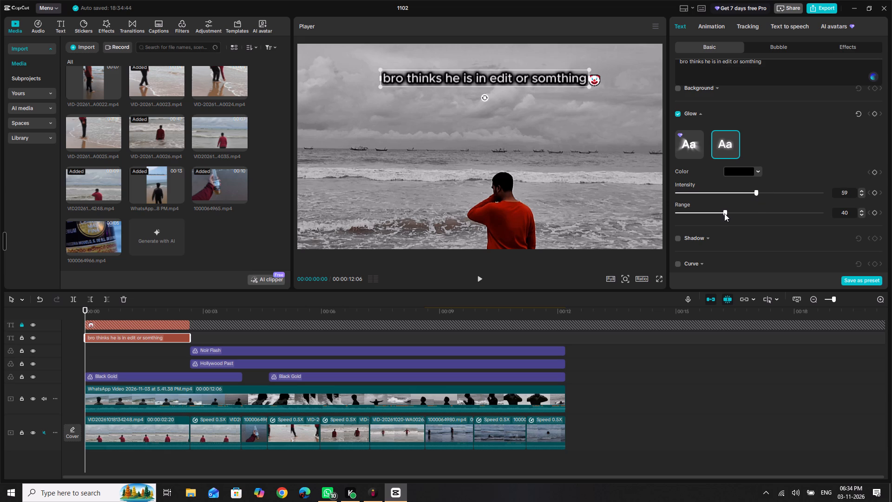
{"action": "left_click_drag", "start_coordinate": [724, 213], "coordinate": [773, 215]}
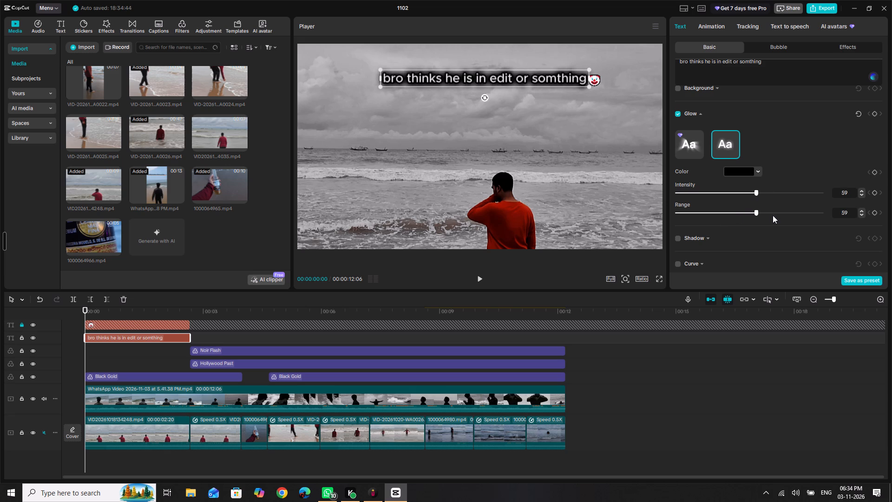
{"action": "left_click_drag", "start_coordinate": [773, 215], "coordinate": [746, 217]}
{"action": "left_click_drag", "start_coordinate": [746, 217], "coordinate": [737, 218]}
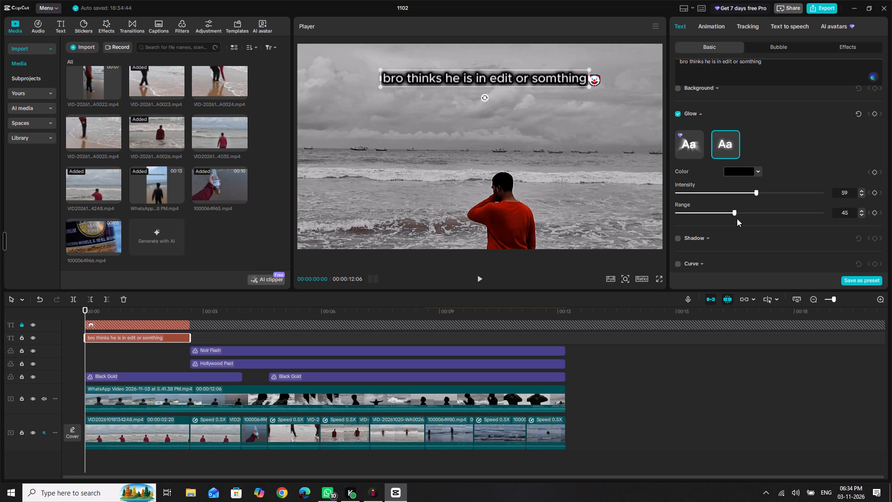
{"action": "left_click_drag", "start_coordinate": [737, 218], "coordinate": [733, 219]}
Turn on the caption's shadow and set the shadow blurriness to 60%.
{"action": "scroll", "coordinate": [733, 219], "scroll_direction": "down", "scroll_amount": 1}
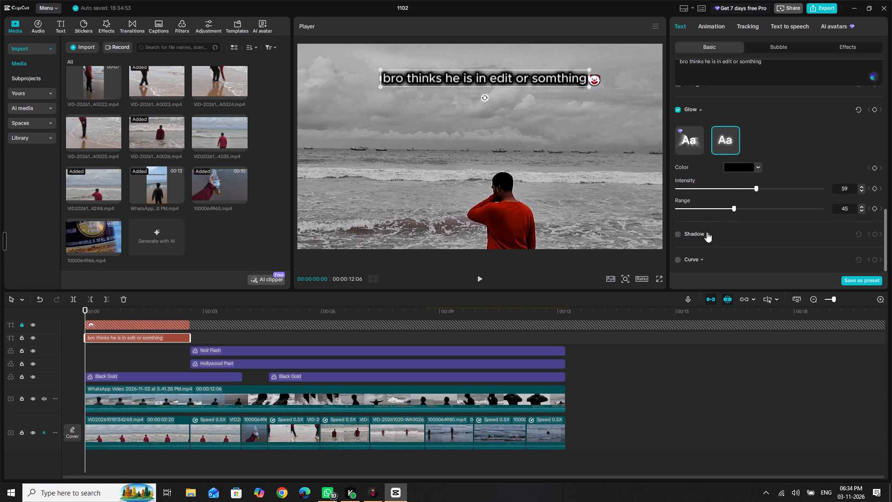
{"action": "left_click", "coordinate": [704, 235]}
{"action": "scroll", "coordinate": [704, 235], "scroll_direction": "down", "scroll_amount": 5}
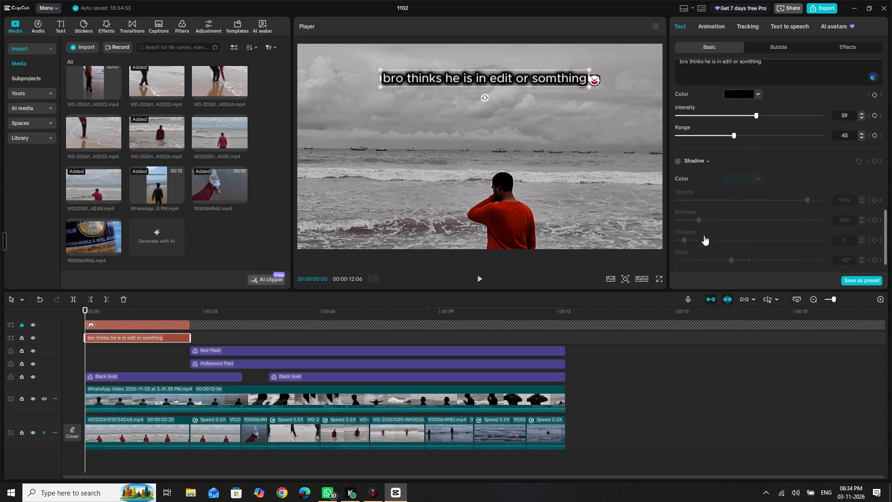
{"action": "left_click", "coordinate": [676, 156]}
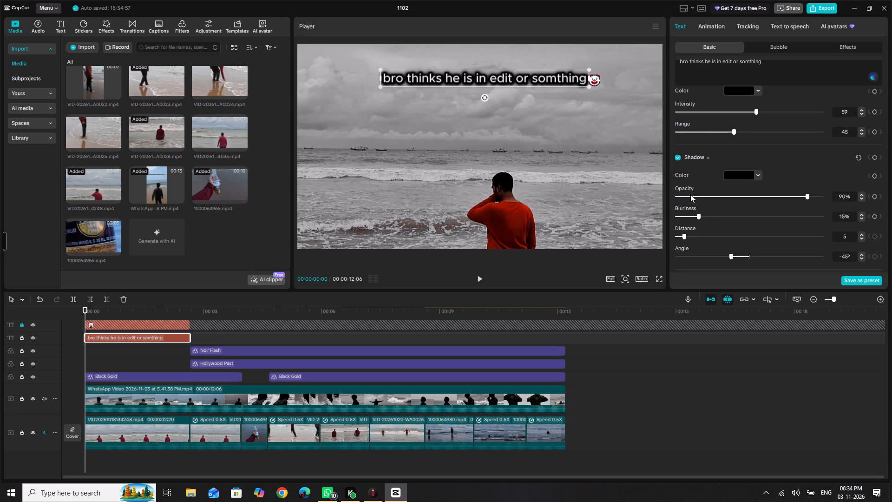
{"action": "left_click_drag", "start_coordinate": [699, 214], "coordinate": [717, 216]}
{"action": "left_click_drag", "start_coordinate": [717, 216], "coordinate": [805, 225]}
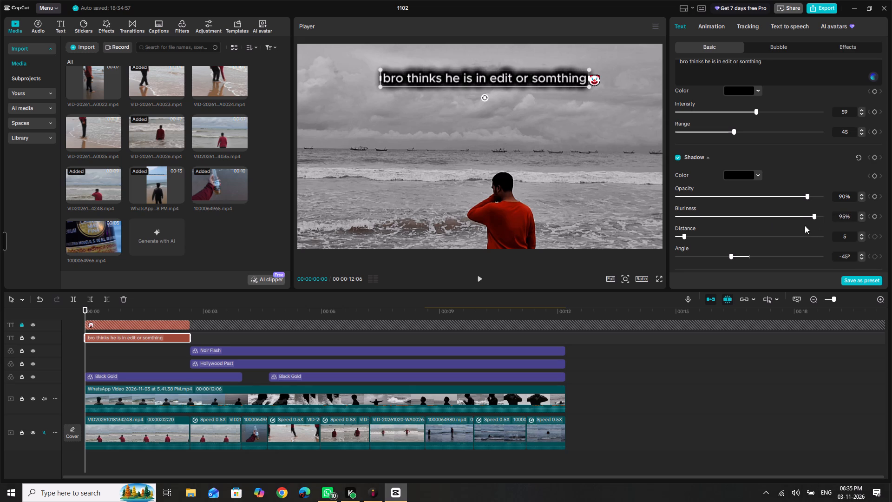
{"action": "left_click_drag", "start_coordinate": [805, 225], "coordinate": [764, 225]}
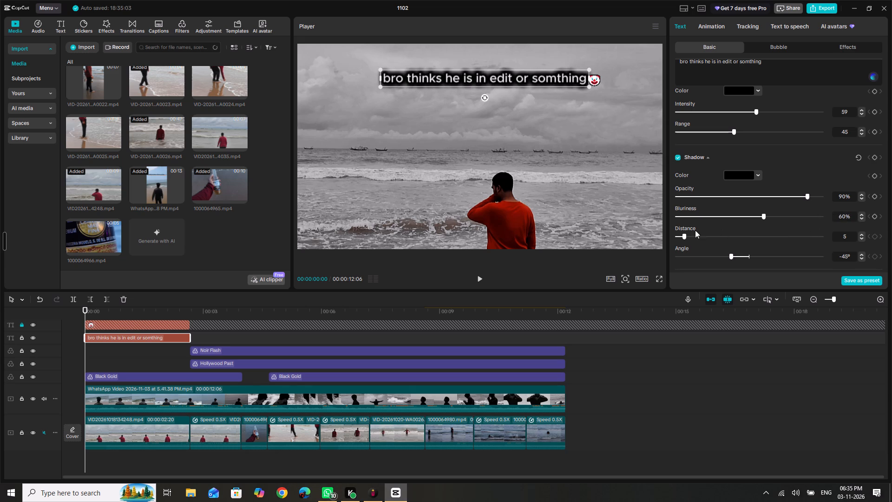
Try different distances for the caption's shadow and set the distance to 0.
{"action": "left_click_drag", "start_coordinate": [685, 235], "coordinate": [662, 238]}
{"action": "left_click_drag", "start_coordinate": [662, 238], "coordinate": [743, 246]}
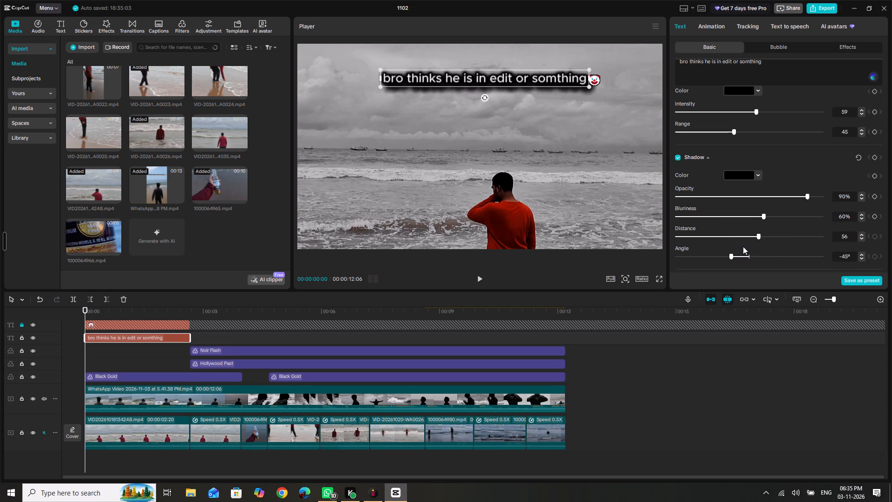
{"action": "left_click_drag", "start_coordinate": [743, 246], "coordinate": [702, 246]}
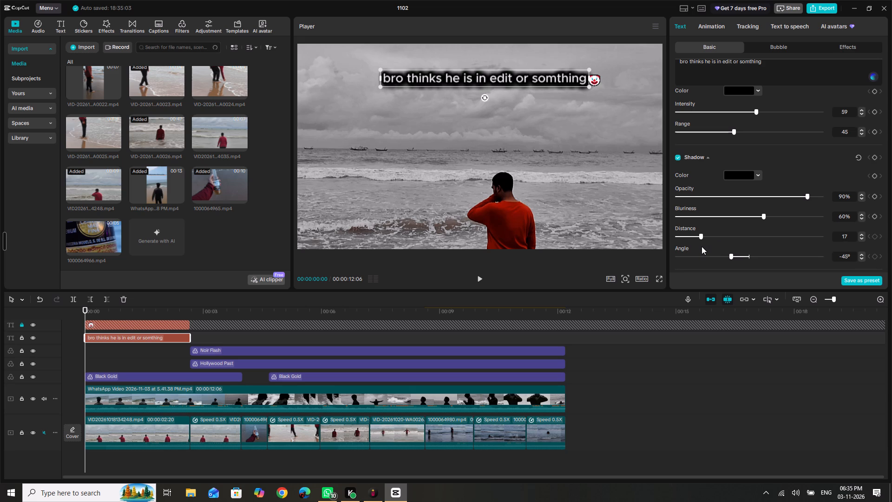
{"action": "left_click_drag", "start_coordinate": [702, 246], "coordinate": [690, 246]}
{"action": "left_click_drag", "start_coordinate": [690, 246], "coordinate": [686, 248]}
{"action": "left_click_drag", "start_coordinate": [686, 248], "coordinate": [681, 249]}
{"action": "double_click", "coordinate": [860, 238]}
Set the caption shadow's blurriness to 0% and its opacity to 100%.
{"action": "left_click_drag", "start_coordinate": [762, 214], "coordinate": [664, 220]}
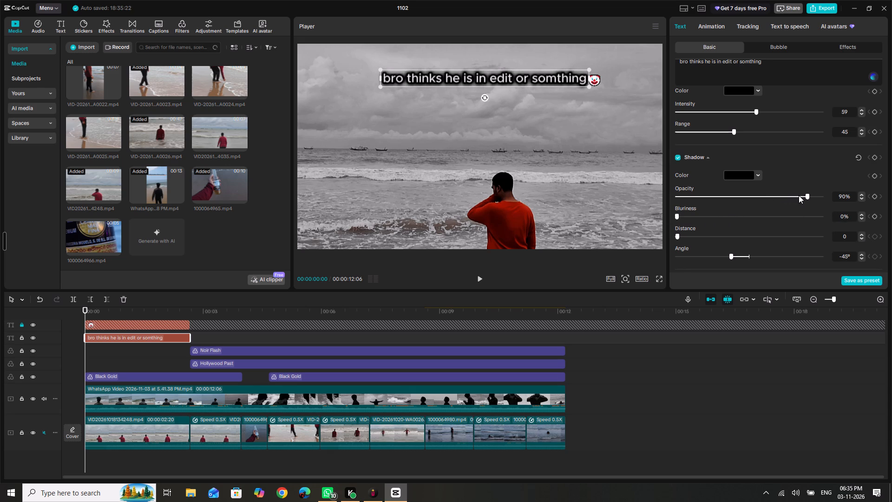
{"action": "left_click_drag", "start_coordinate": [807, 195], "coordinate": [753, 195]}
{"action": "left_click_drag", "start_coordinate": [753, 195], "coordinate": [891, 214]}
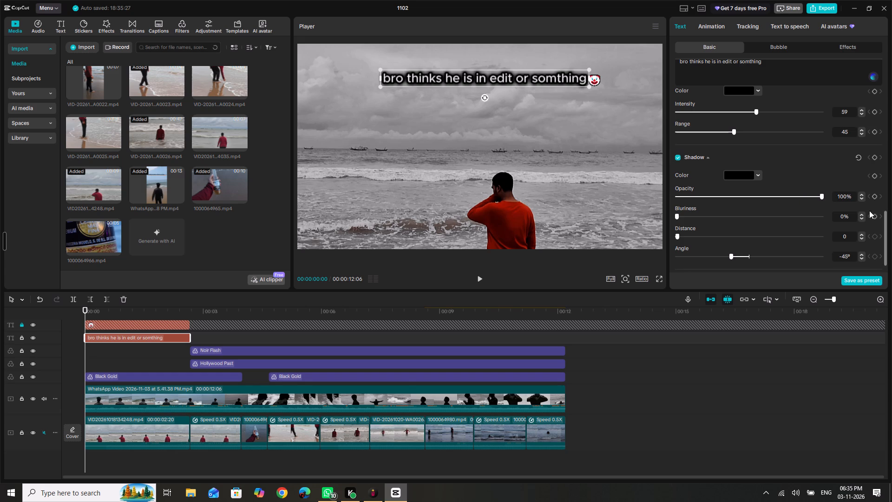
Turn off the shadow of the "bro thinks he is in edit or somthing" caption.
{"action": "scroll", "coordinate": [761, 215], "scroll_direction": "down", "scroll_amount": 3}
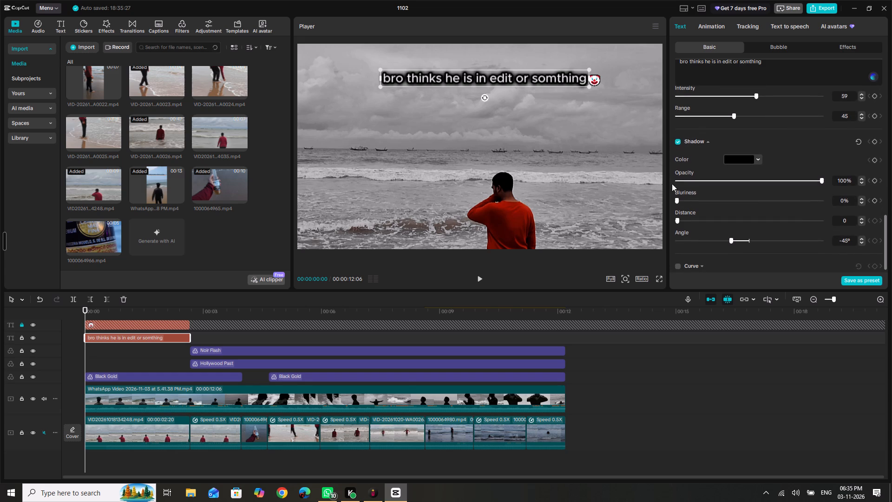
{"action": "left_click", "coordinate": [678, 141]}
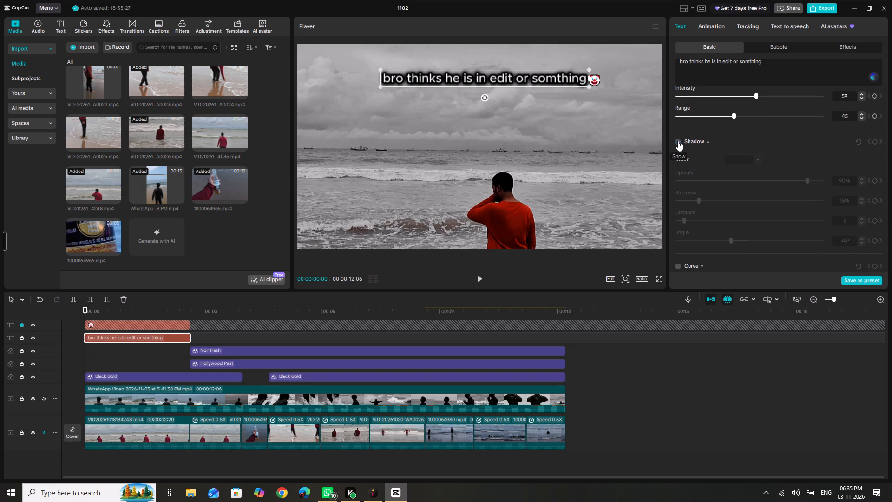
Try different glow strengths for the caption and set the glow intensity to 40 and the range to 80.
{"action": "left_click_drag", "start_coordinate": [733, 116], "coordinate": [713, 116]}
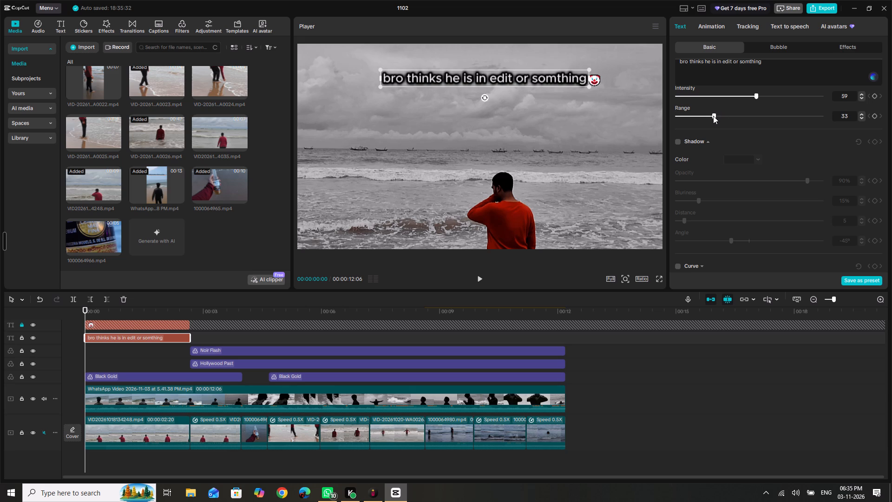
{"action": "left_click_drag", "start_coordinate": [713, 116], "coordinate": [717, 116]}
{"action": "left_click_drag", "start_coordinate": [757, 95], "coordinate": [730, 93]}
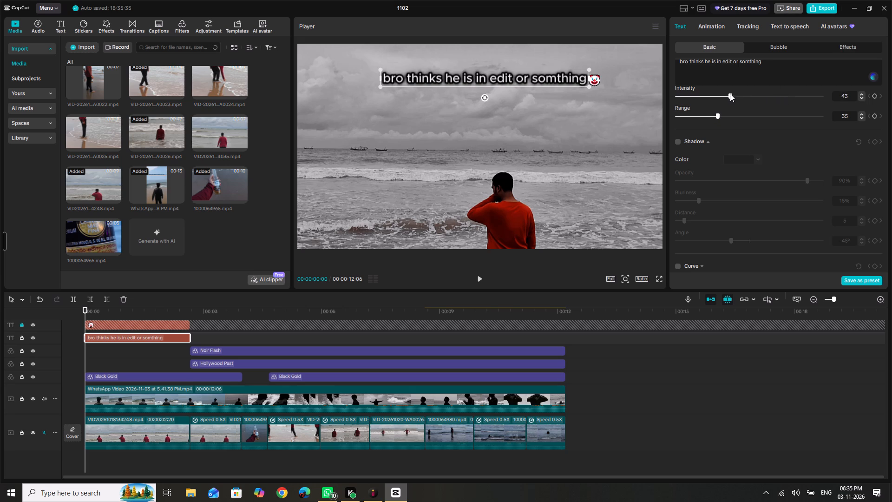
{"action": "left_click_drag", "start_coordinate": [730, 93], "coordinate": [726, 93]}
{"action": "left_click_drag", "start_coordinate": [716, 115], "coordinate": [742, 114]}
{"action": "left_click_drag", "start_coordinate": [728, 96], "coordinate": [718, 99]}
{"action": "left_click_drag", "start_coordinate": [743, 115], "coordinate": [780, 114]}
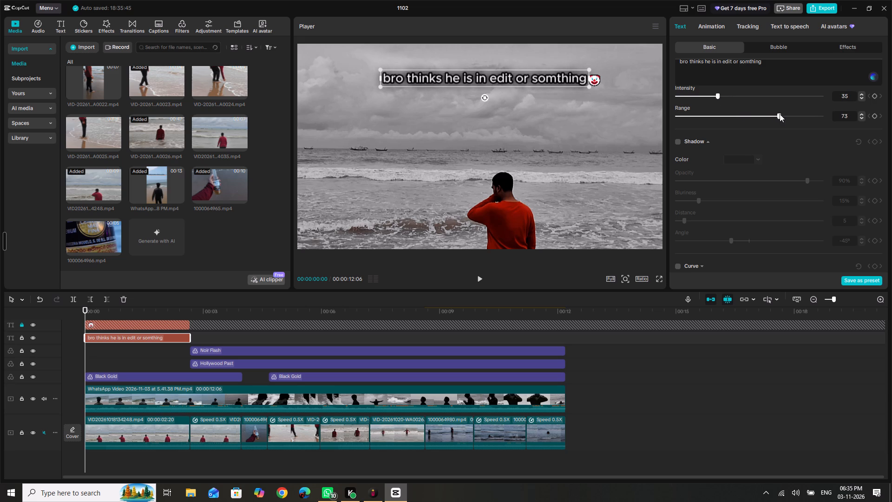
{"action": "left_click_drag", "start_coordinate": [780, 114], "coordinate": [799, 114]}
{"action": "left_click_drag", "start_coordinate": [799, 114], "coordinate": [789, 116]}
{"action": "left_click_drag", "start_coordinate": [718, 95], "coordinate": [726, 95]}
Close the 1102 project's editing window.
{"action": "left_click", "coordinate": [884, 4]}
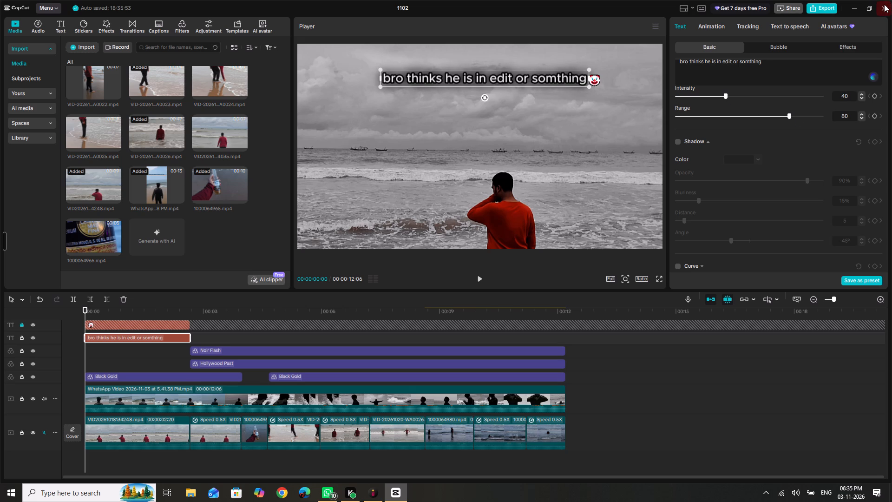
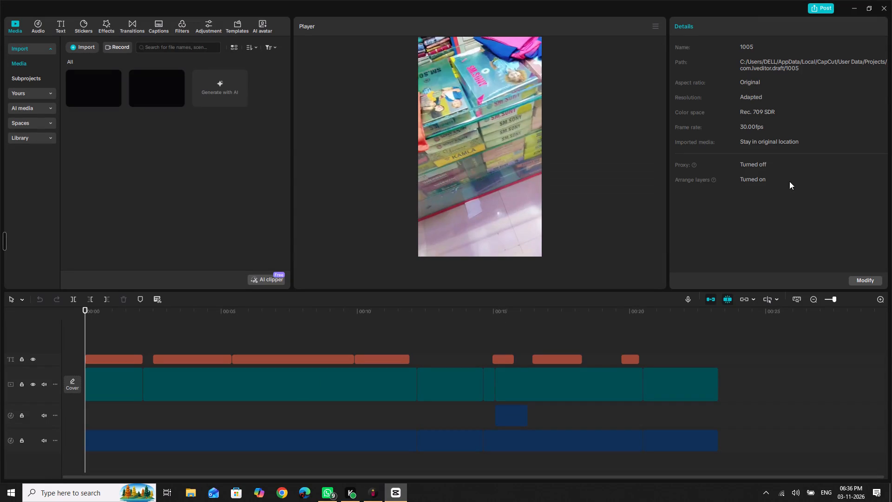
Close the editing window of the open video project.
{"action": "left_click", "coordinate": [885, 10]}
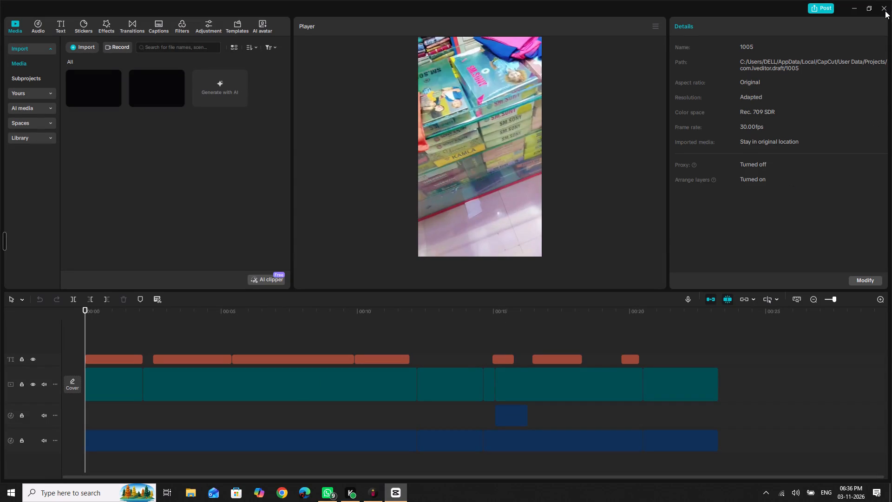